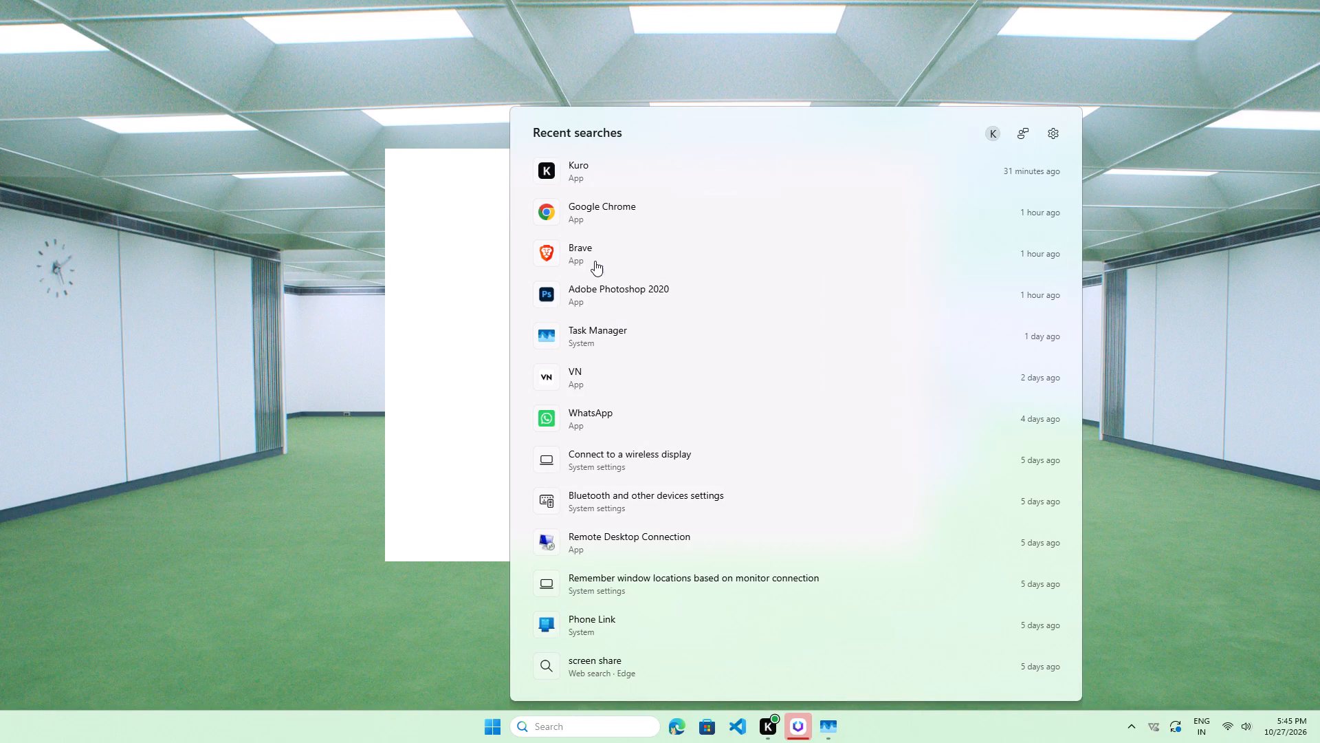
Launch Adobe Photoshop 2020 from the recent searches.
left_click(601, 286)
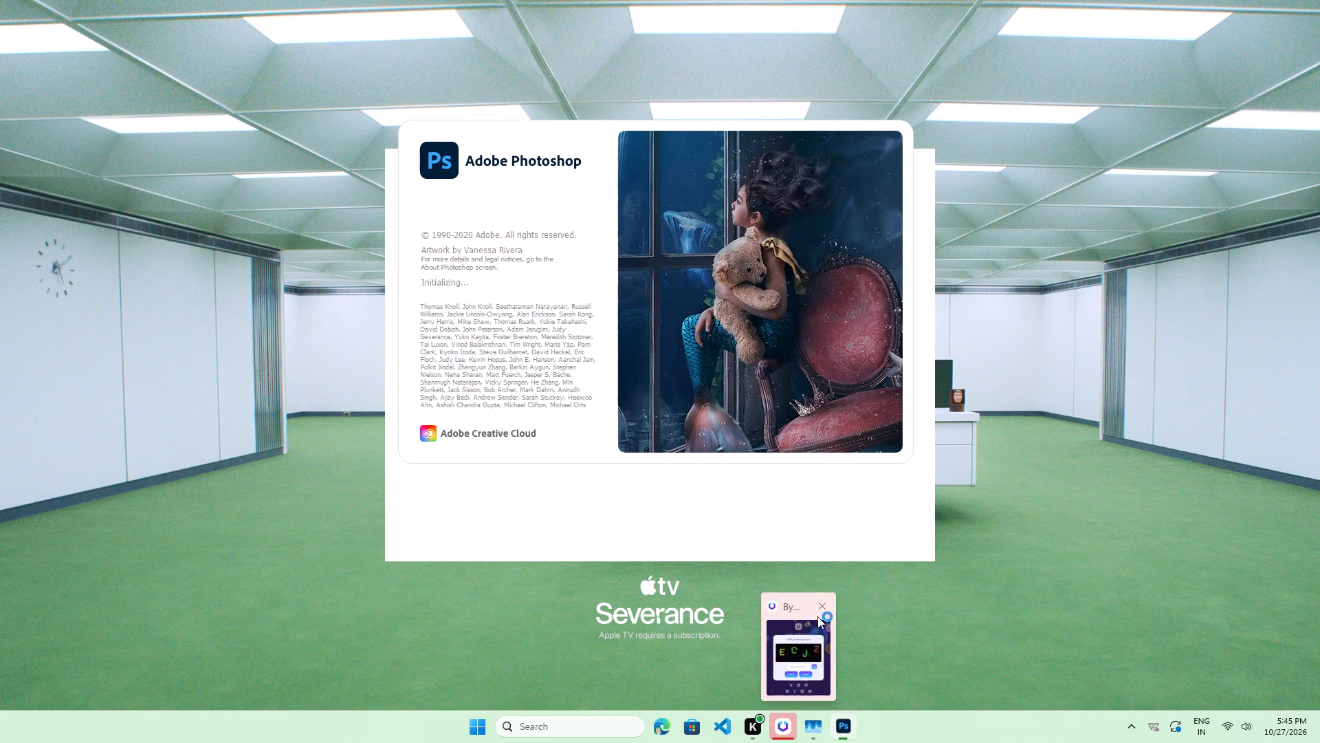
Close the other running app's window whose title starts with "By" and dismiss the Messages notification while Photoshop loads.
left_click(817, 616)
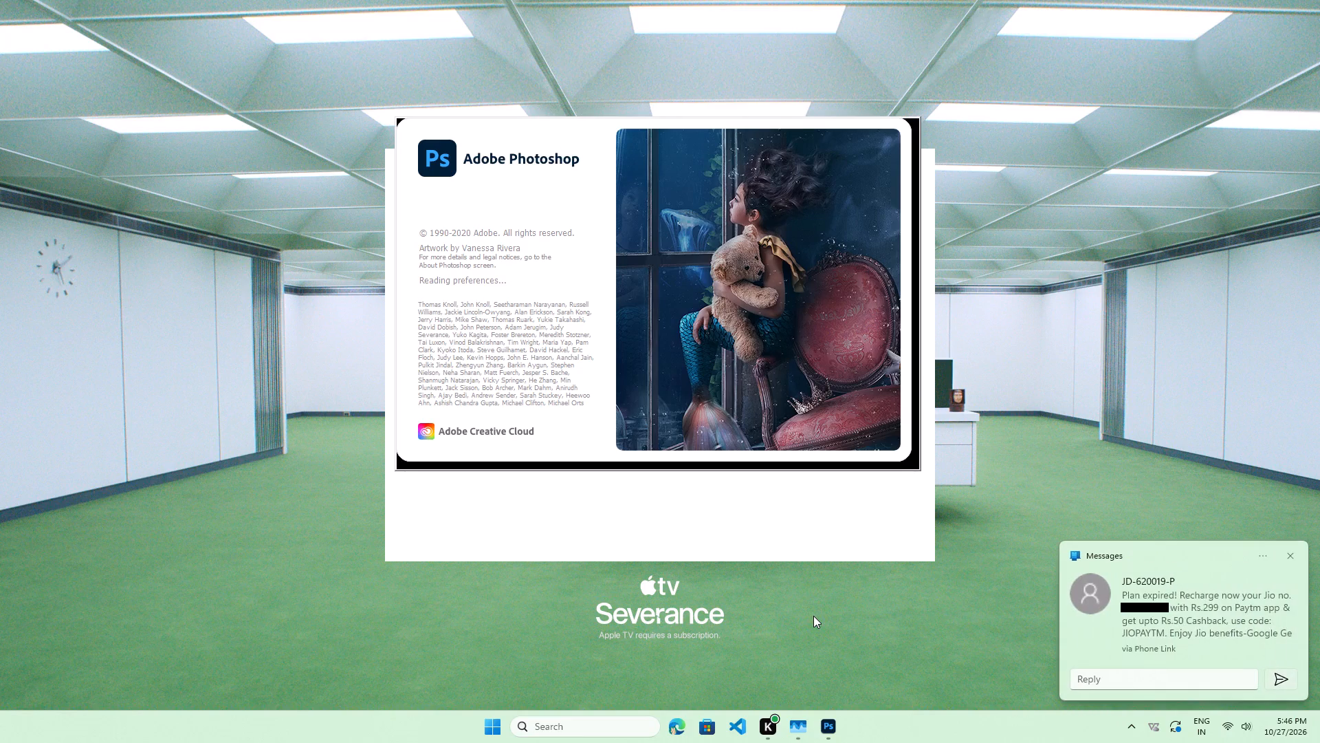
left_click(1292, 550)
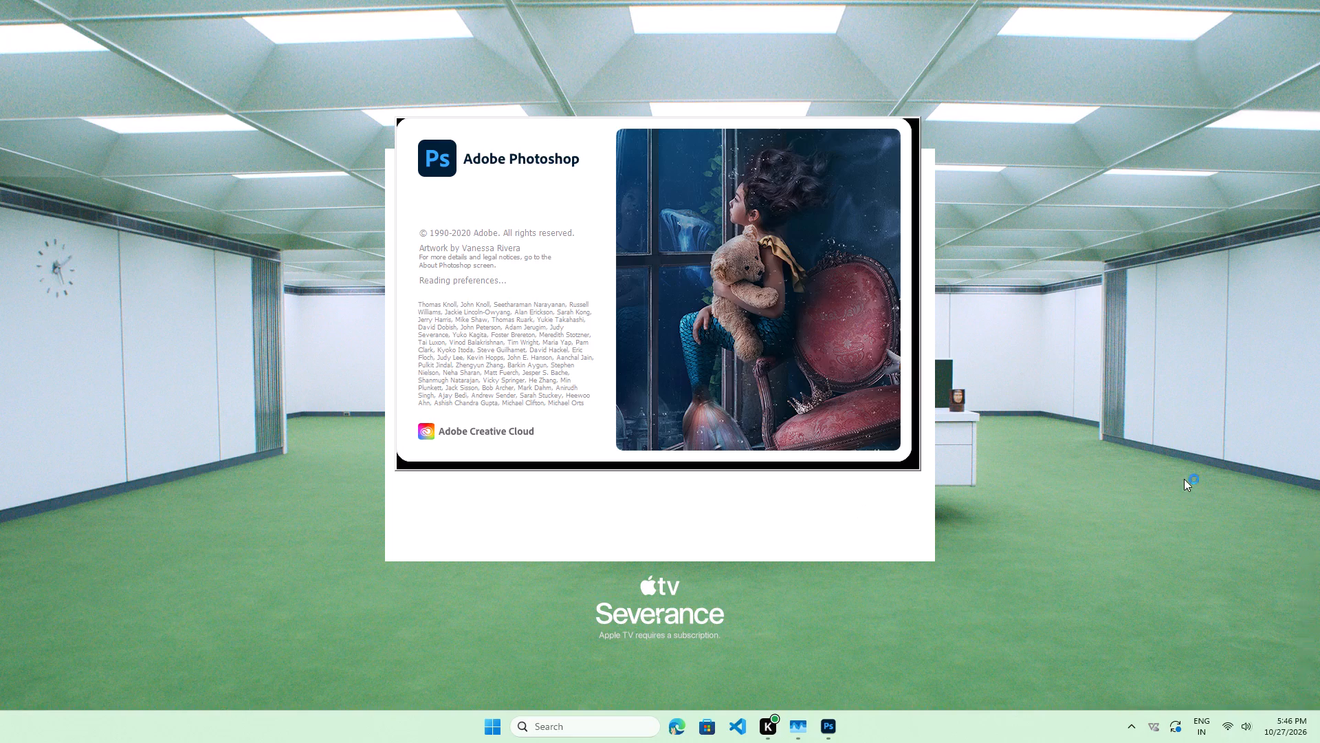
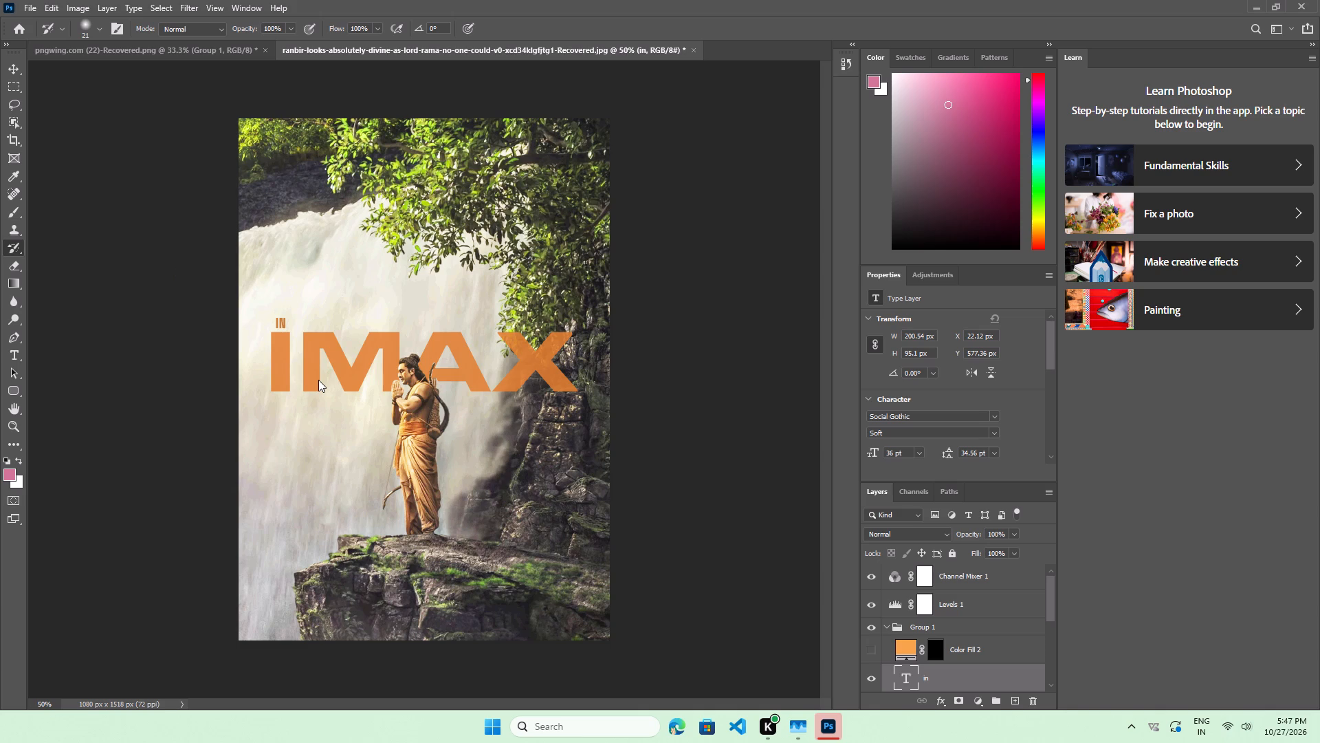
Move the small IN text about 32 px upward, away from the IMAX lettering, with the Move tool.
left_click(13, 67)
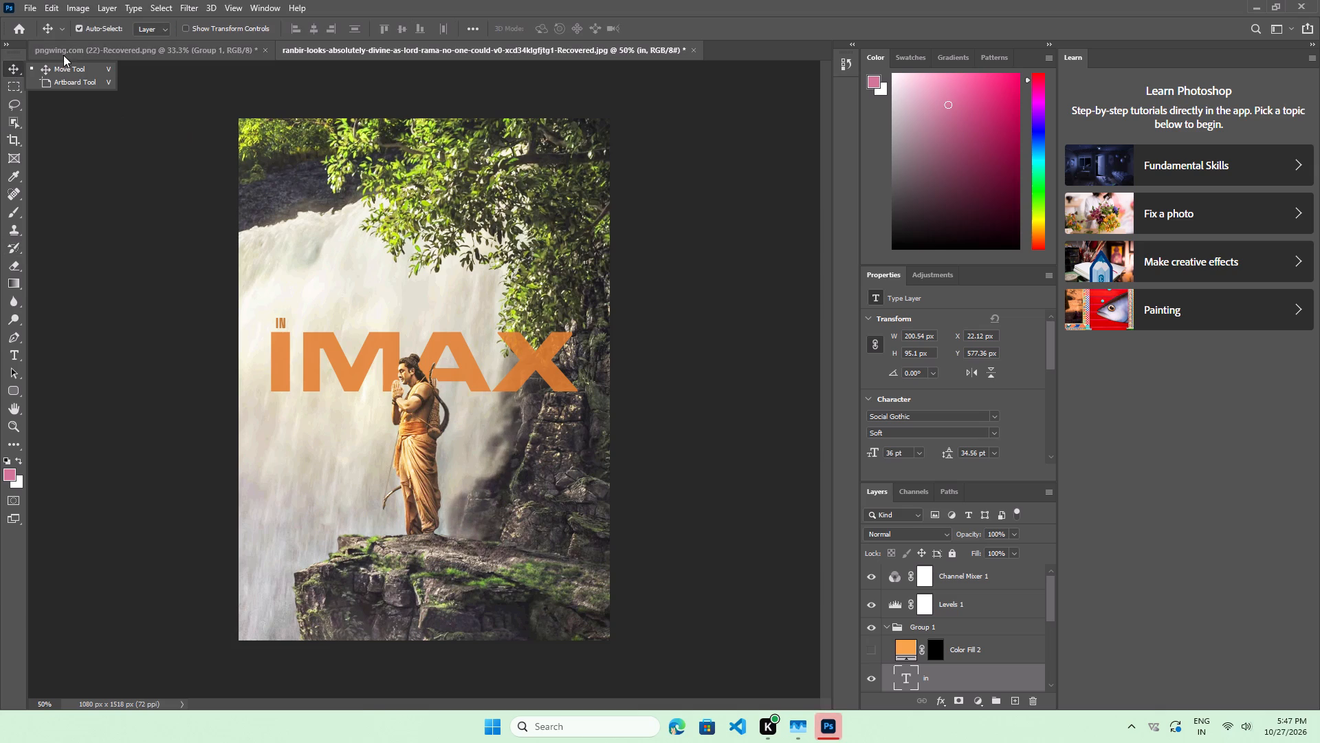
left_click(62, 65)
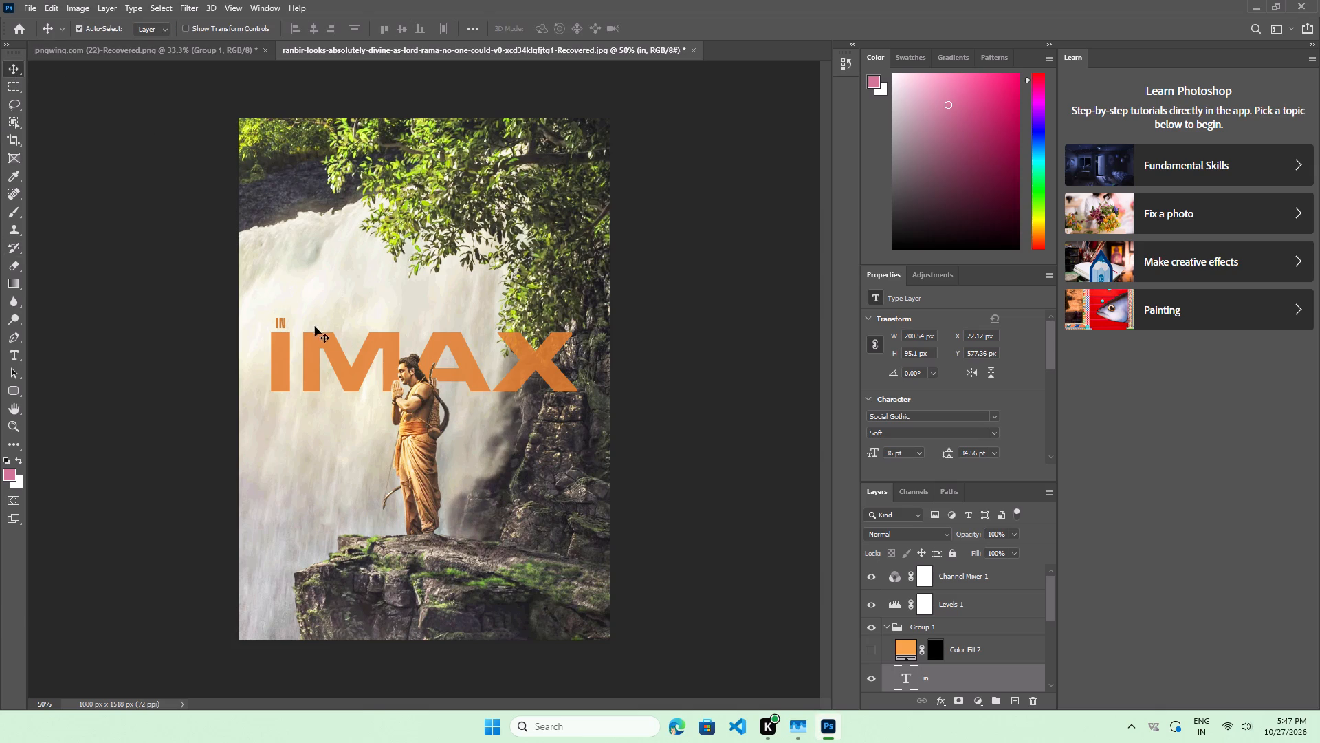
left_click_drag(280, 321, 278, 308)
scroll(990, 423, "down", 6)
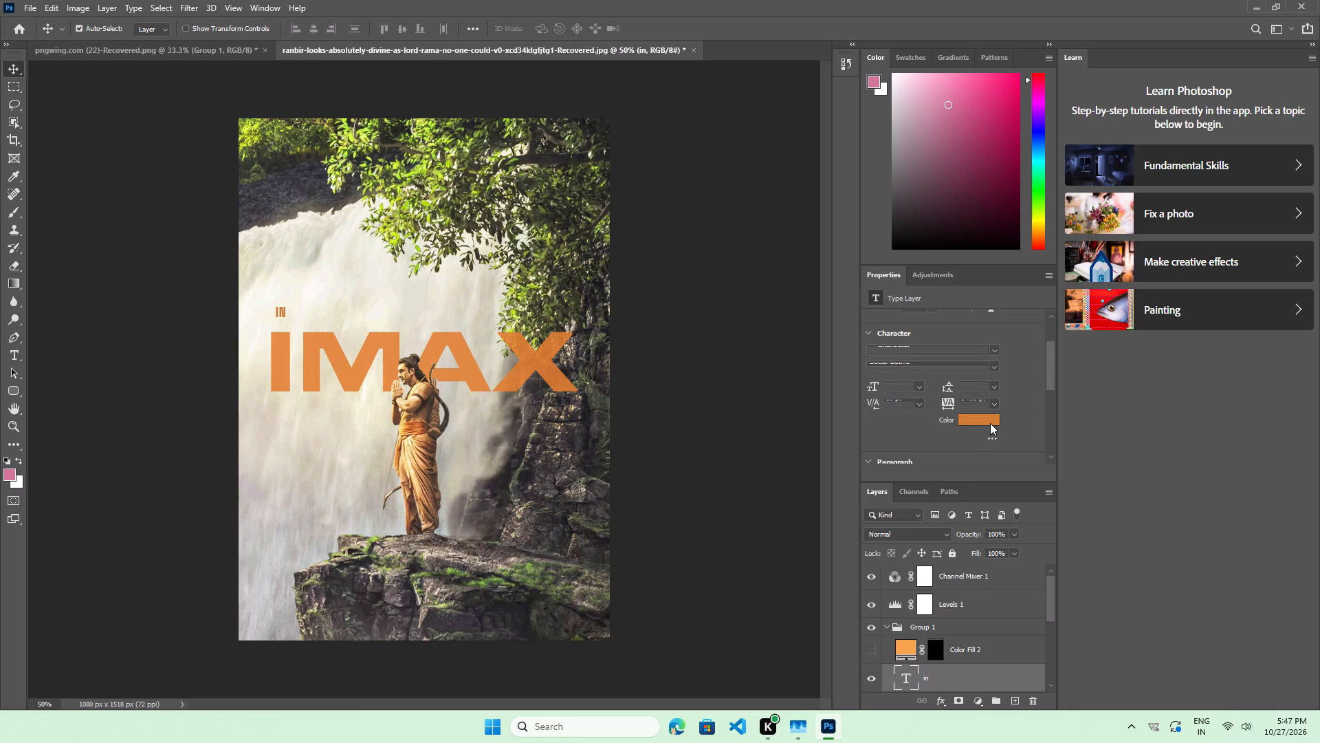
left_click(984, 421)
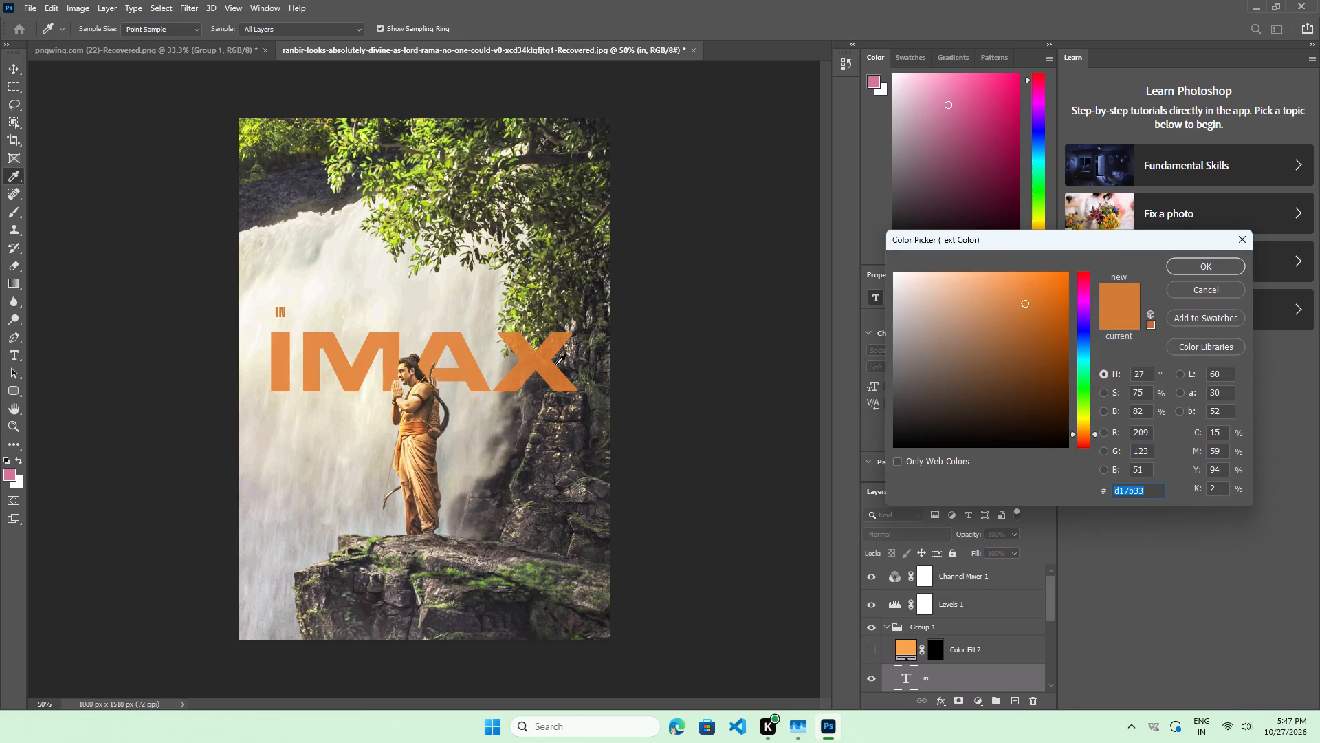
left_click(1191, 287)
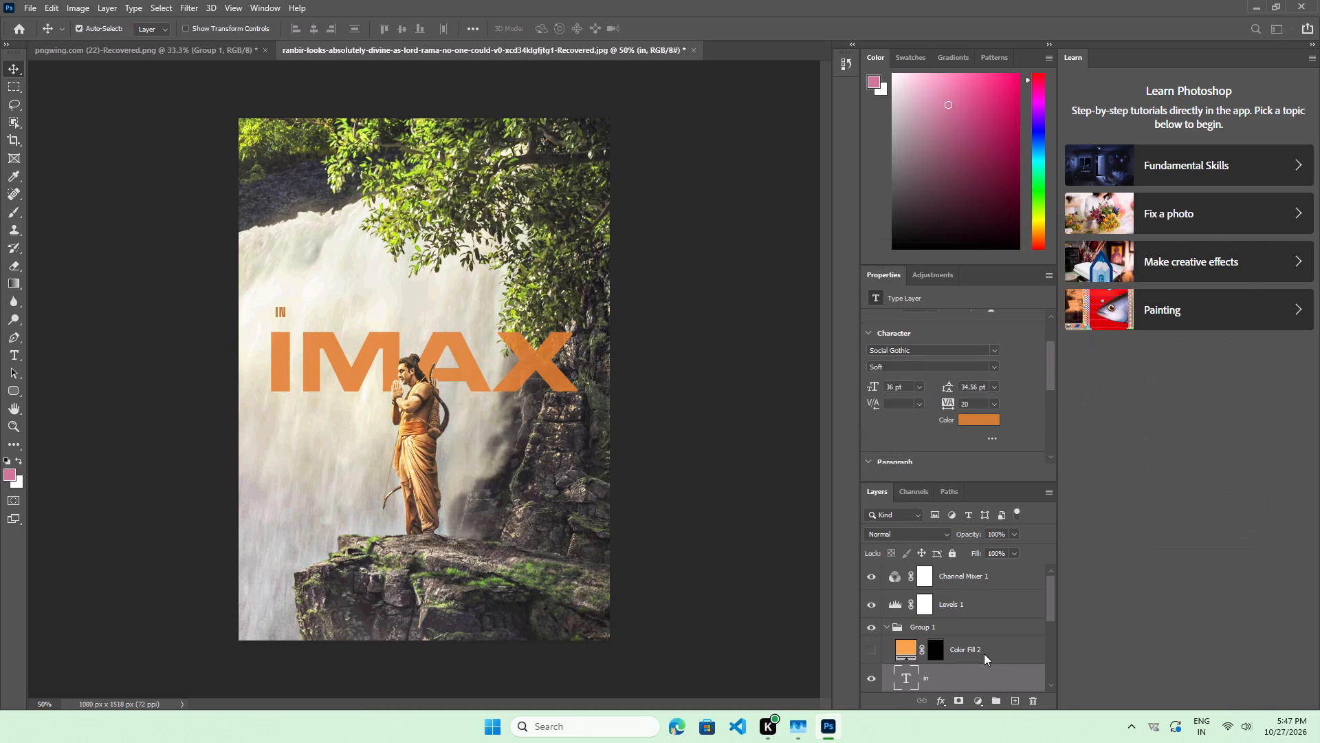
Set the opacity of the Color Fill 1 layer, which holds the IMAX lettering, to 100%.
left_click(989, 652)
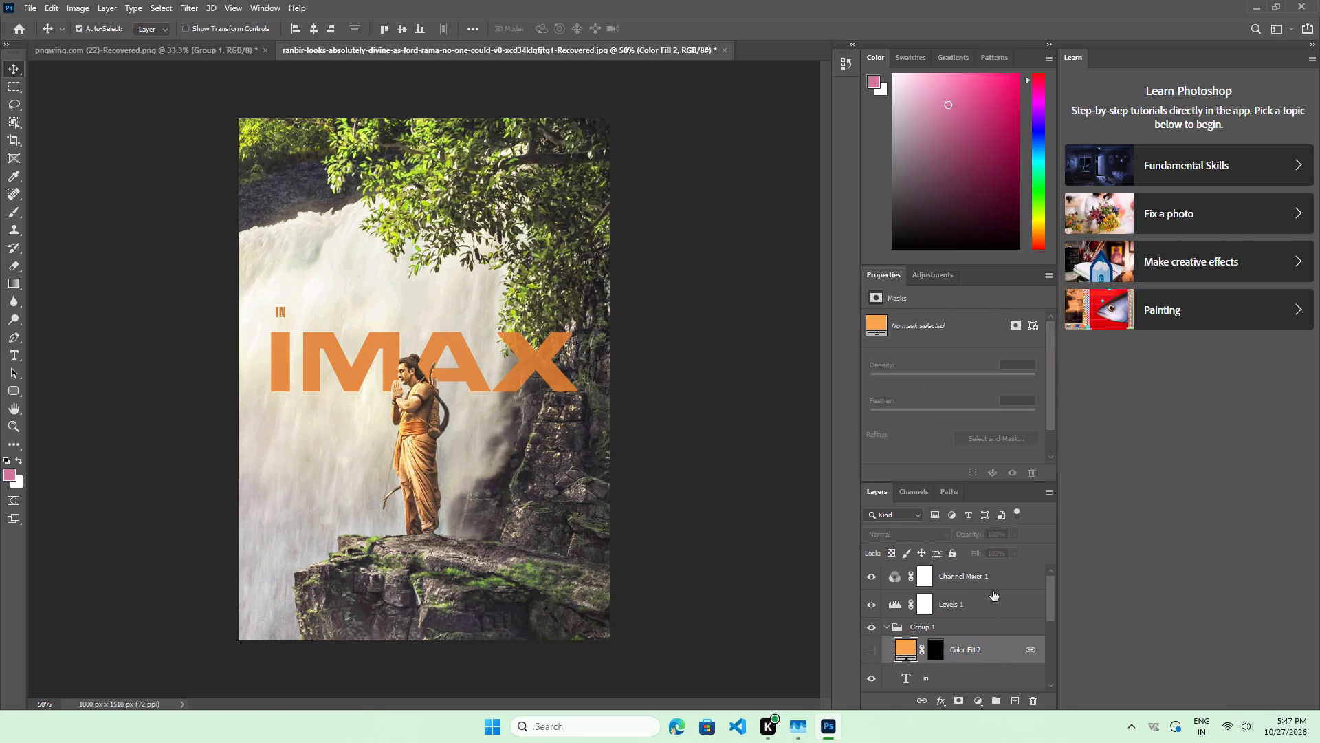
scroll(978, 643, "down", 3)
left_click(991, 634)
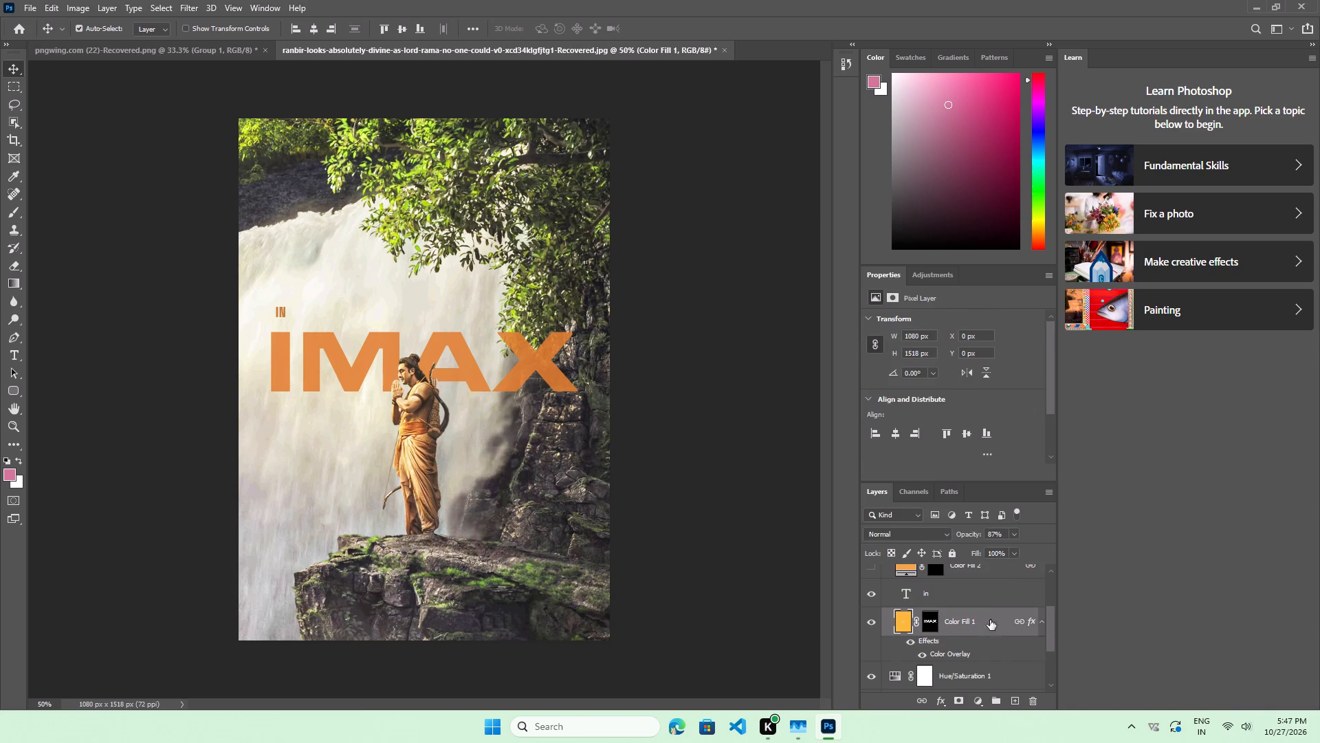
left_click(1017, 538)
left_click_drag(1020, 550, 1048, 554)
left_click_drag(1023, 552, 1028, 551)
left_click_drag(1028, 551, 1035, 552)
left_click_drag(1021, 551, 1035, 549)
left_click(1028, 526)
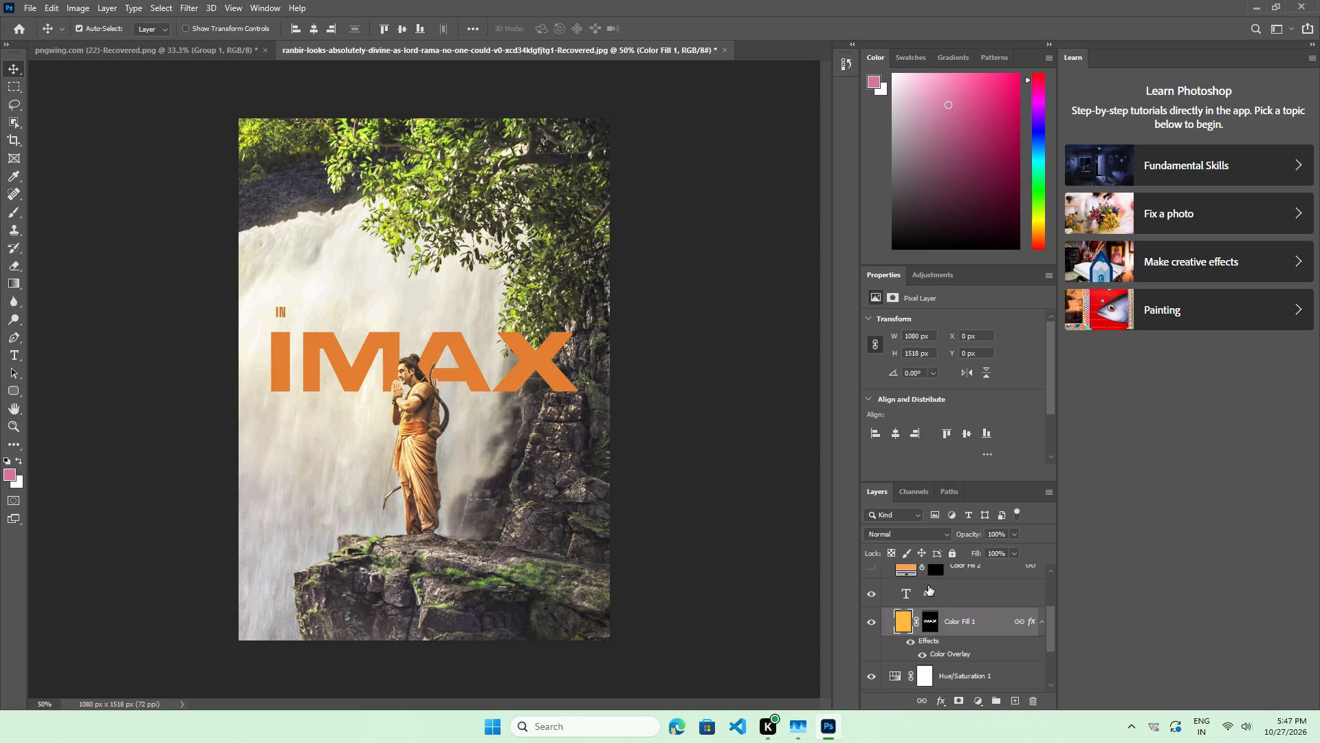
Recolour the "in" text layer with the orange sampled from the X of the IMAX lettering.
scroll(936, 589, "up", 2)
left_click(951, 618)
left_click(960, 652)
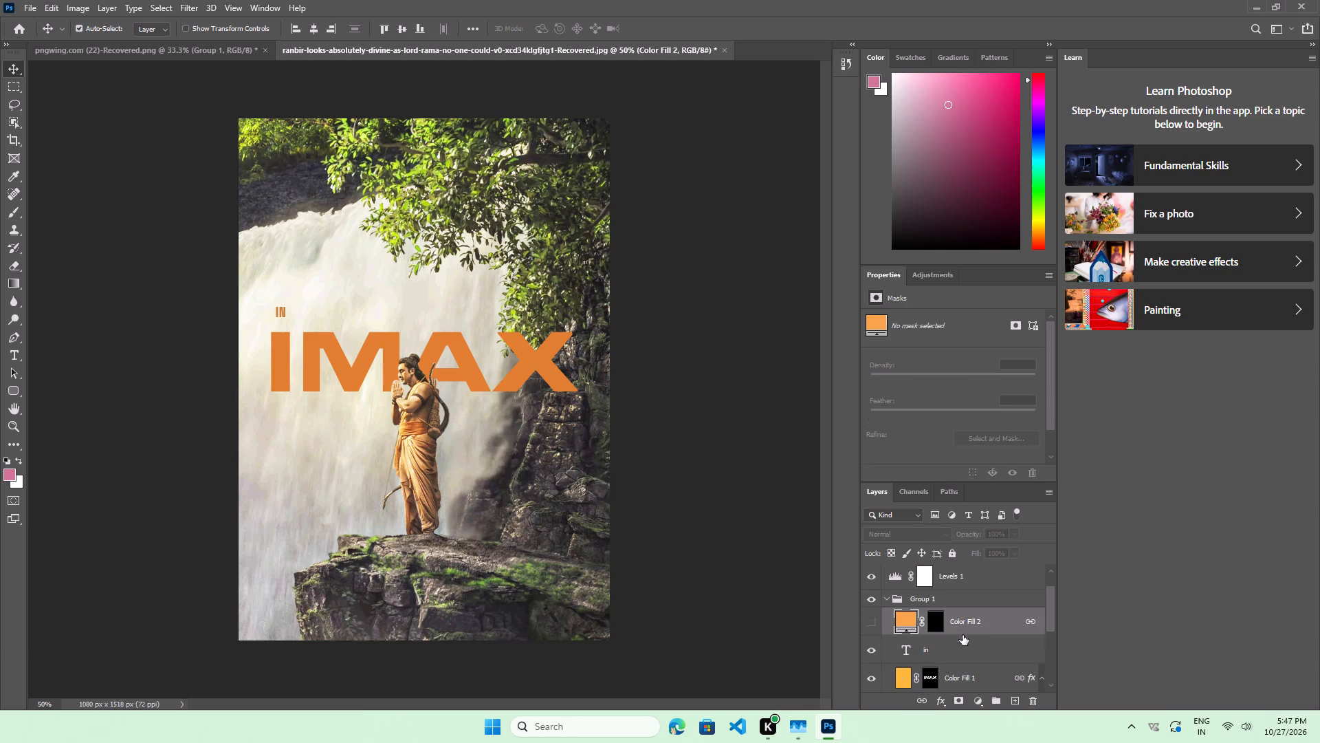
scroll(1013, 417, "down", 4)
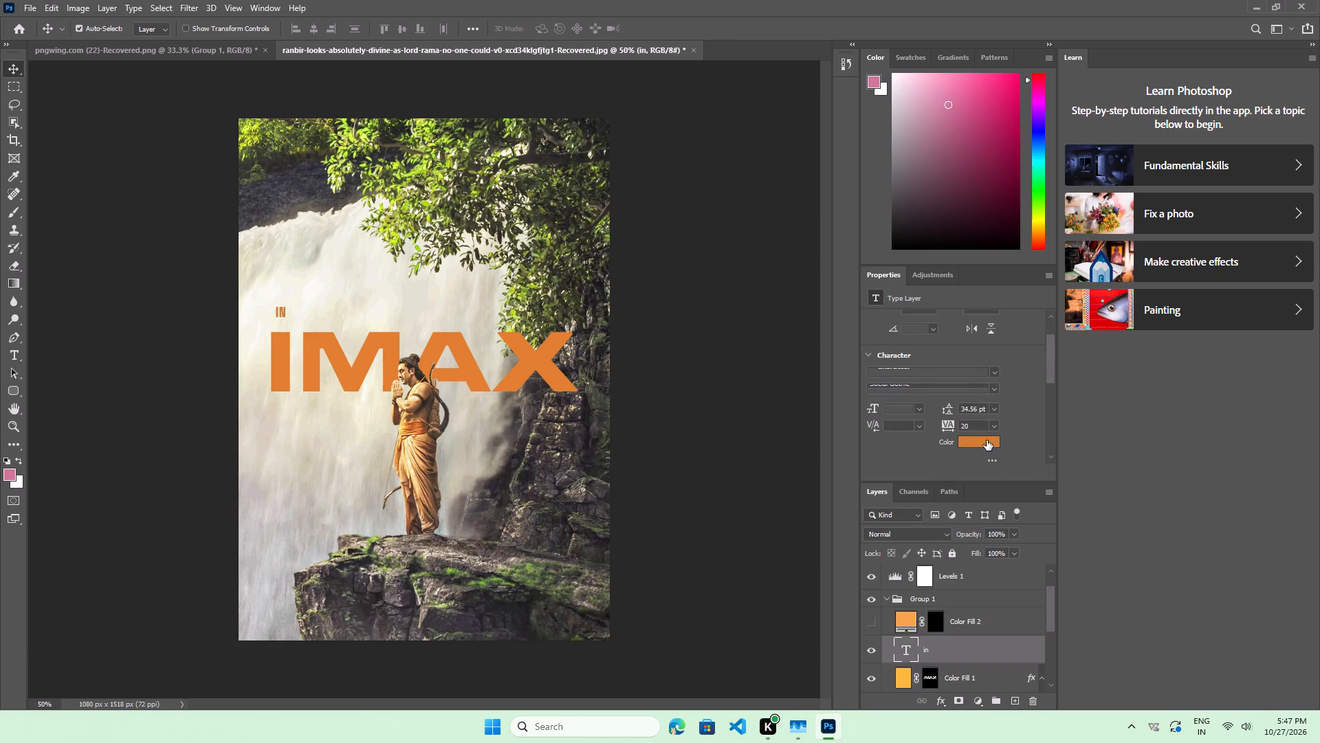
left_click(983, 443)
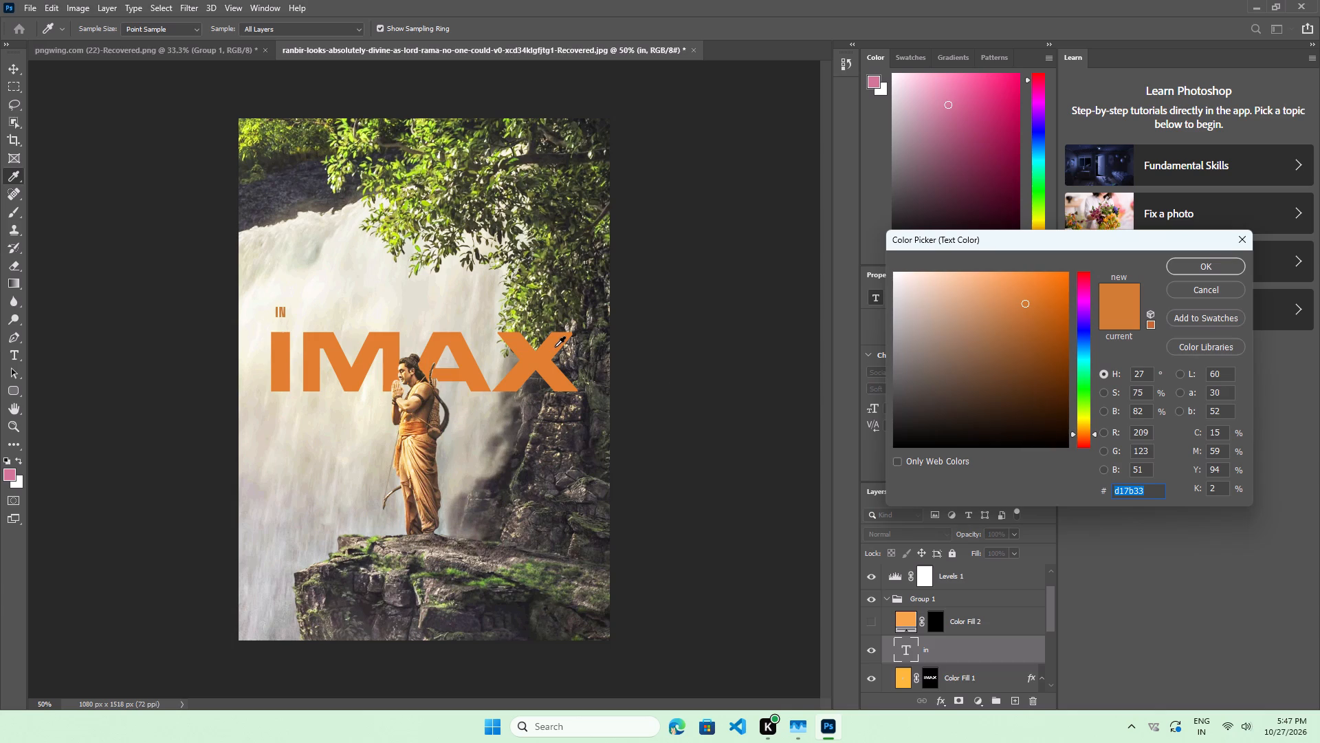
left_click(555, 347)
left_click(1193, 272)
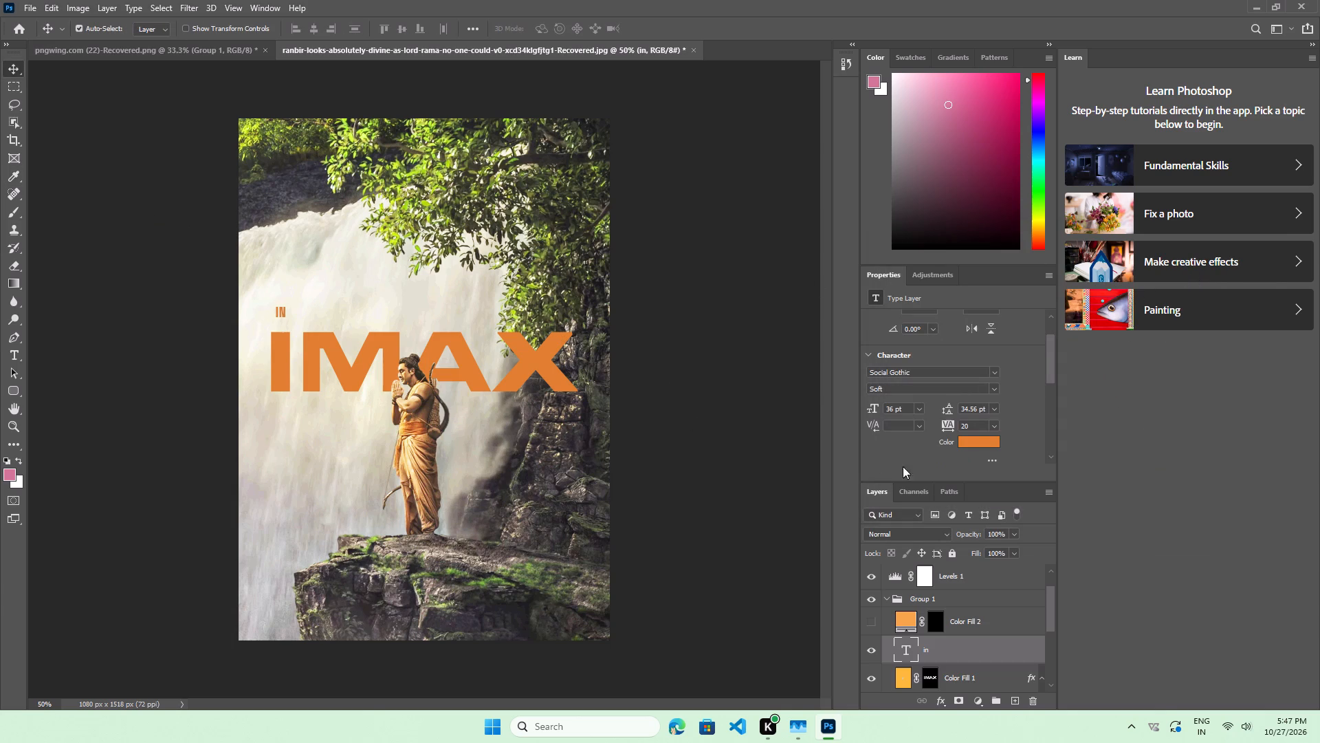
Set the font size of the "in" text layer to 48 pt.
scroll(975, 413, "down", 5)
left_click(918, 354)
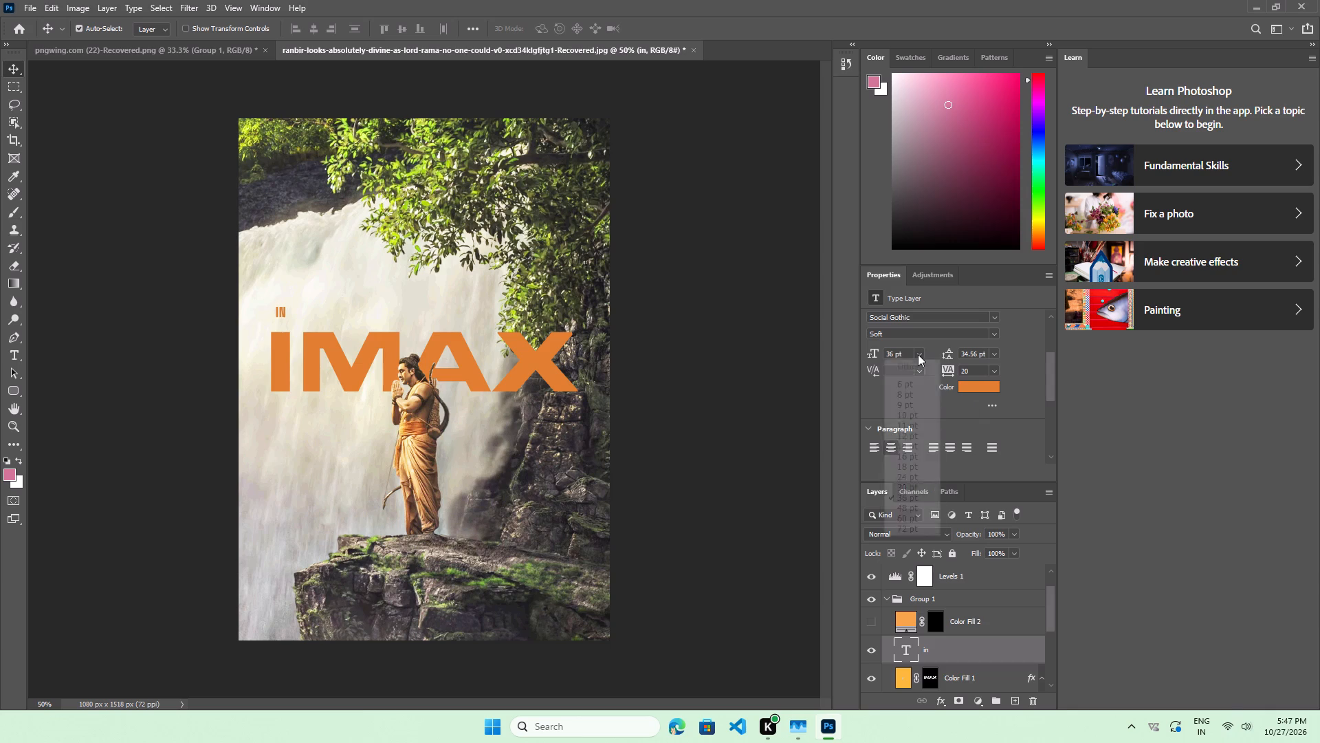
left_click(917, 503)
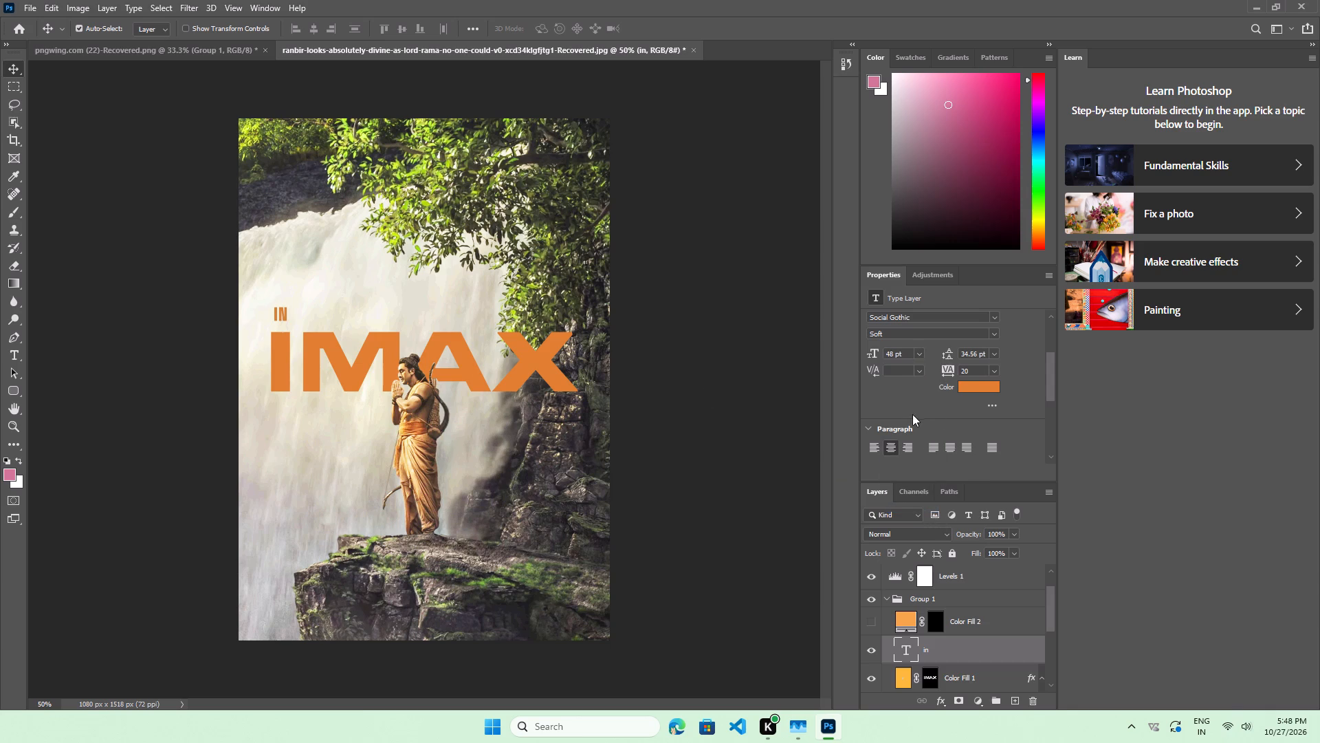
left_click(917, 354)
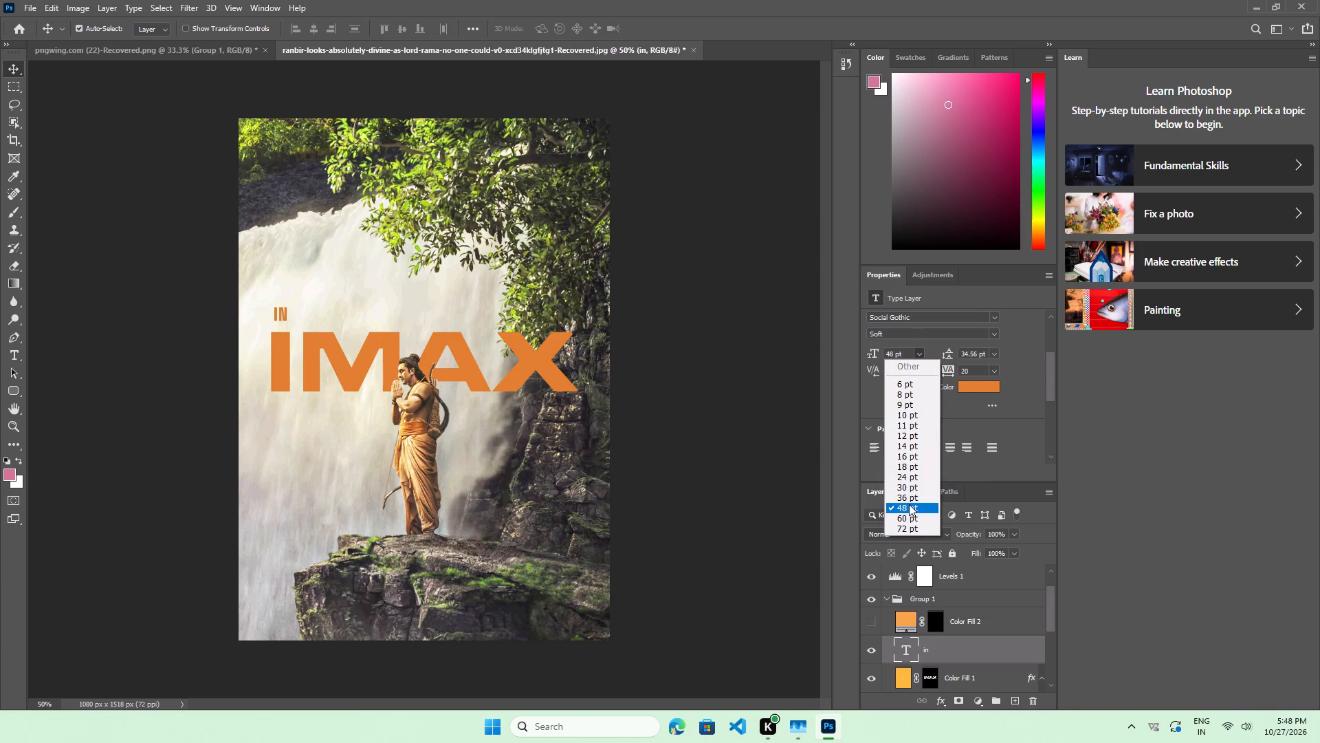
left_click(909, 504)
Set the font size of the "in" text layer to 55 pt.
left_click(901, 357)
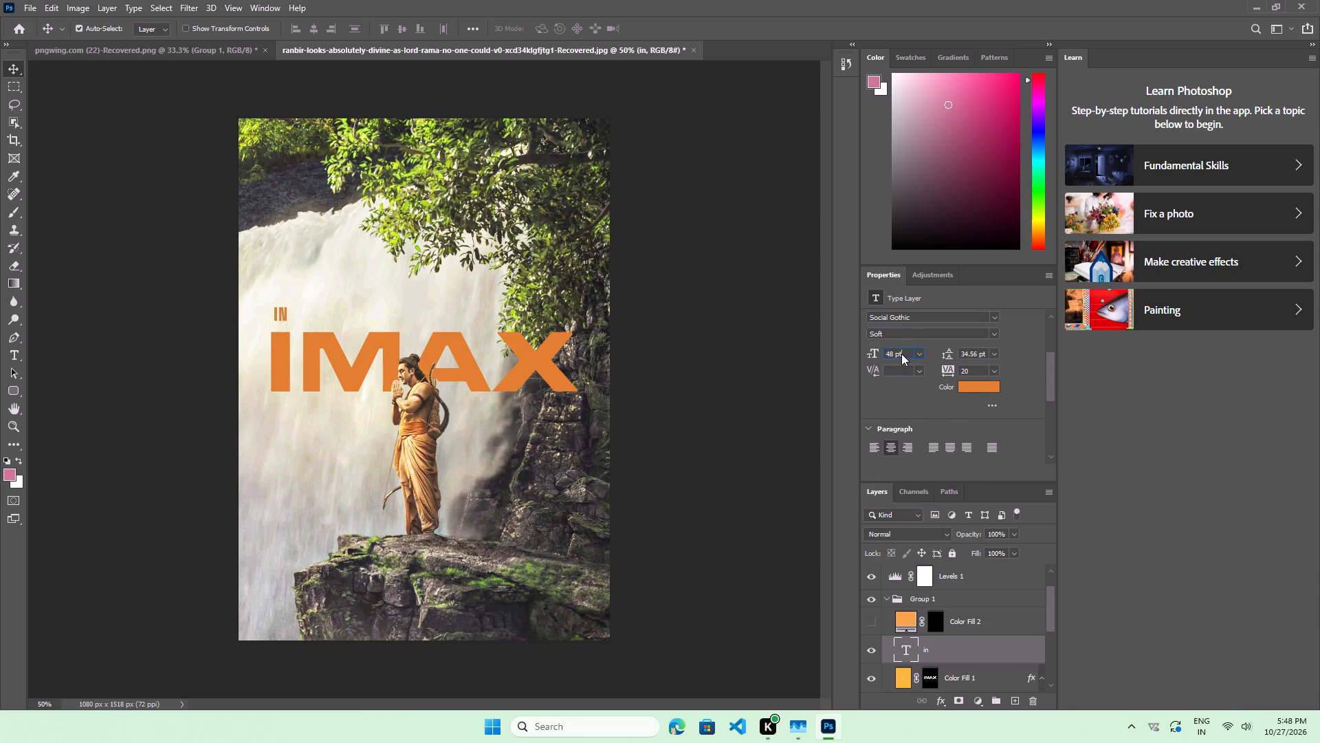
left_click_drag(894, 355, 877, 358)
key("5")
key("5")
key("Return")
Move the IN text slightly down so it sits just above the I of the IMAX lettering.
left_click(284, 314)
scroll(138, 342, "up", 7, "ctrl+alt")
scroll(242, 268, "down", 1, "ctrl+alt")
scroll(242, 268, "up", 2, "ctrl+alt")
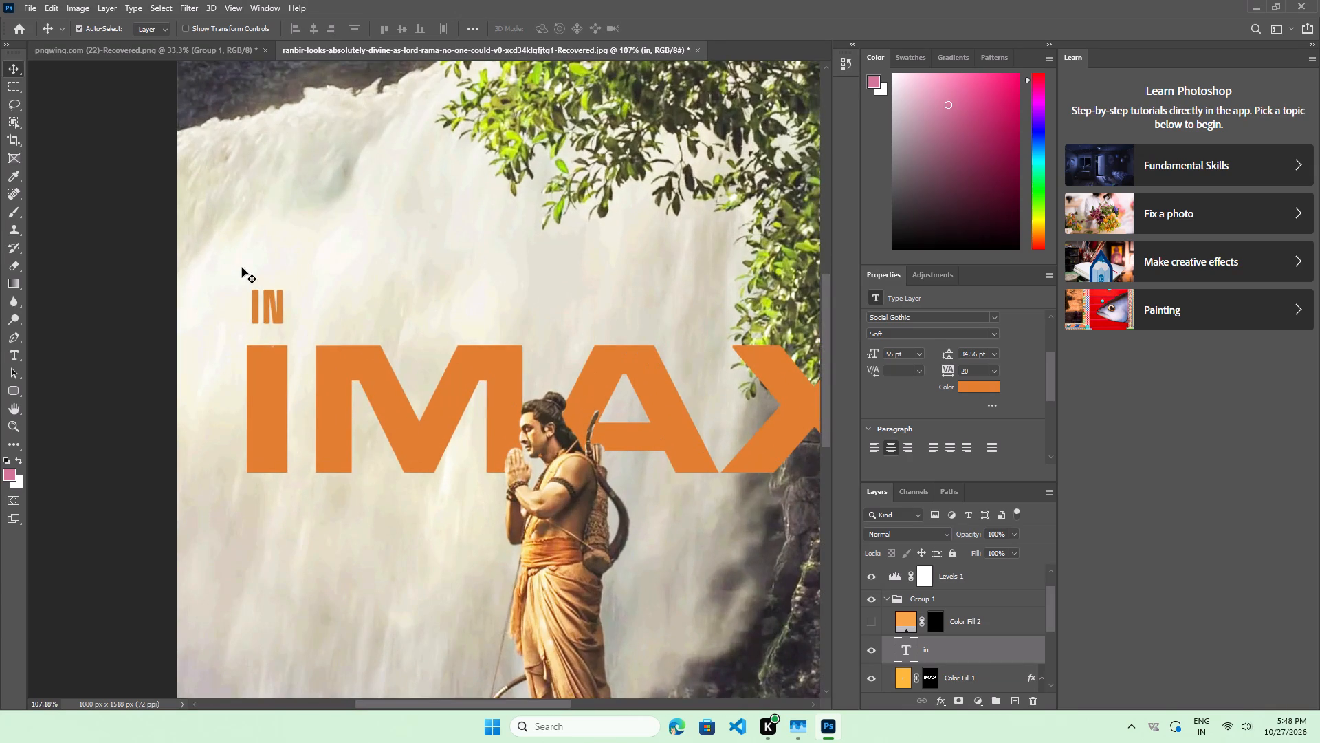
left_click_drag(275, 305, 276, 317)
Add a Vibrance adjustment layer directly above Layer 0 and set its vibrance to +38.
scroll(483, 433, "down", 10, "ctrl+alt")
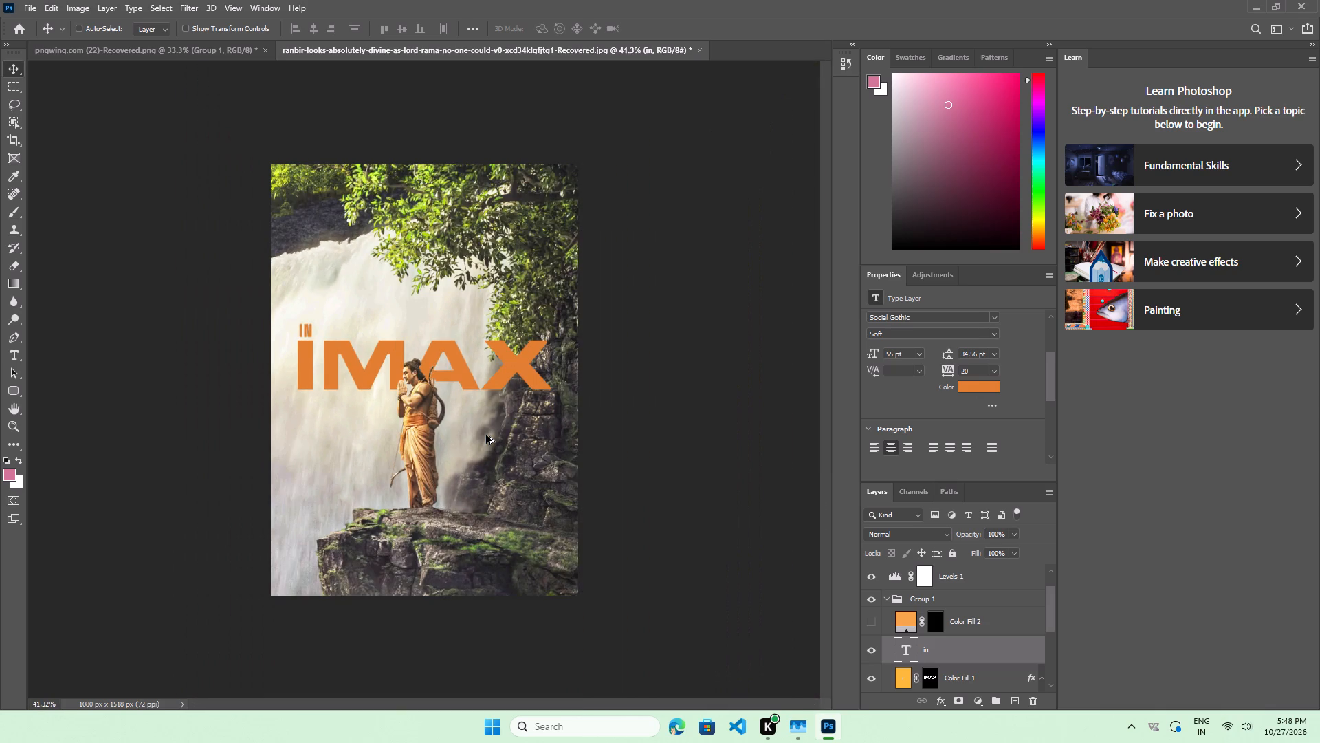
scroll(486, 435, "up", 3, "ctrl+alt")
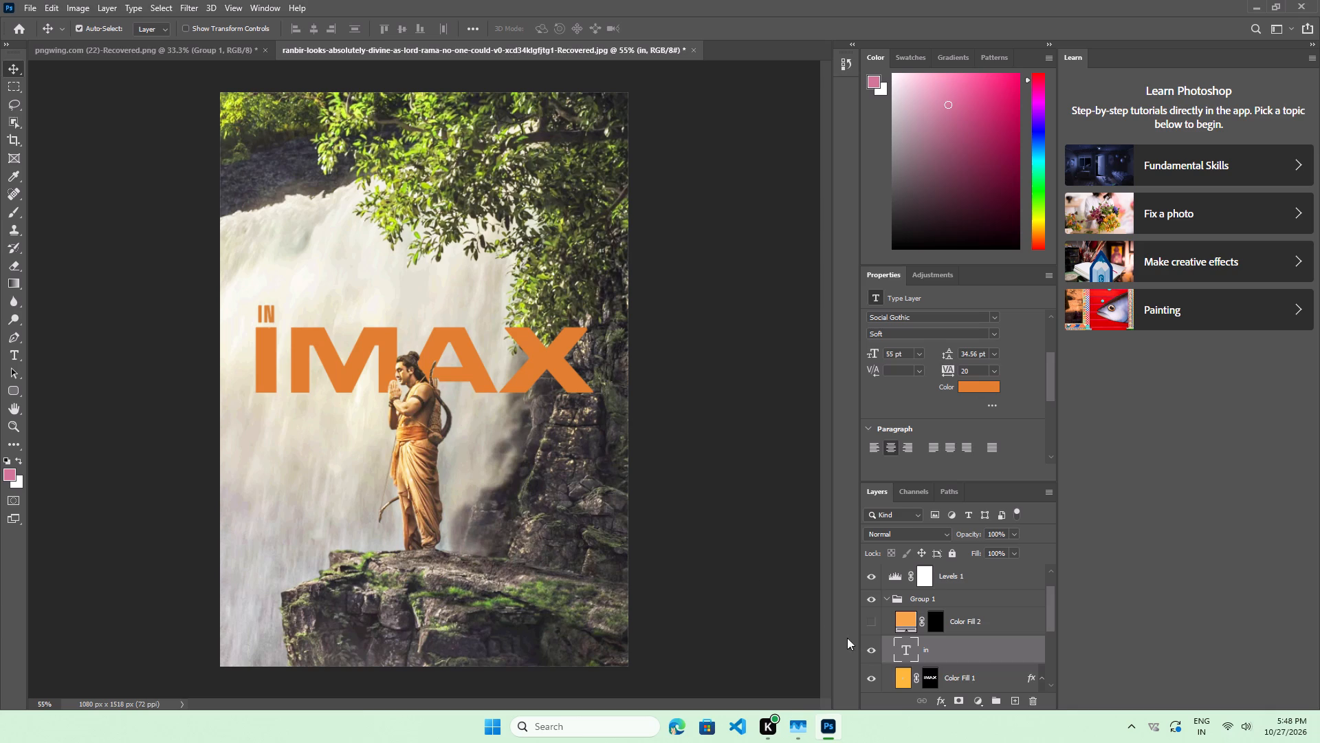
scroll(912, 605, "up", 1)
scroll(913, 605, "down", 10)
left_click(947, 679)
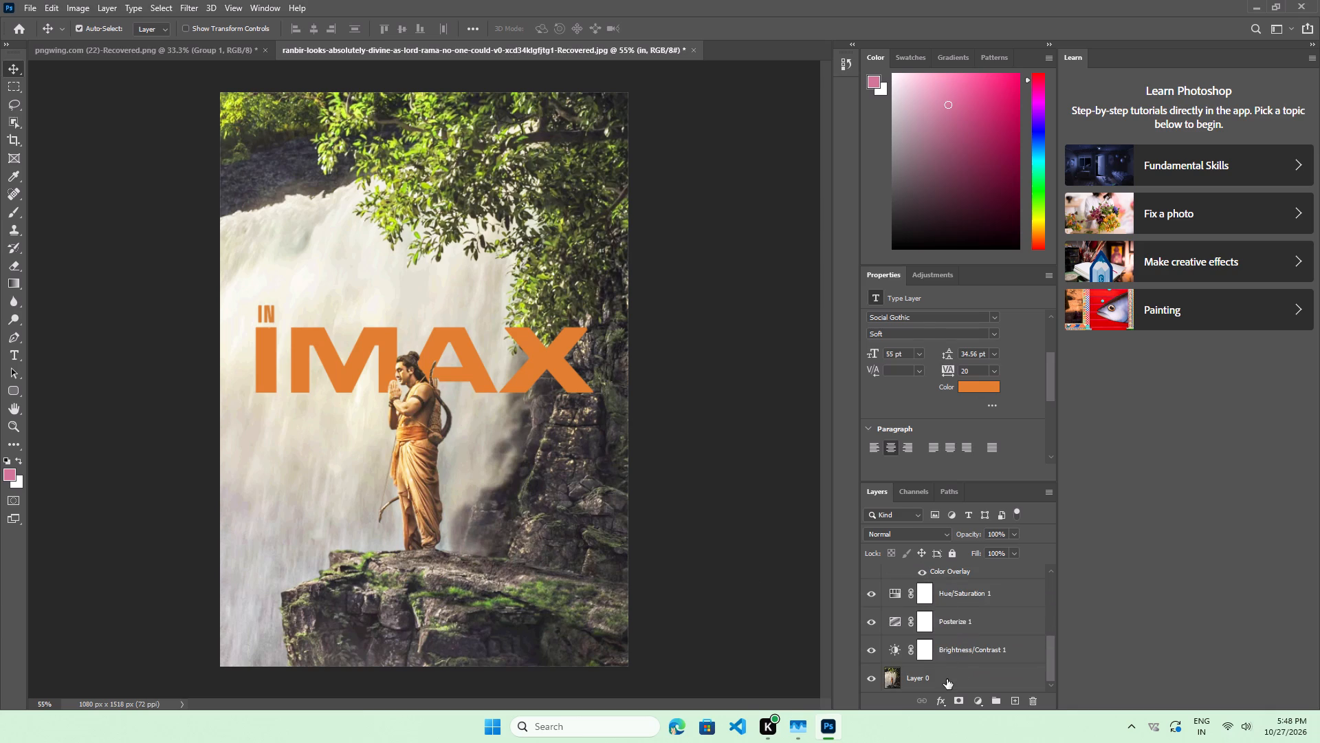
left_click(983, 704)
left_click(1024, 559)
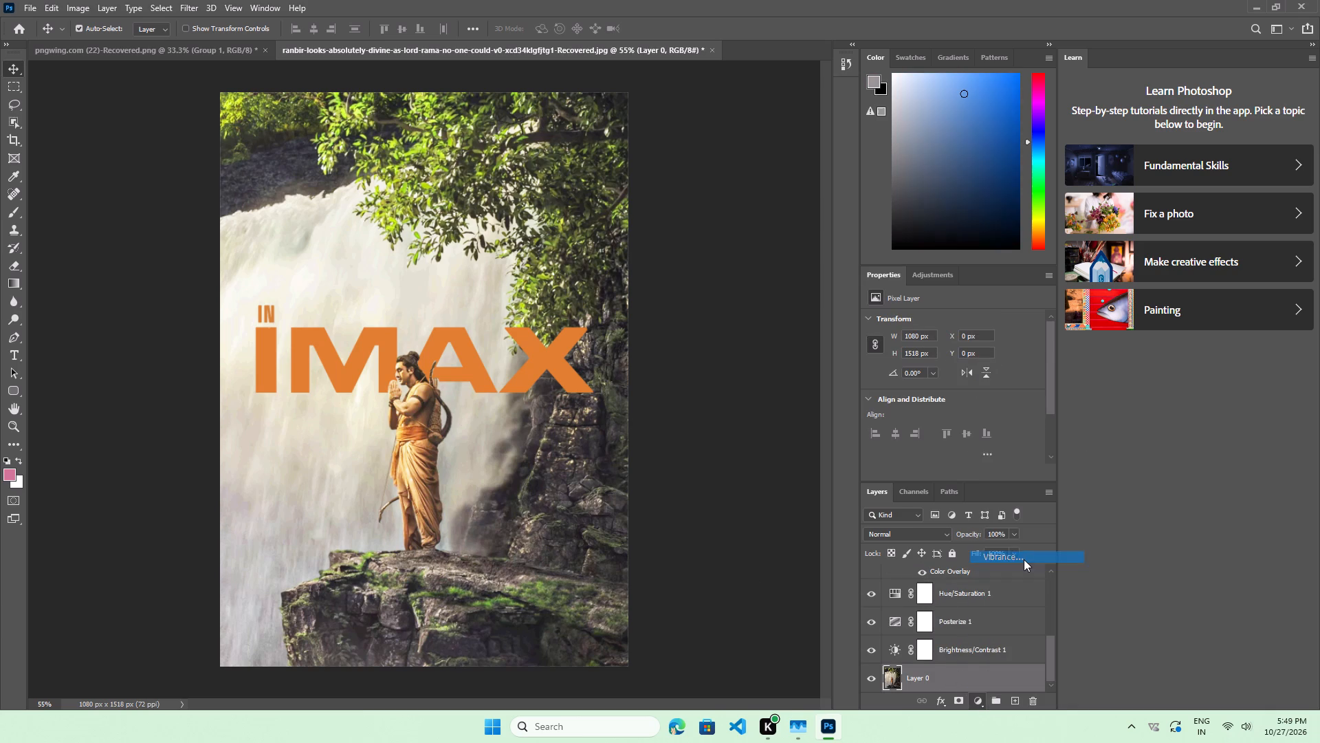
left_click_drag(953, 334, 960, 332)
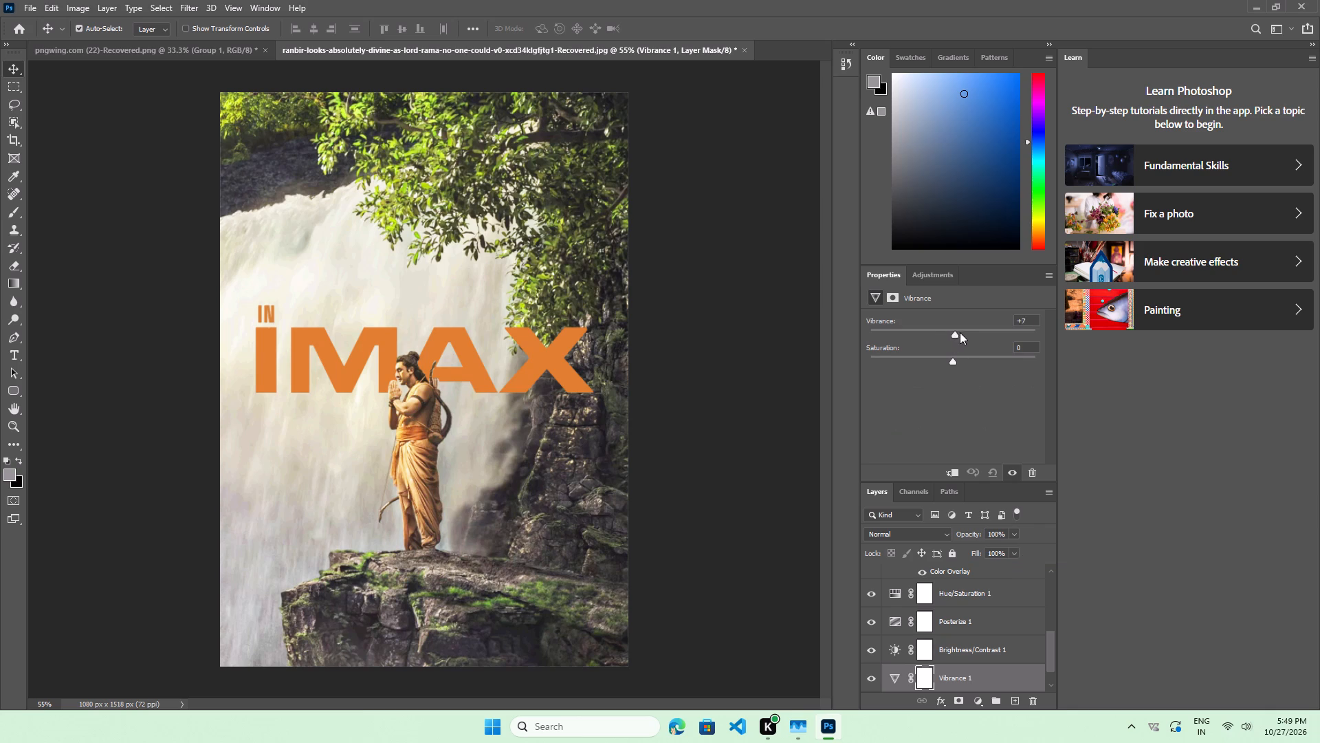
left_click_drag(960, 332, 1020, 323)
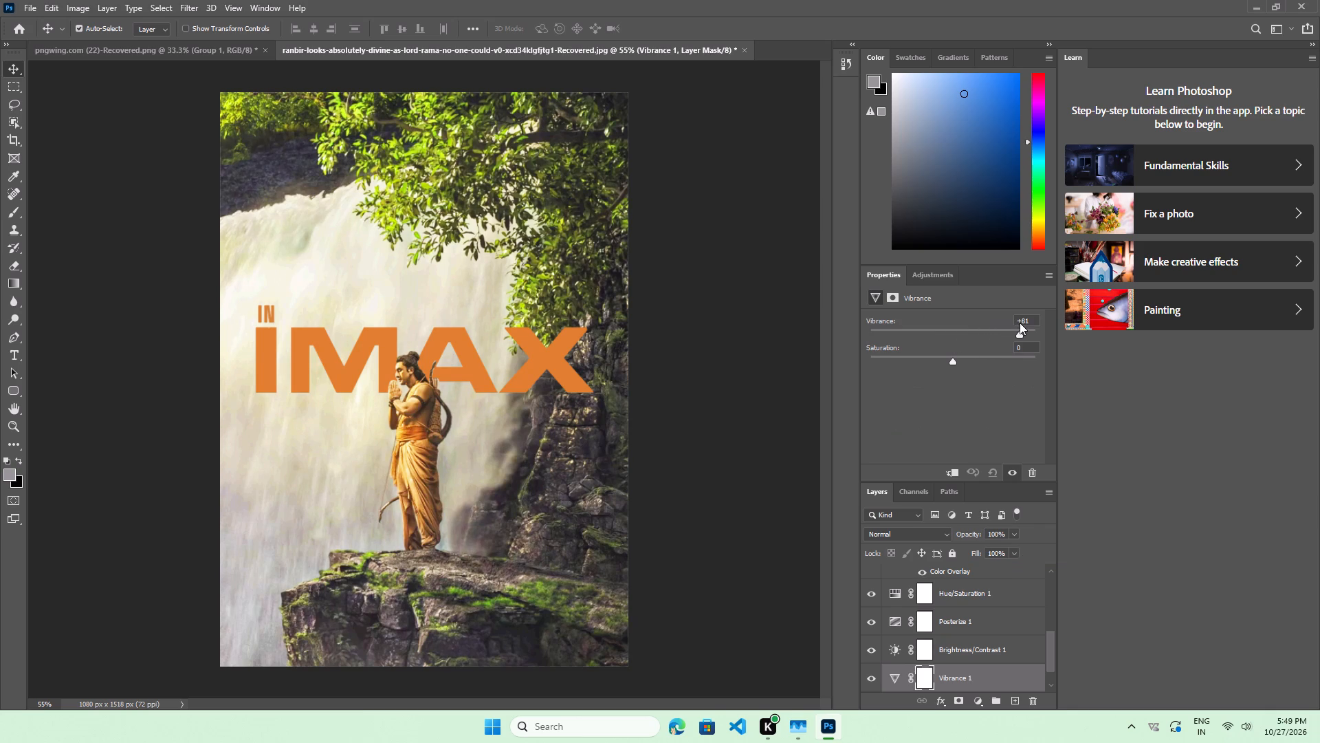
left_click_drag(1020, 323, 1041, 324)
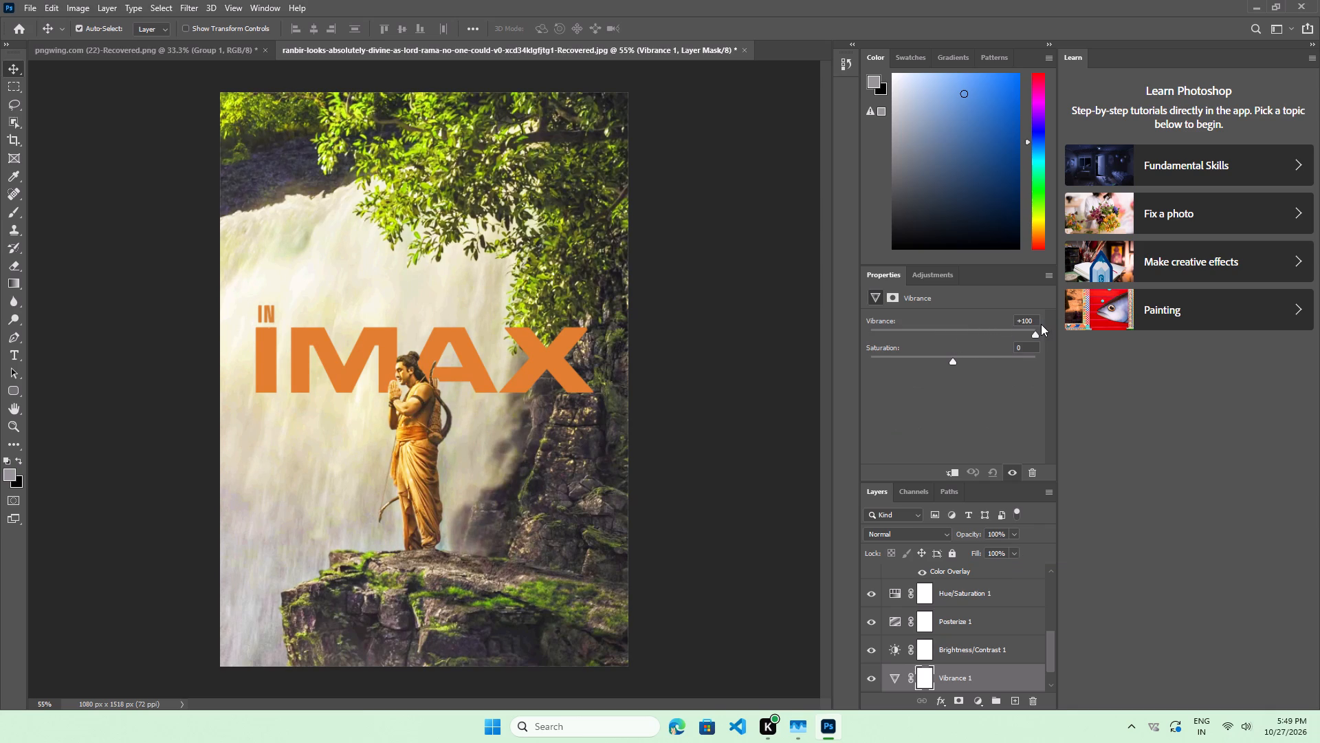
left_click_drag(1041, 324, 1004, 326)
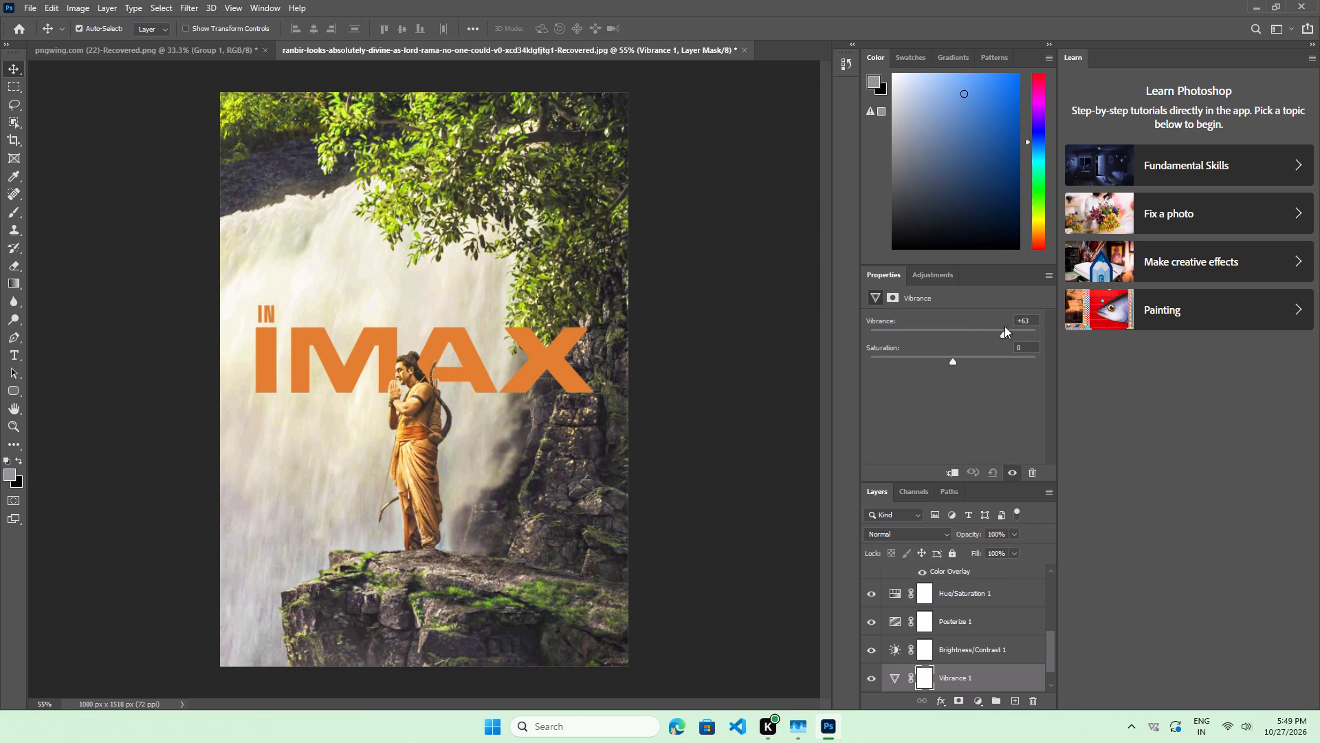
left_click_drag(1004, 326, 900, 327)
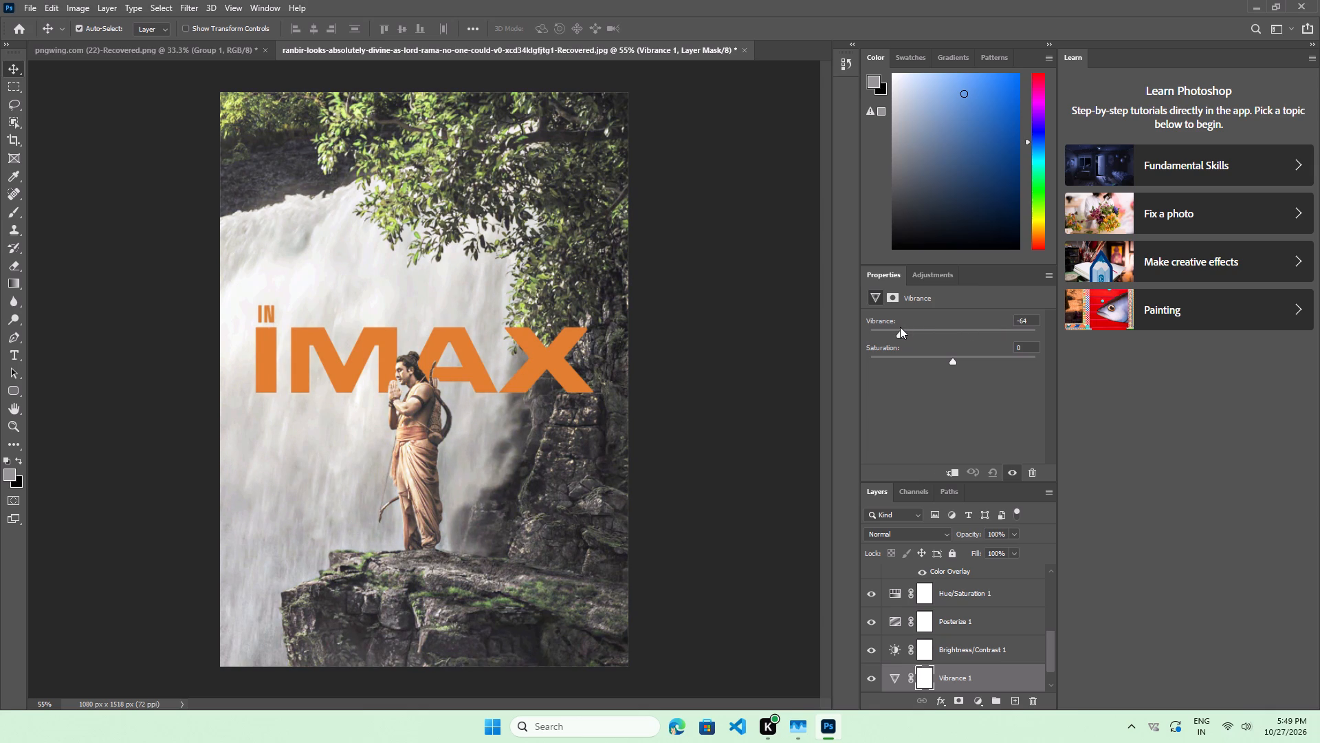
left_click_drag(900, 327, 984, 330)
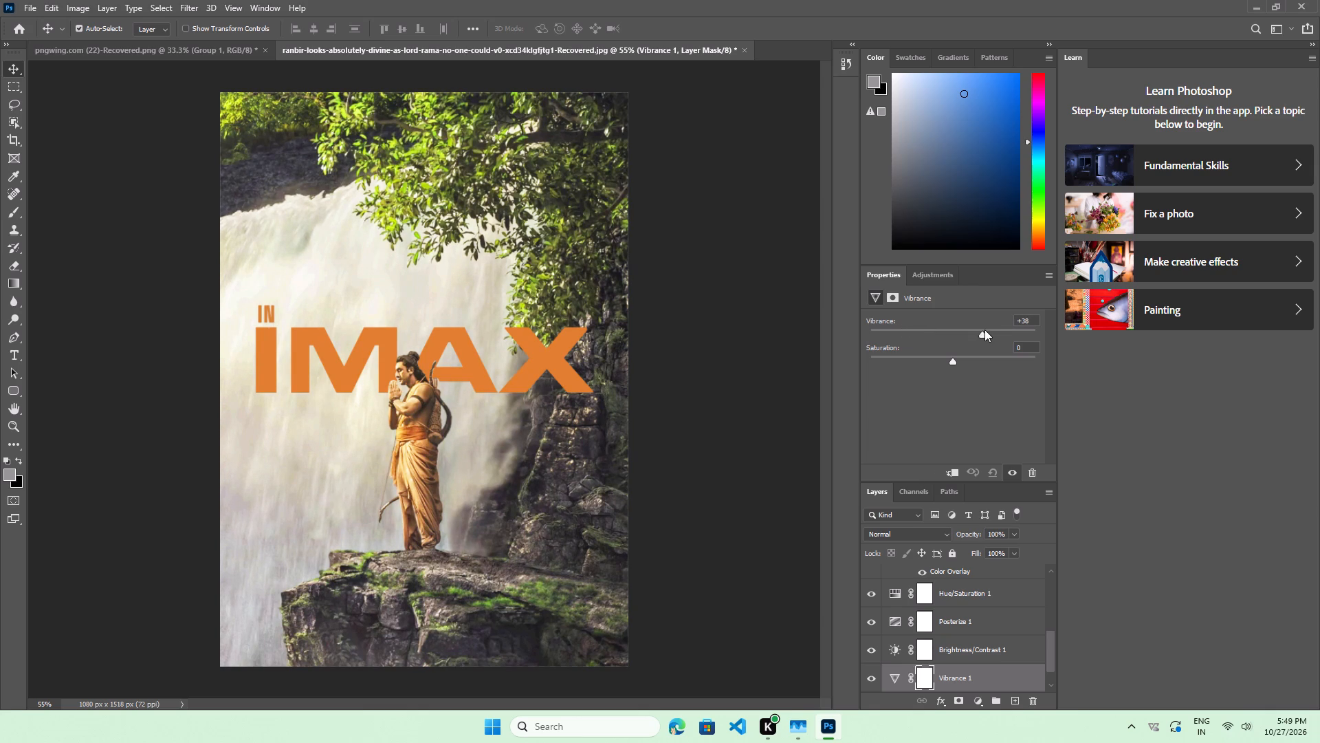
Set the Vibrance 1 adjustment layer to a vibrance of +13 and a saturation of +5.
left_click_drag(984, 330, 965, 336)
left_click_drag(949, 362, 1014, 363)
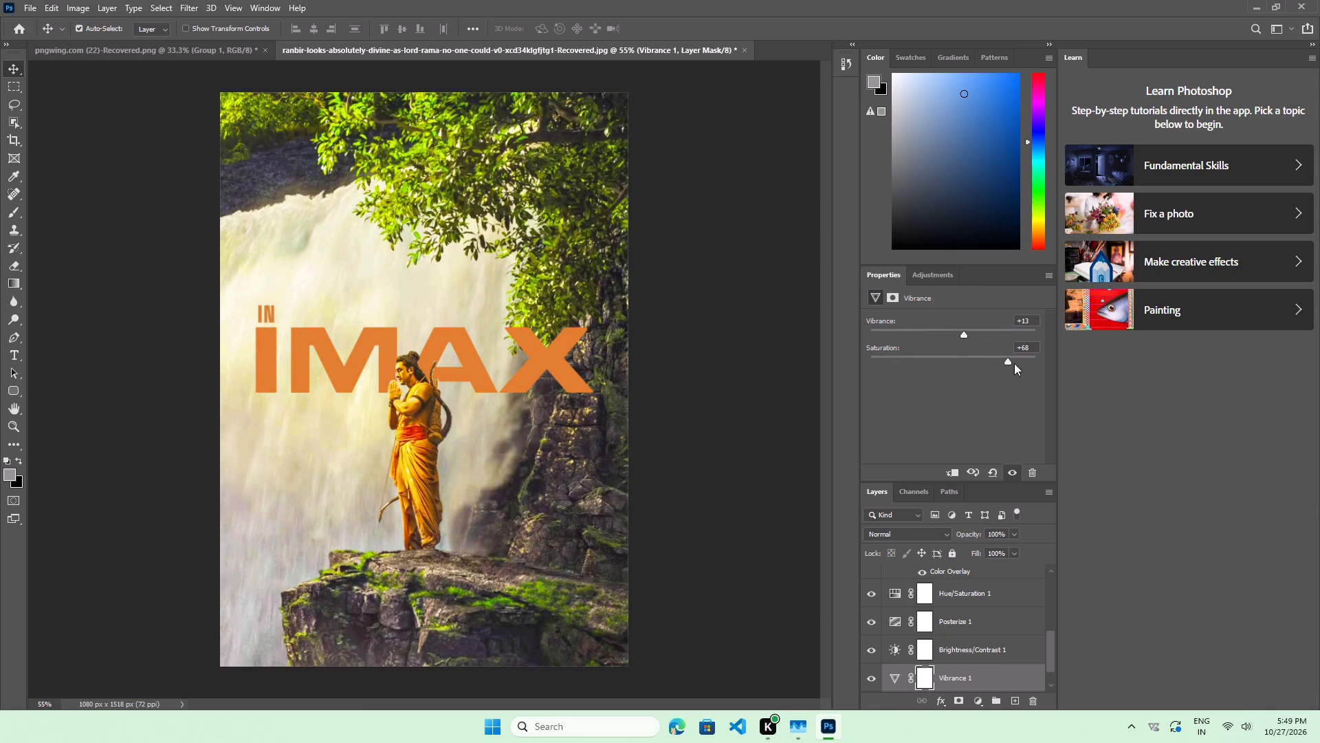
left_click_drag(1014, 363, 972, 369)
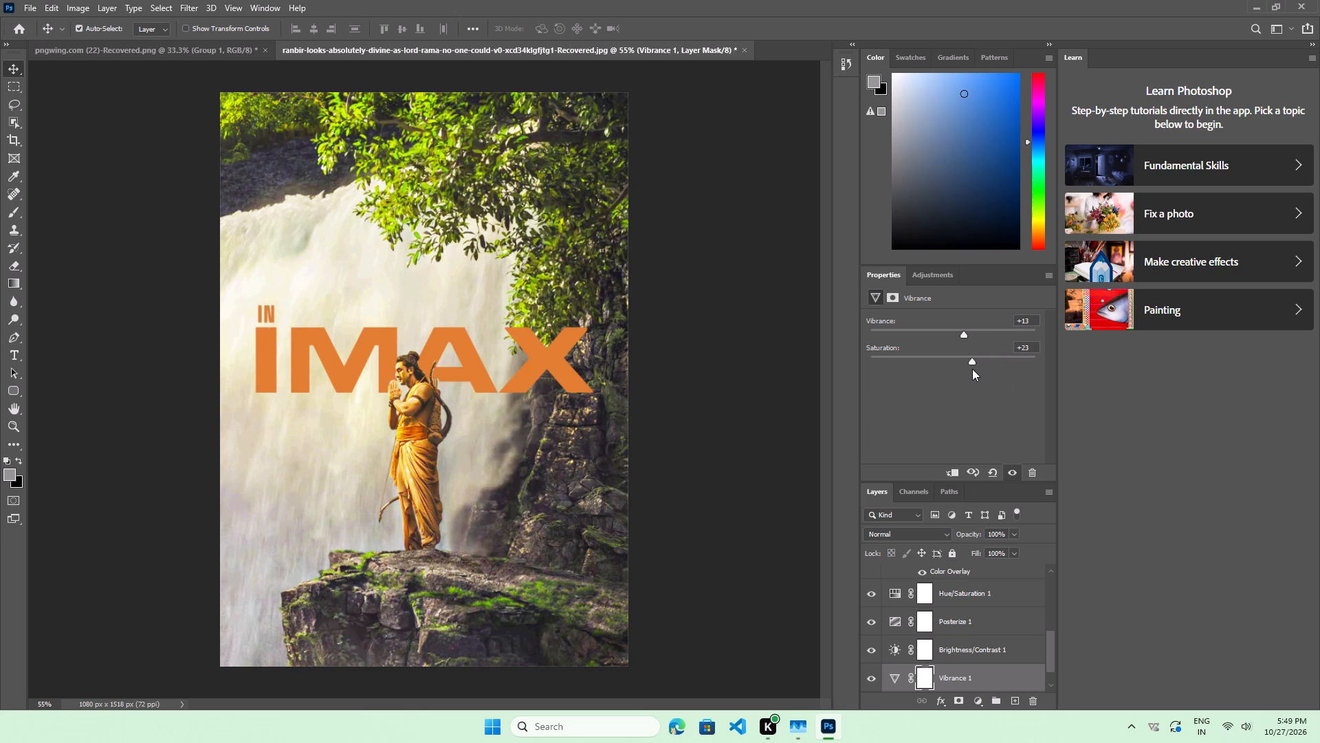
left_click_drag(972, 369, 965, 362)
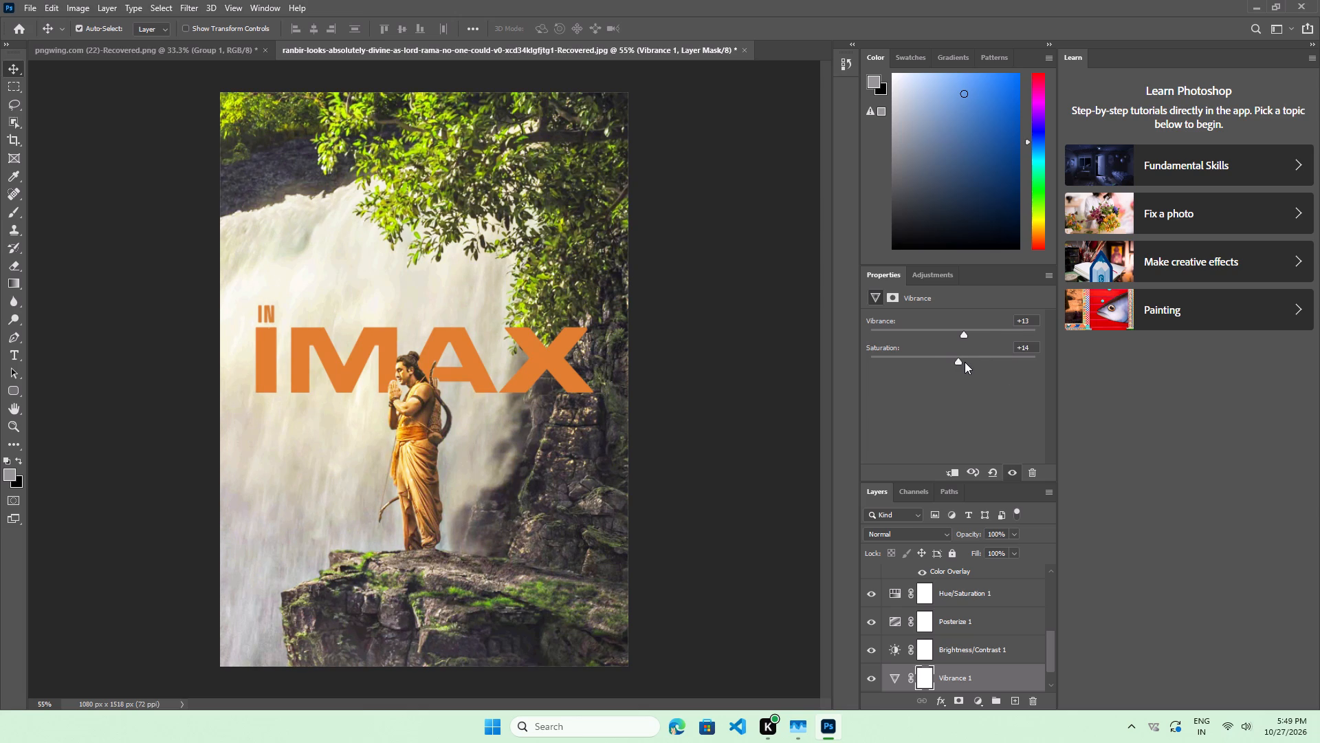
left_click_drag(965, 362, 957, 363)
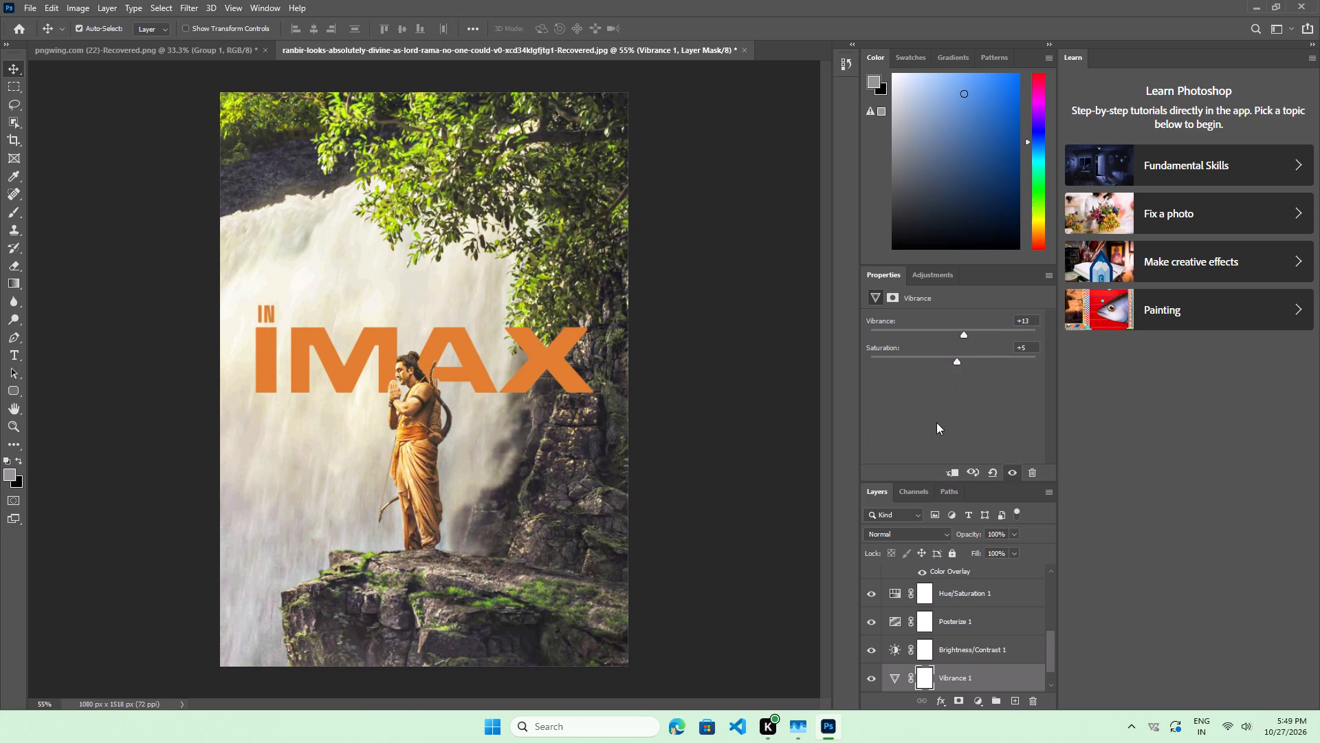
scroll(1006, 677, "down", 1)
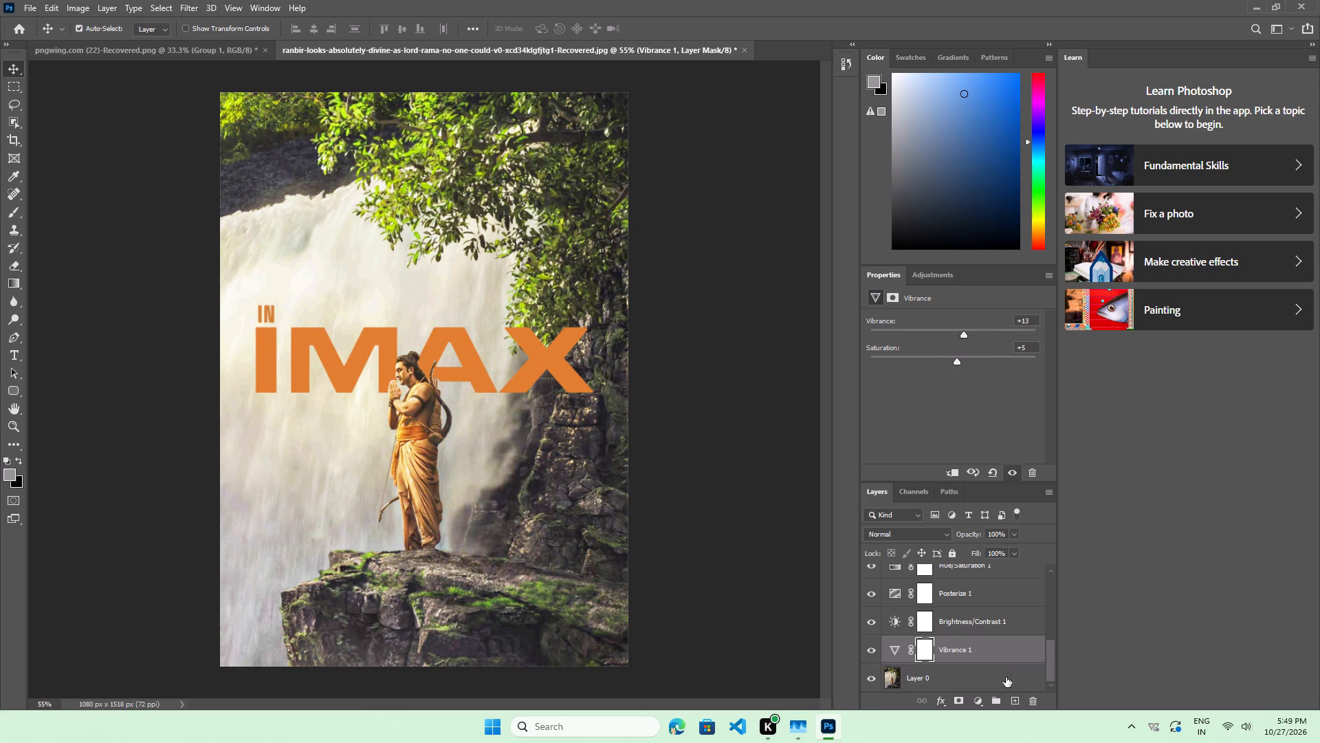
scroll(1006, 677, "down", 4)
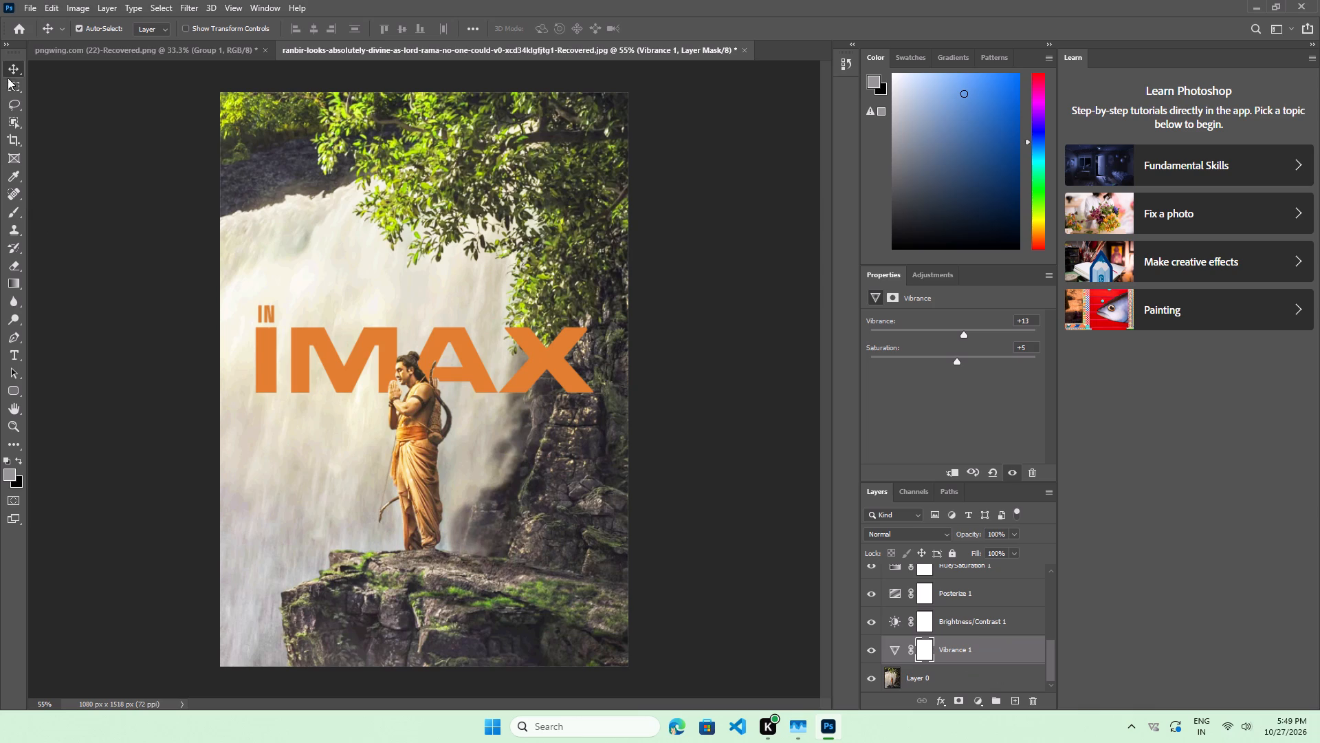
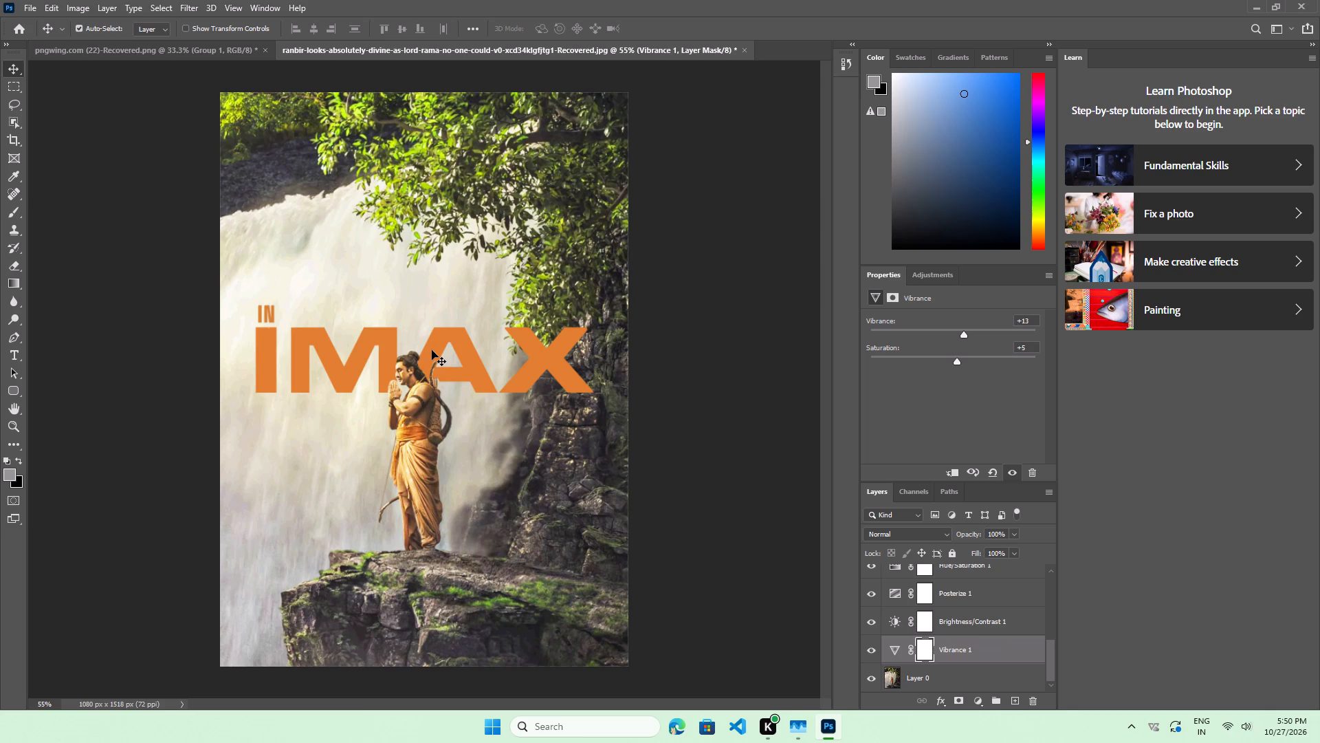
Examine up close how the figure's head and bow overlap the IMAX lettering, and check the whole poster.
scroll(470, 411, "up", 3, "ctrl+alt")
scroll(419, 356, "up", 3, "ctrl+alt")
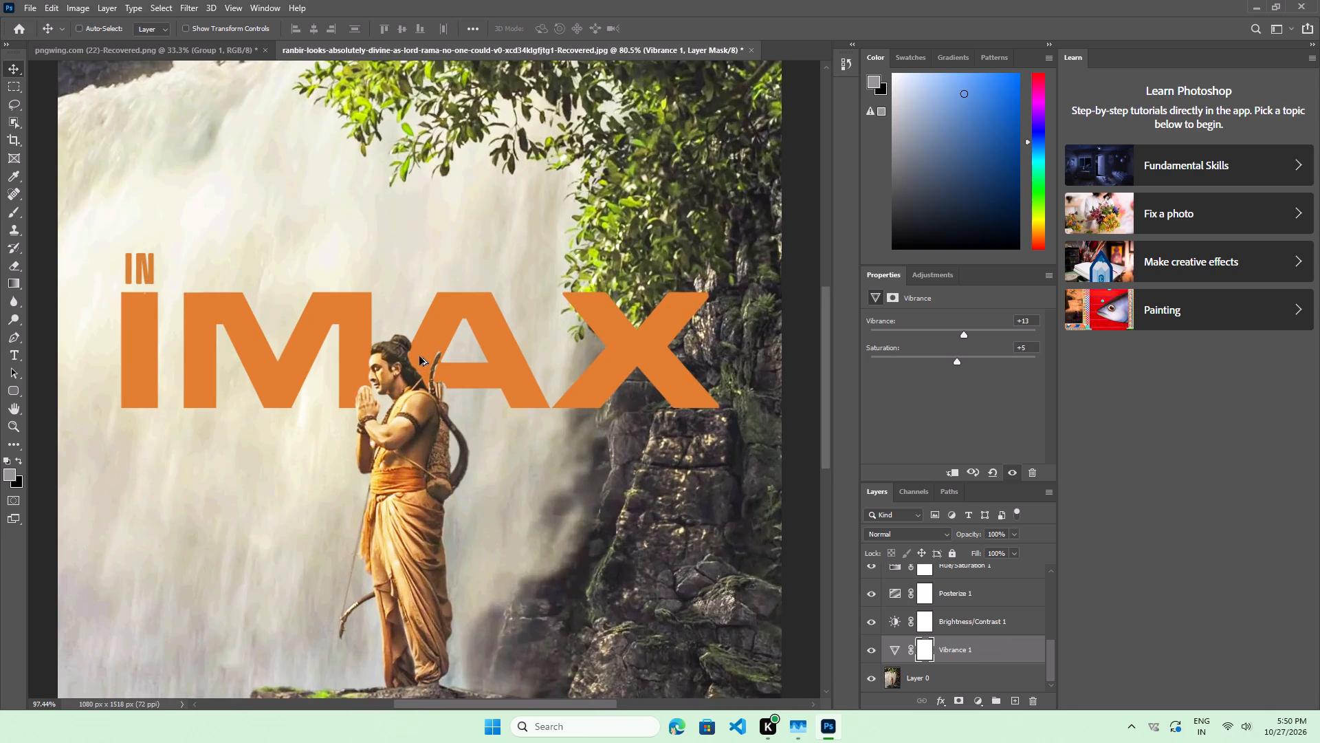
scroll(432, 373, "up", 15, "ctrl+alt")
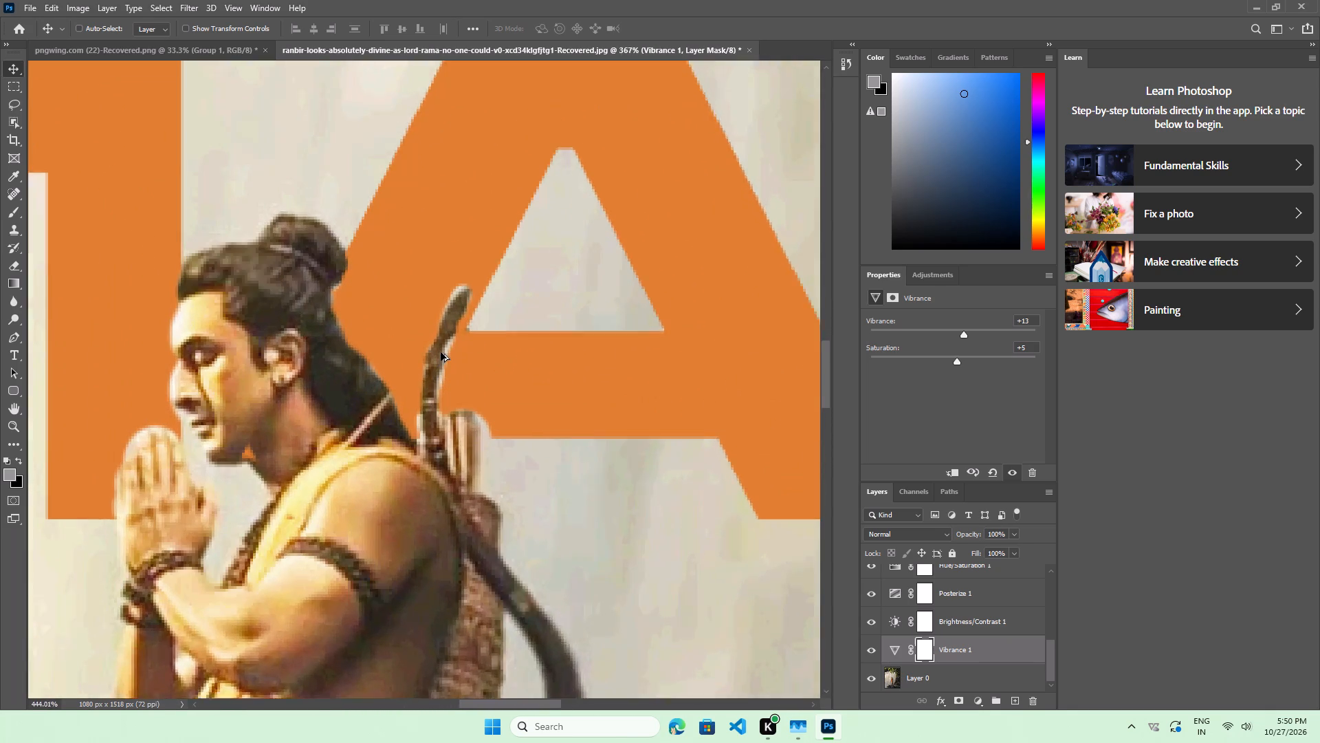
scroll(441, 352, "up", 2, "ctrl+alt")
scroll(441, 352, "down", 17, "ctrl+alt")
scroll(441, 352, "down", 5, "ctrl+alt")
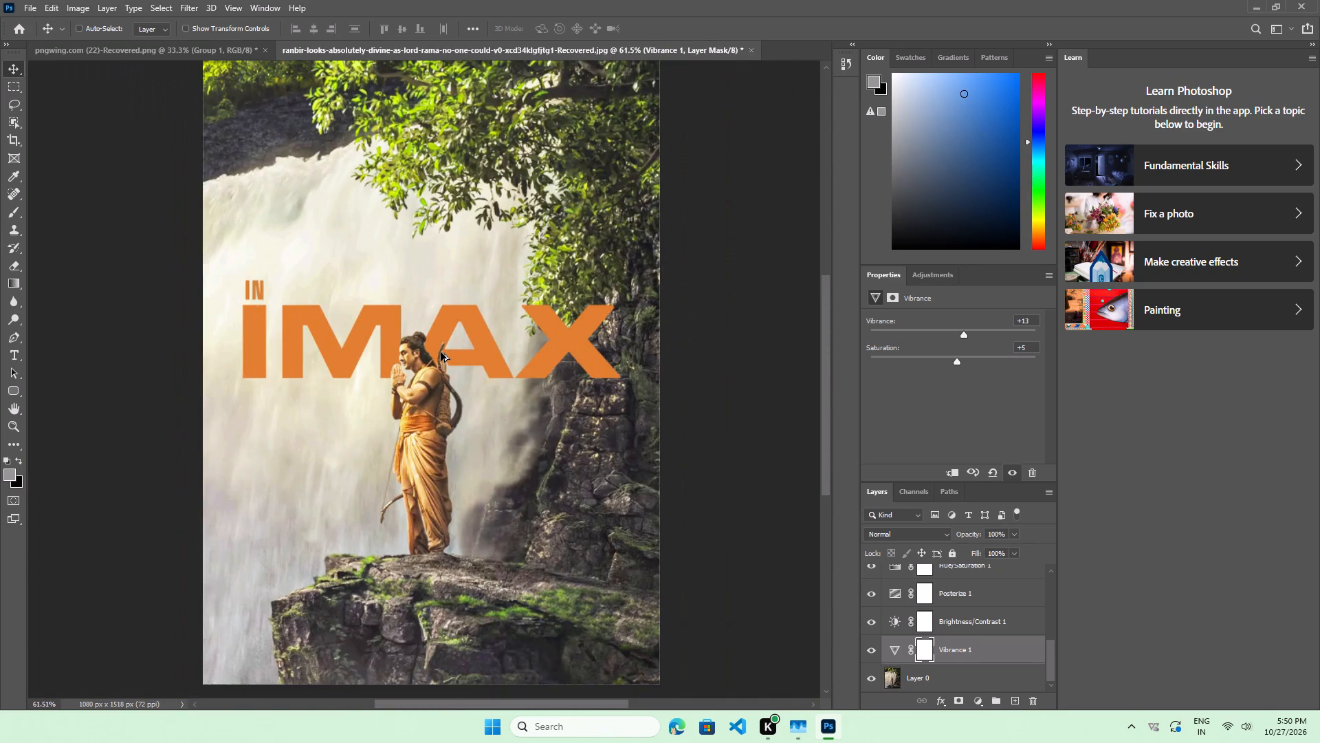
scroll(441, 352, "down", 1, "ctrl+alt")
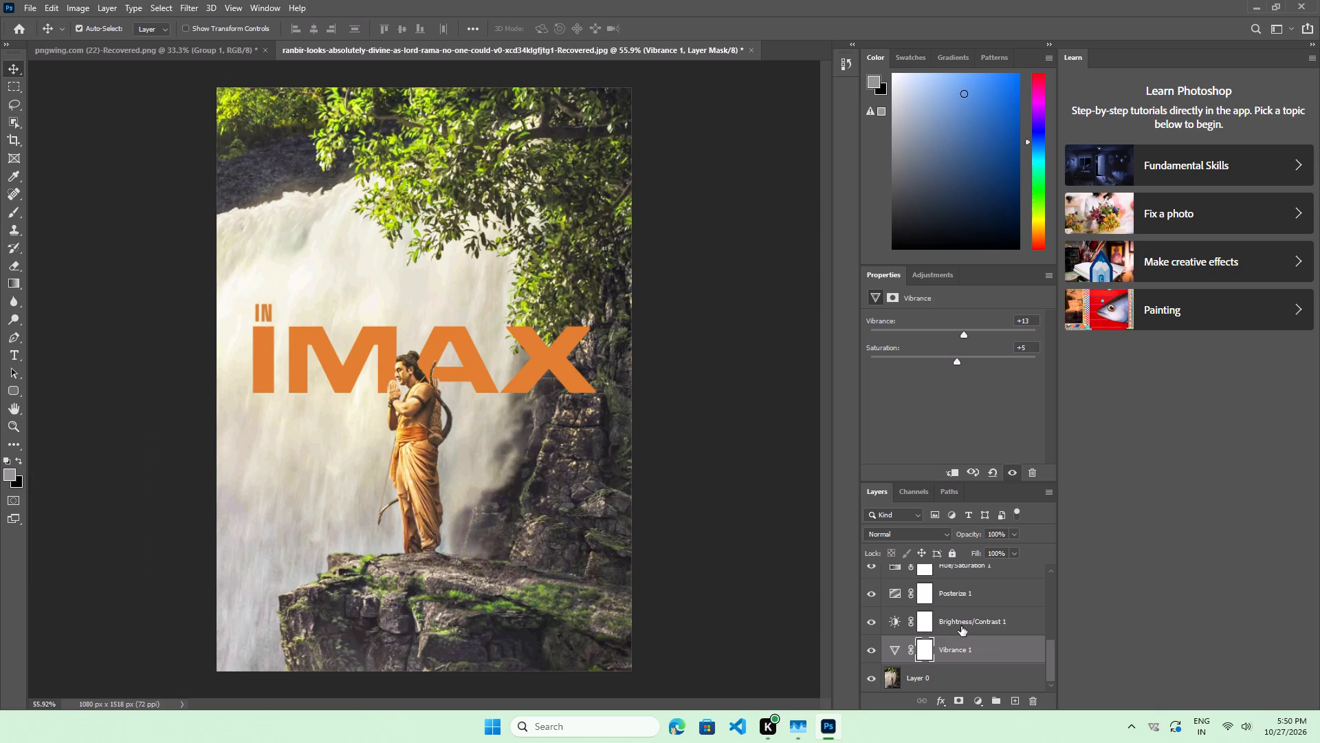
Duplicate the in text layer and move the copy down onto the rock, at about X 199 px, Y 1337 px.
scroll(961, 626, "up", 4)
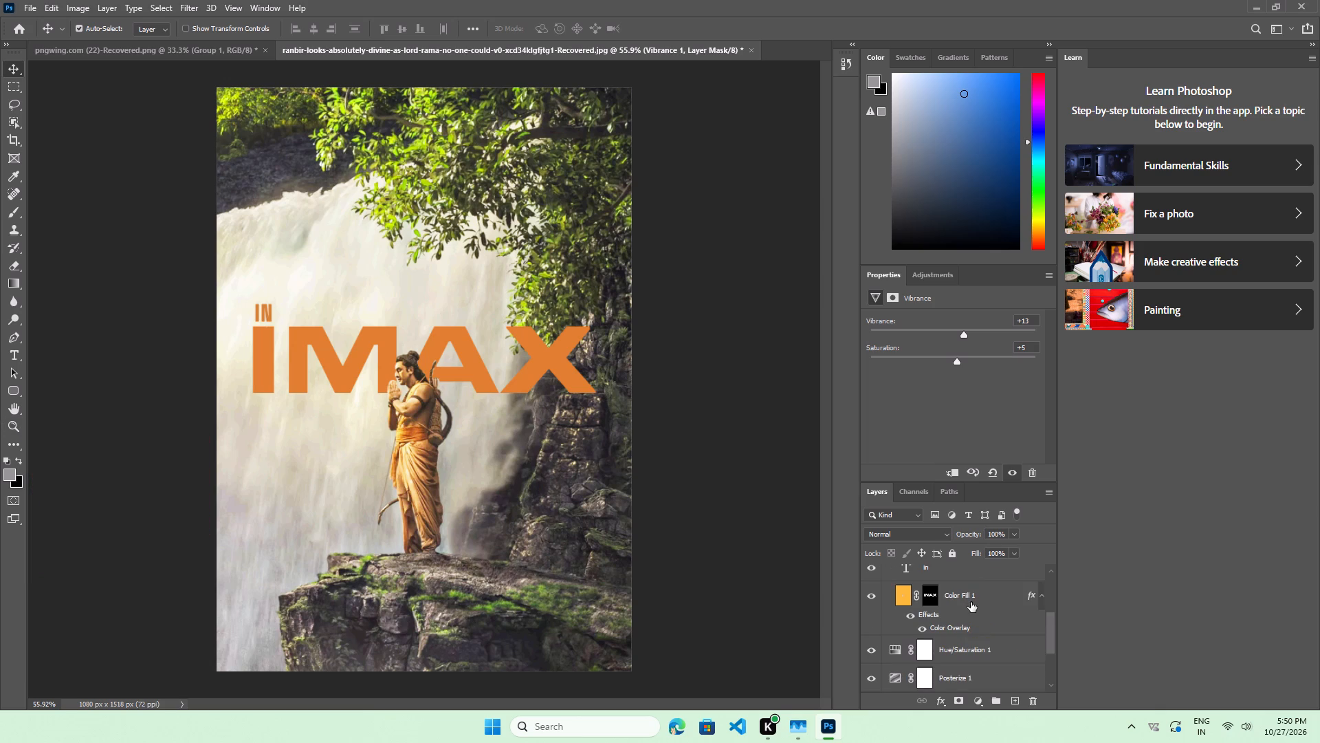
left_click(971, 601)
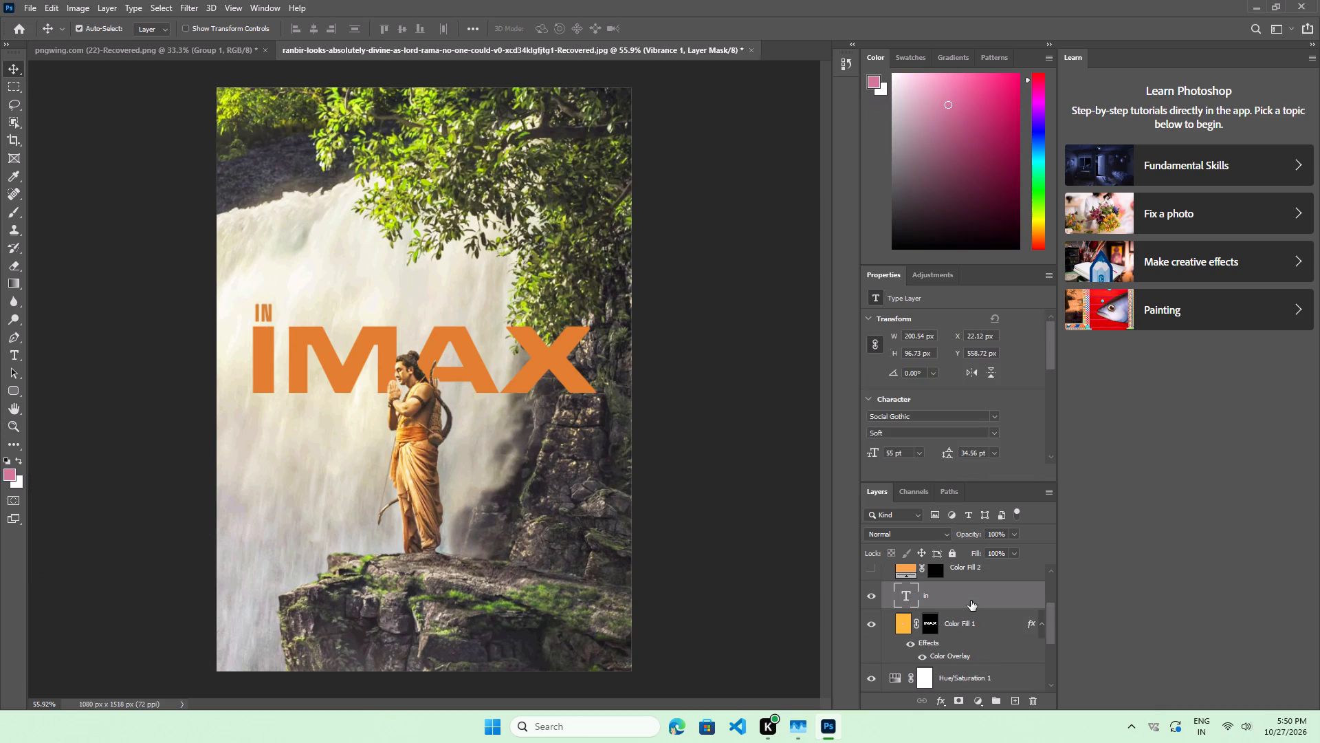
right_click(984, 588)
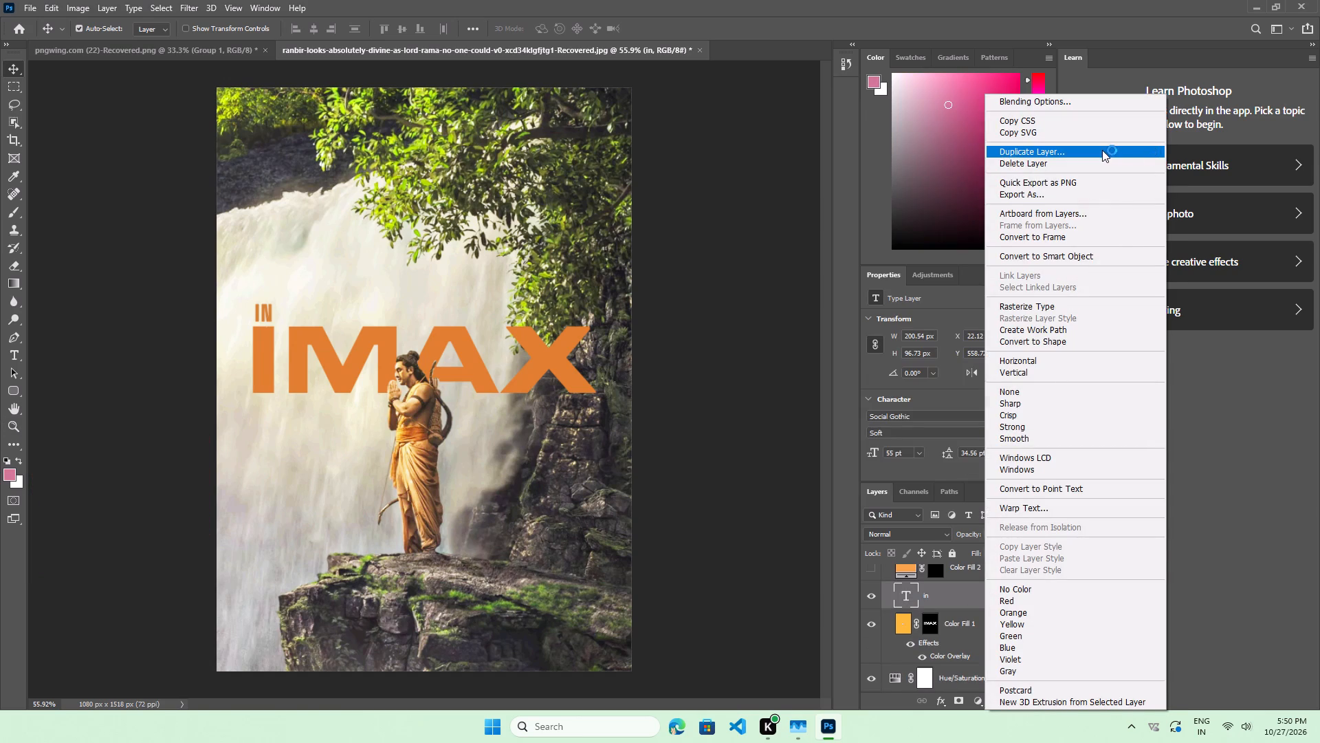
left_click(1102, 150)
left_click(768, 198)
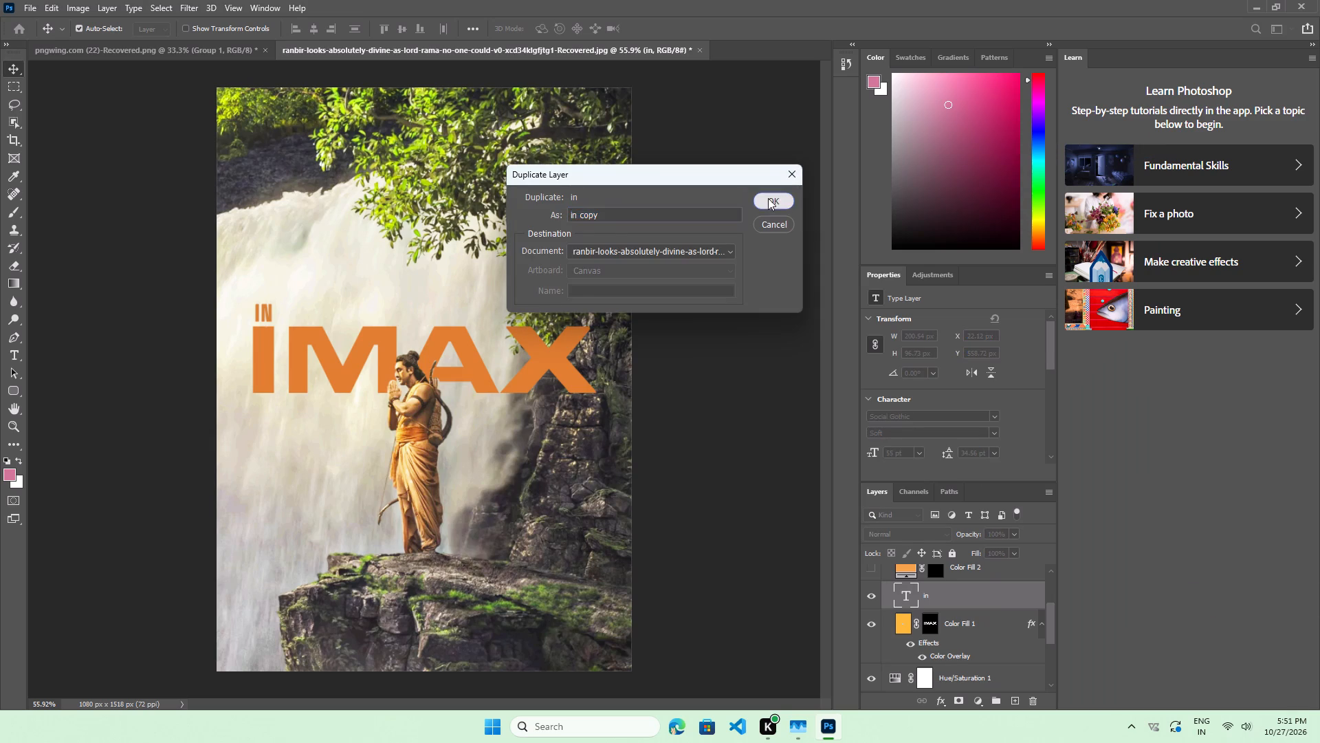
left_click(1292, 615)
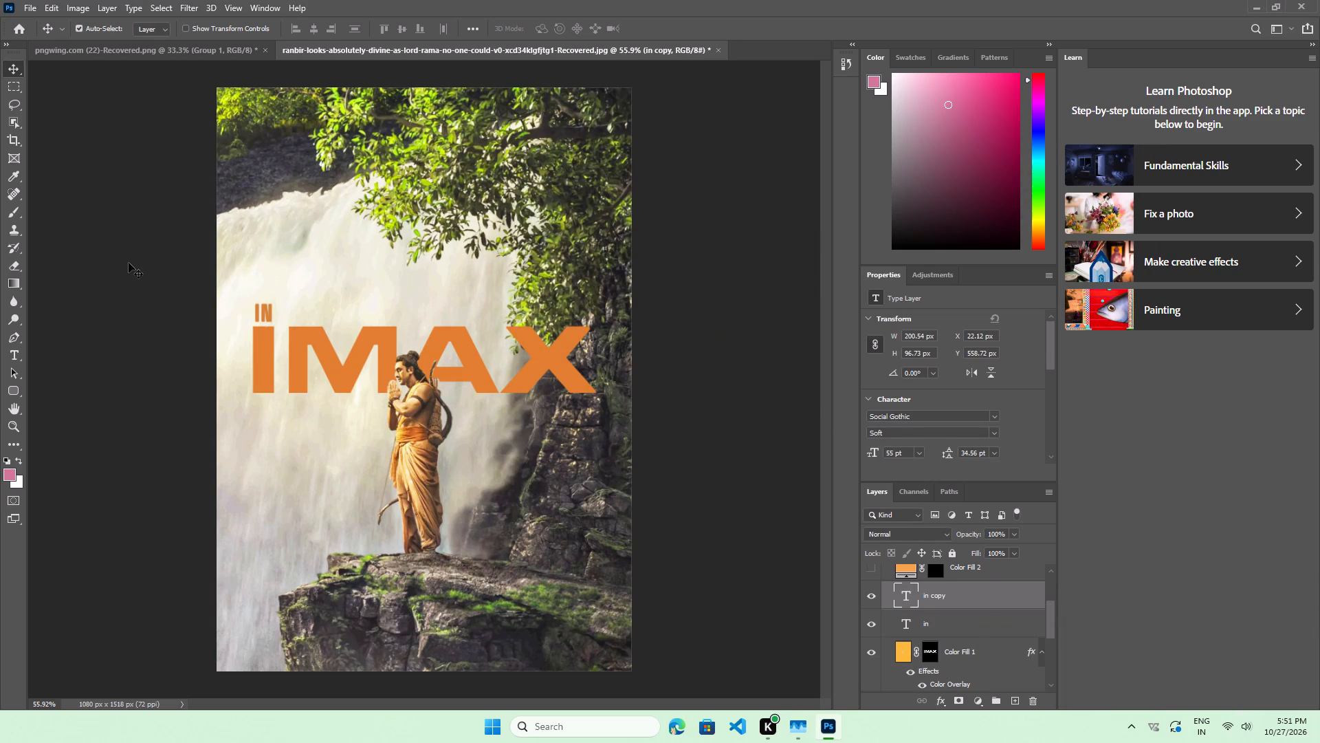
left_click_drag(260, 314, 270, 413)
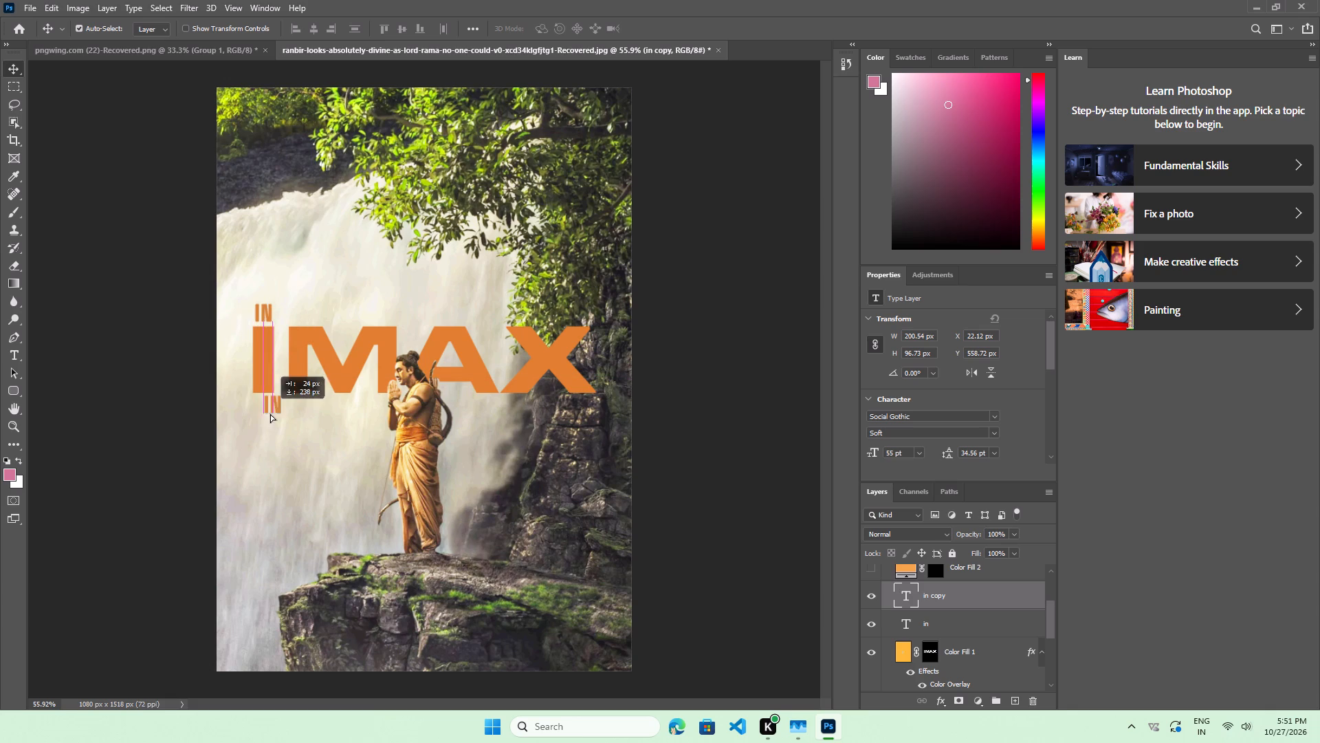
left_click_drag(270, 413, 328, 613)
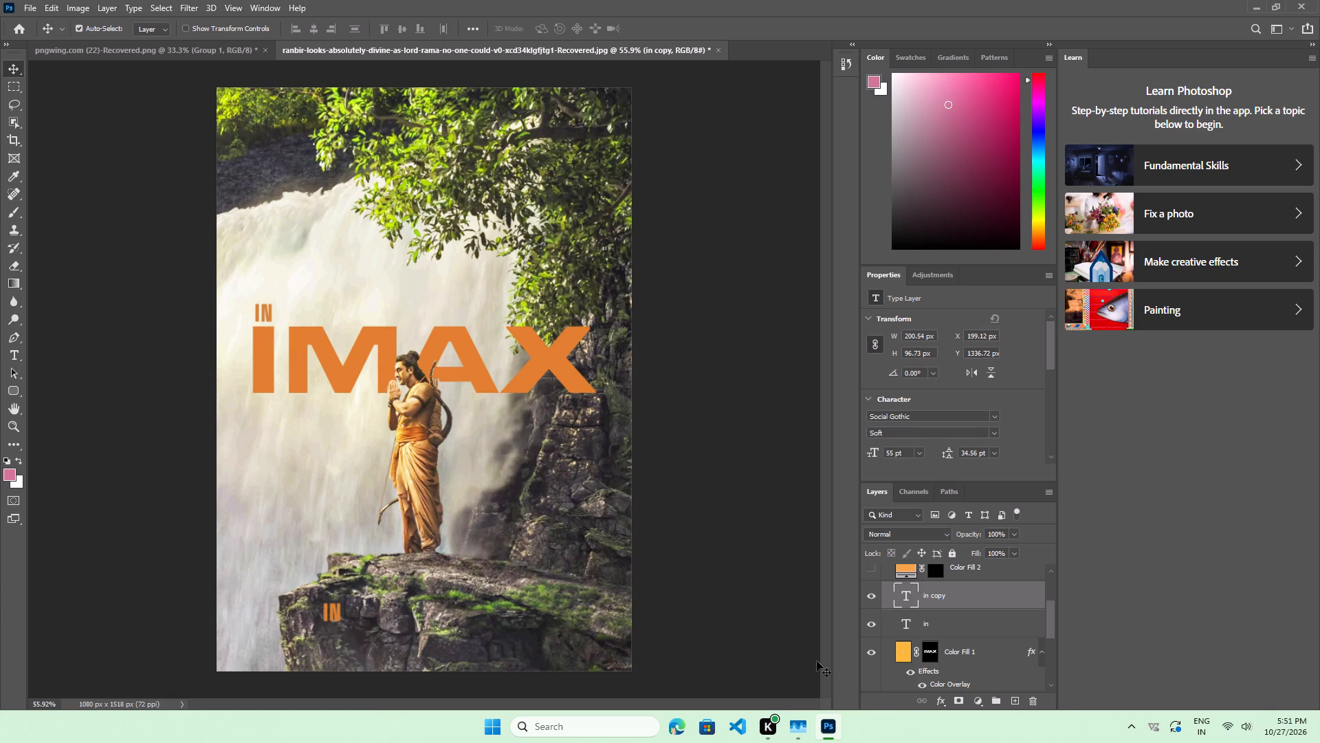
Duplicate the in copy layer and place the duplicate level with it, further right on the rock at about X 400 px.
right_click(1000, 590)
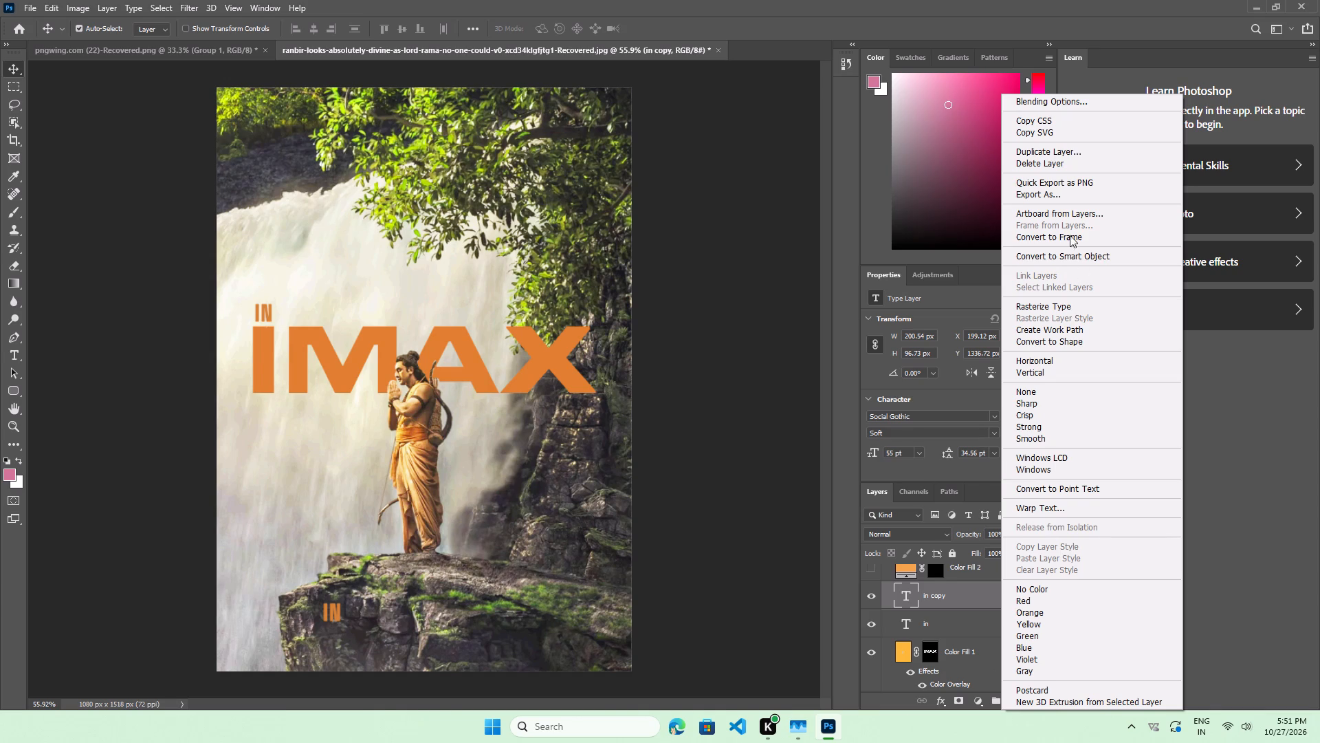
left_click(1049, 150)
left_click(767, 197)
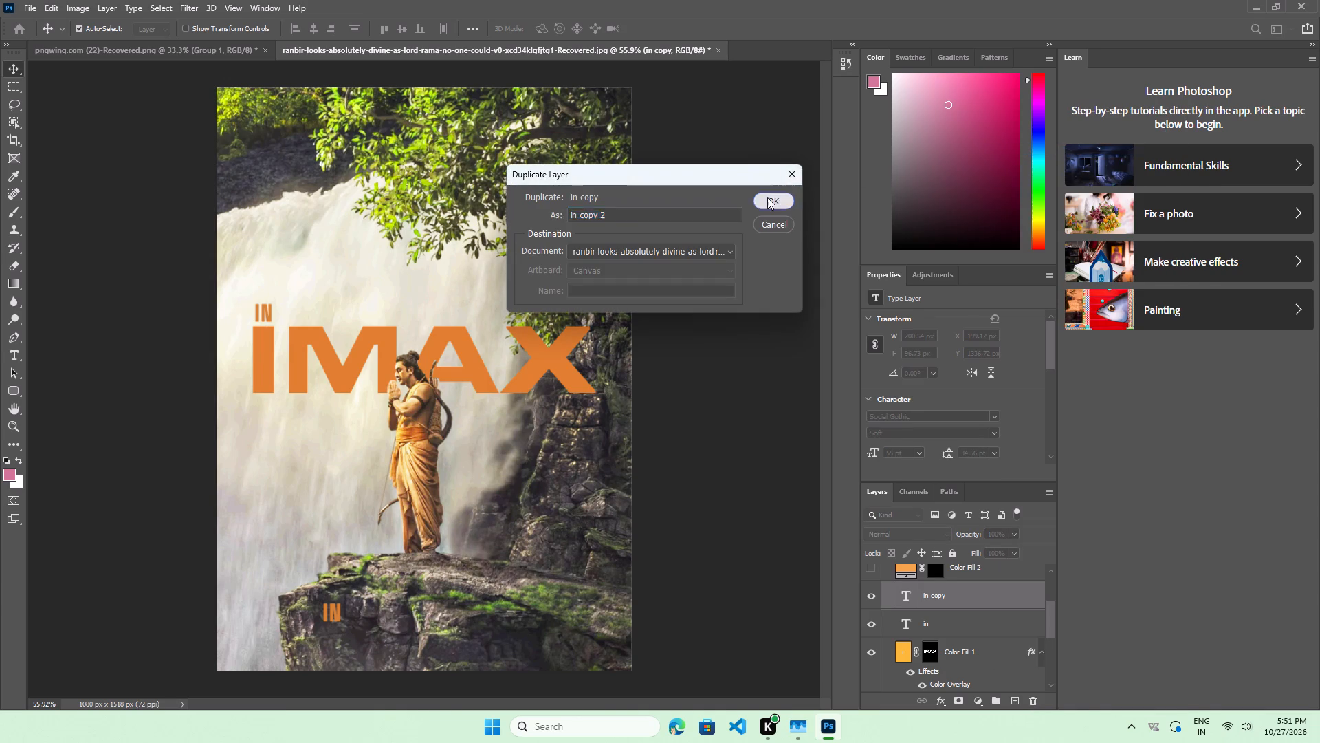
left_click_drag(334, 612, 343, 612)
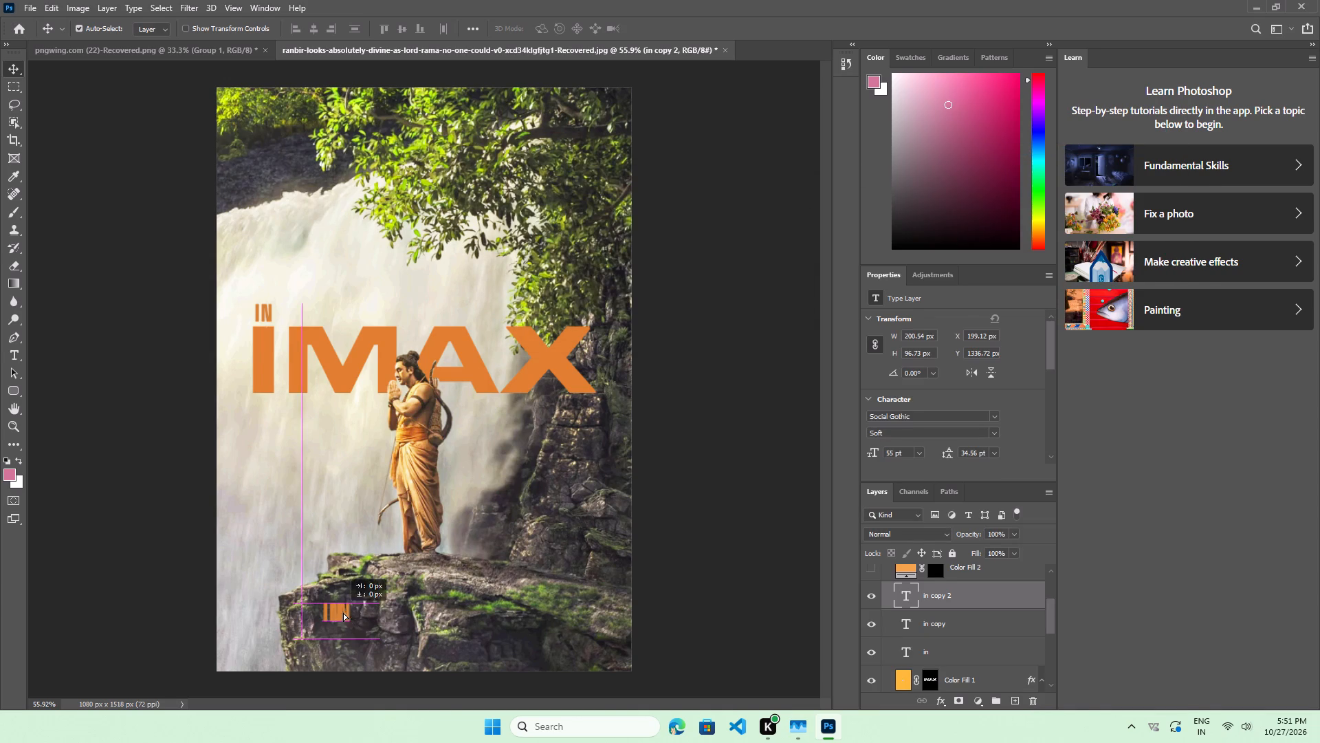
left_click_drag(343, 612, 410, 617)
Replace the text of the new duplicate on the rock with "cinemas".
double_click(410, 611)
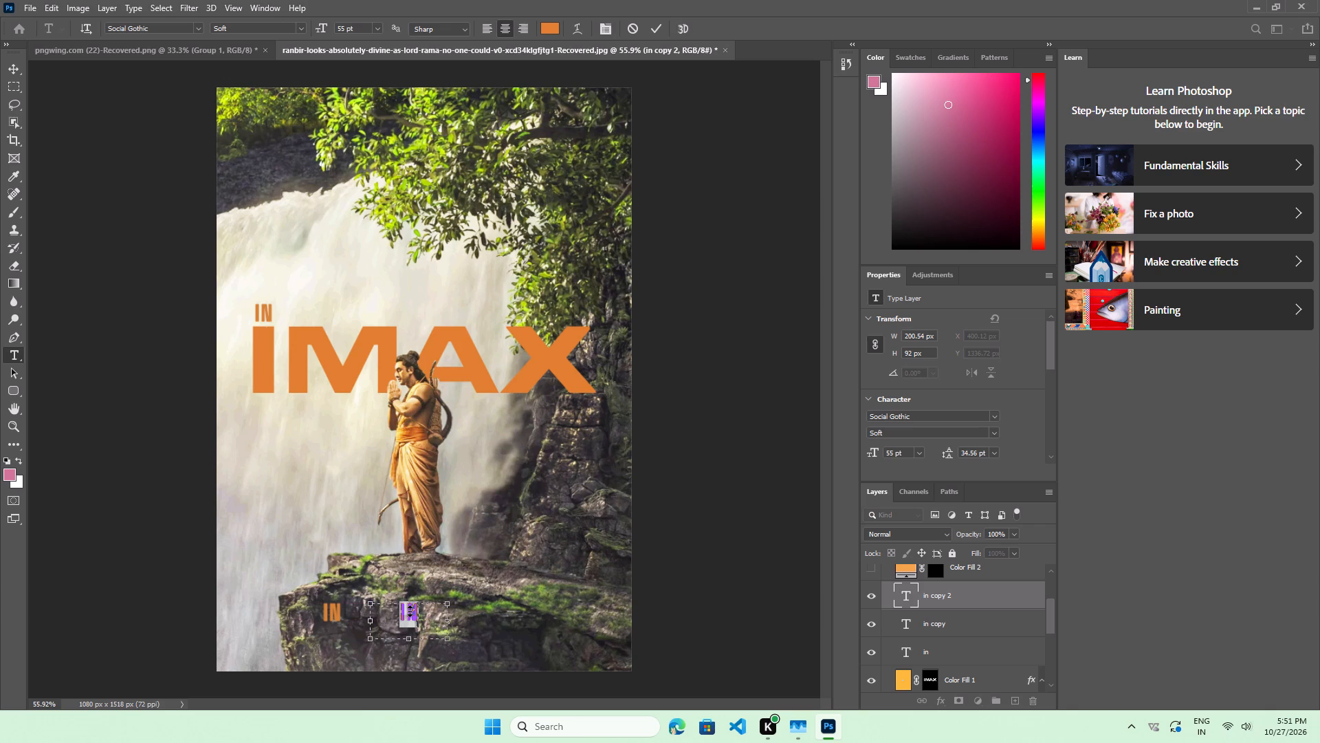
type("ci")
type("nema")
key("s")
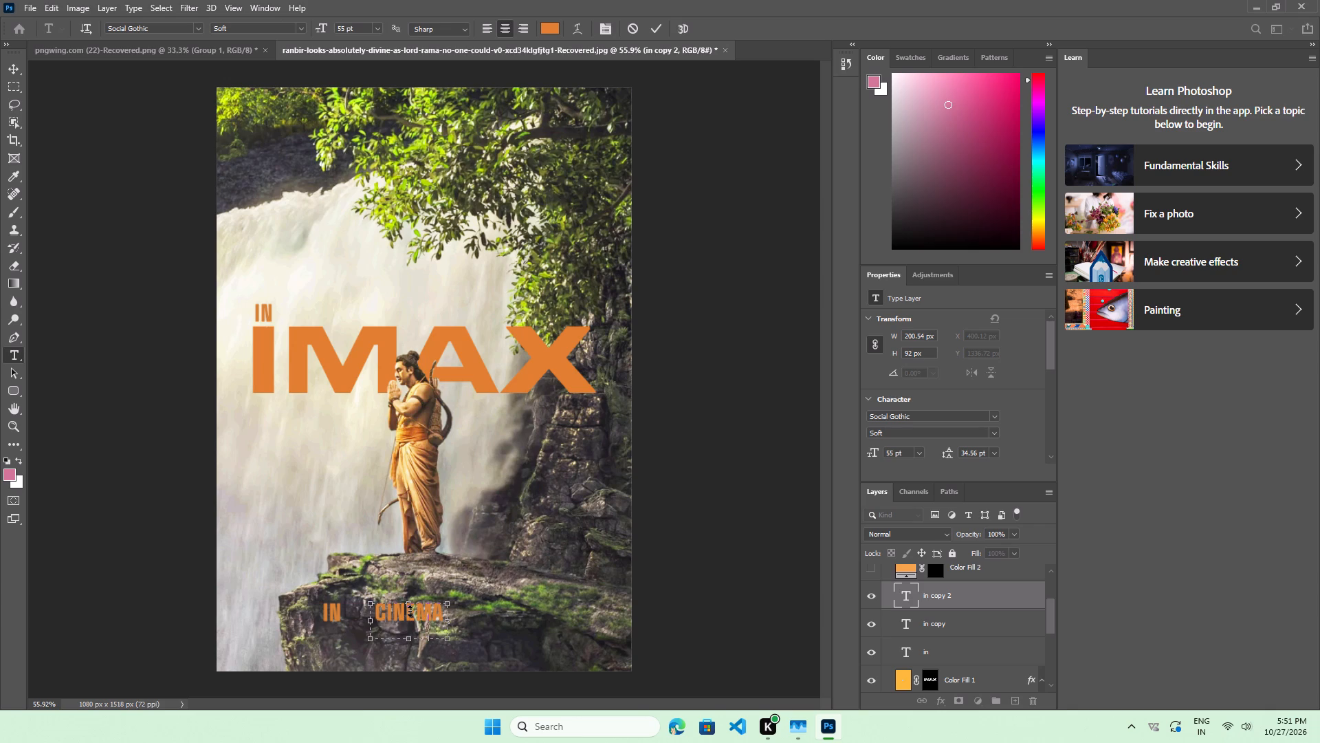
left_click(658, 30)
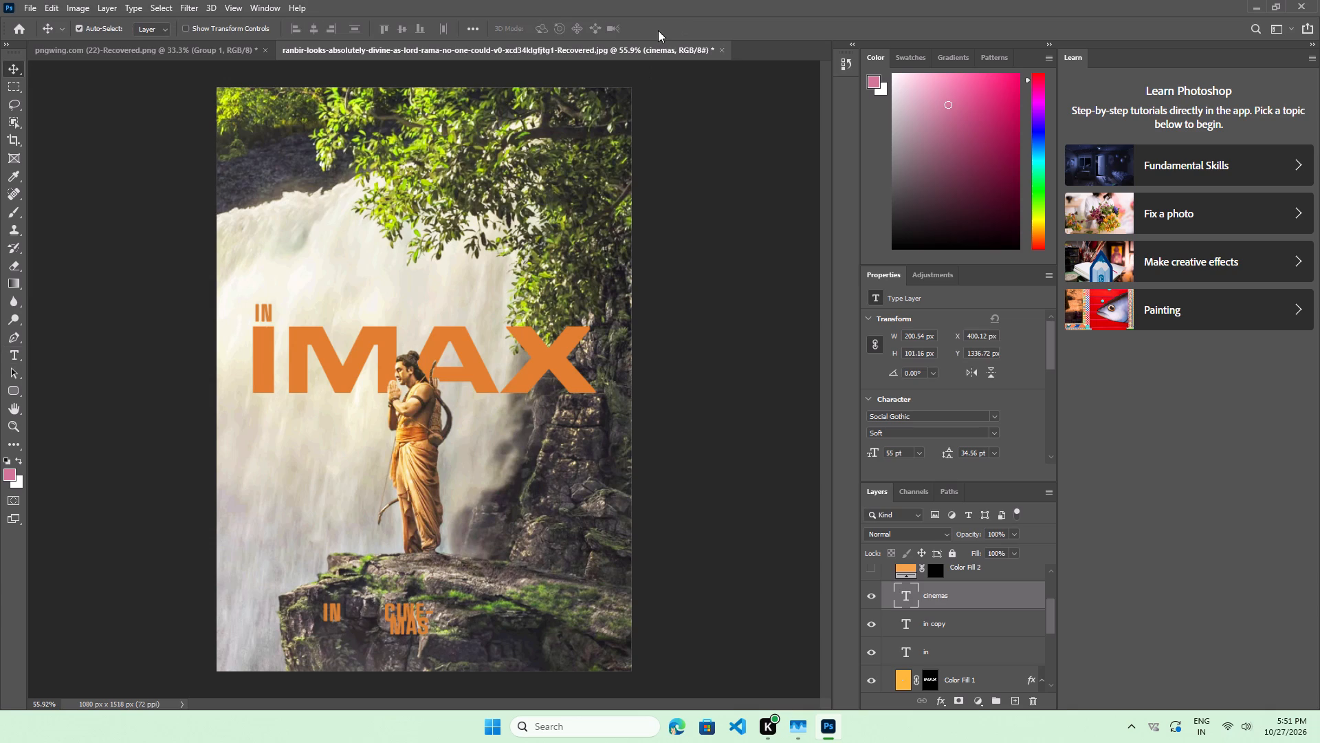
Widen the cinemas text box to about 547 px so the word fits on one line.
double_click(412, 625)
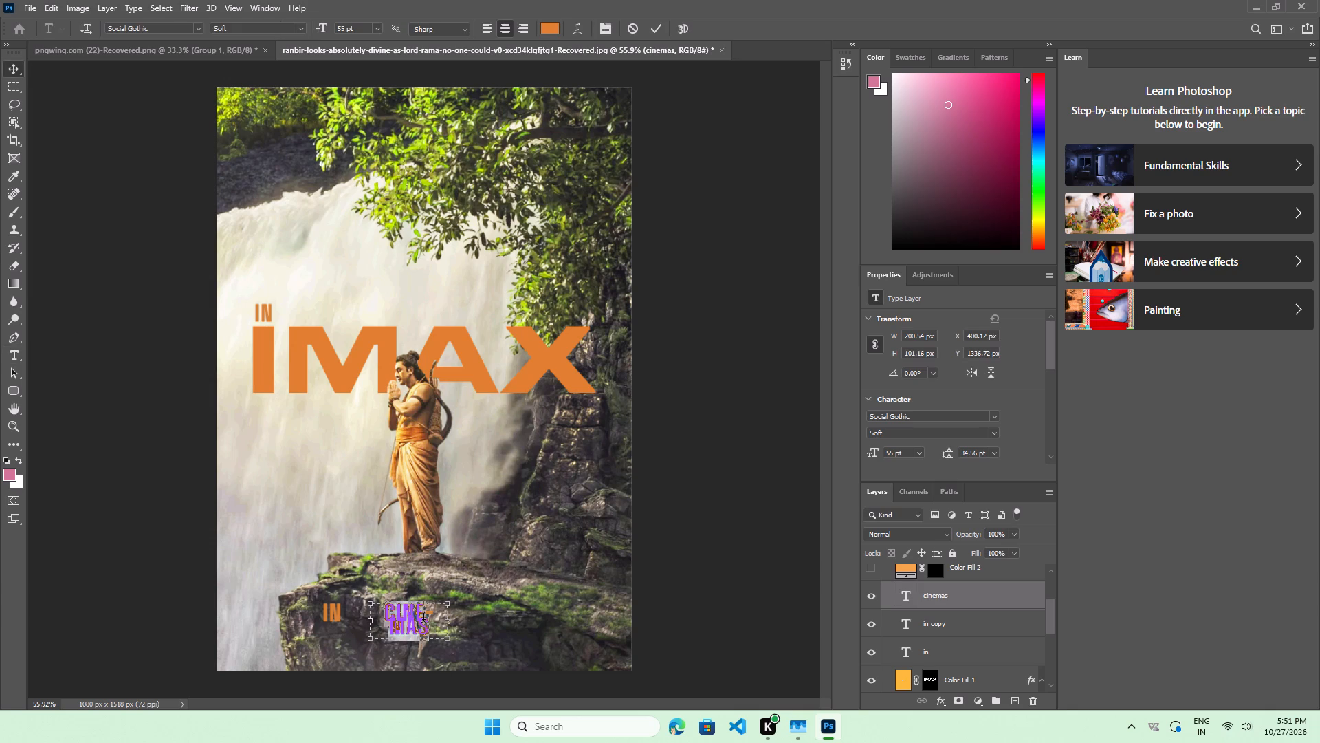
left_click_drag(450, 622, 583, 611)
left_click(657, 23)
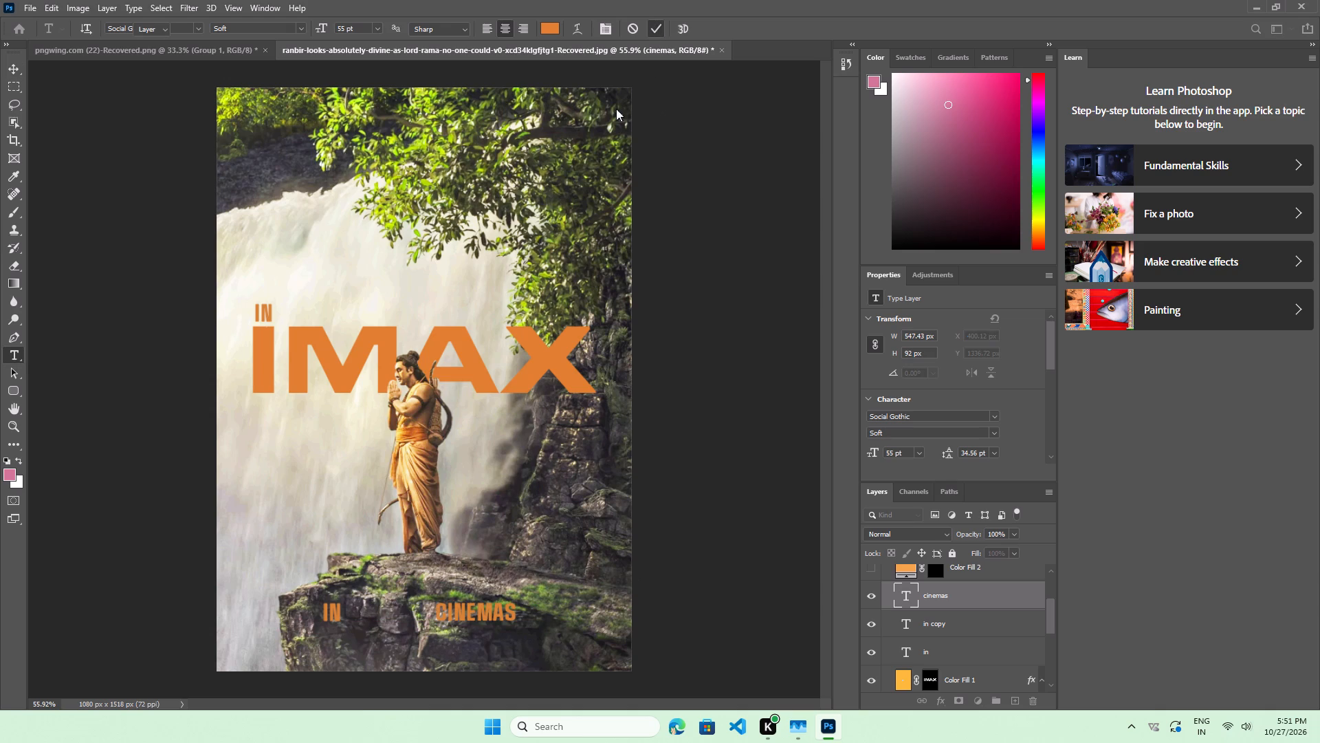
Move the CINEMAS text horizontally to about X 183 px, so it reads IN CINEMAS with the word beside it.
left_click_drag(474, 609, 448, 612)
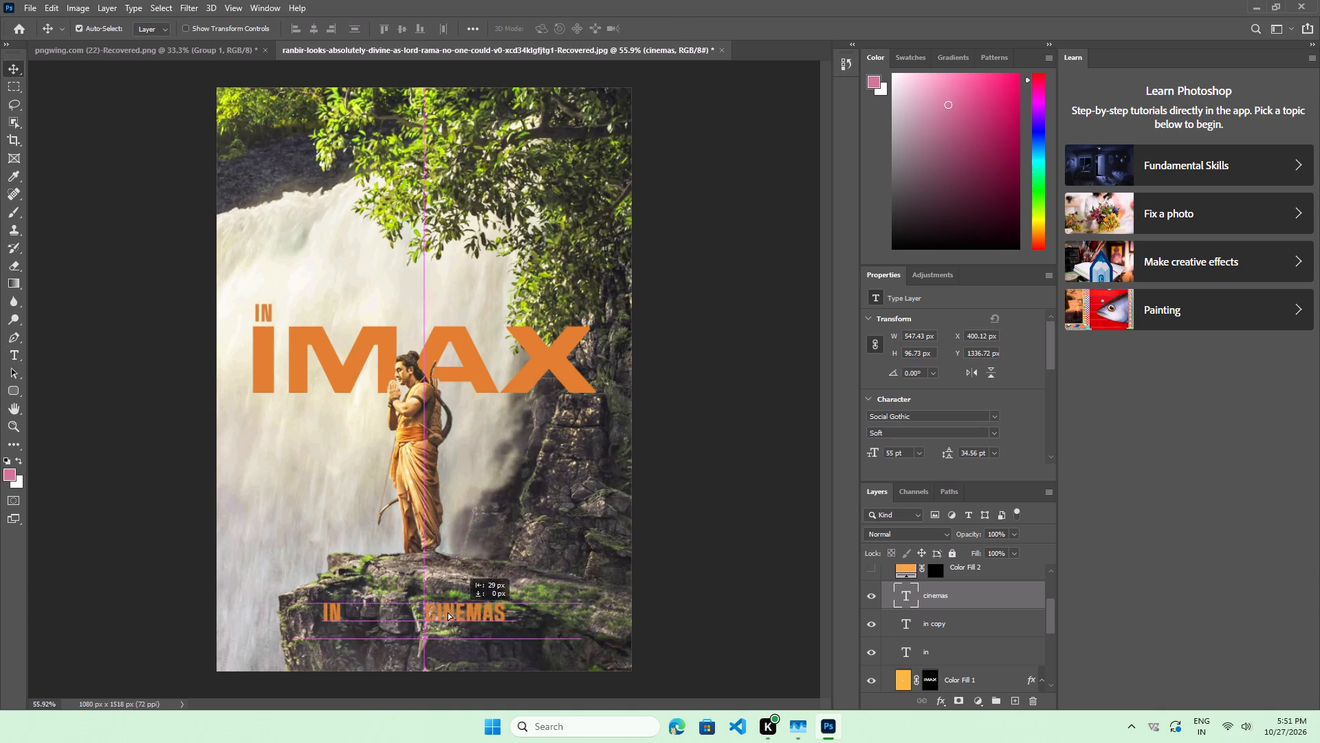
left_click_drag(448, 612, 390, 612)
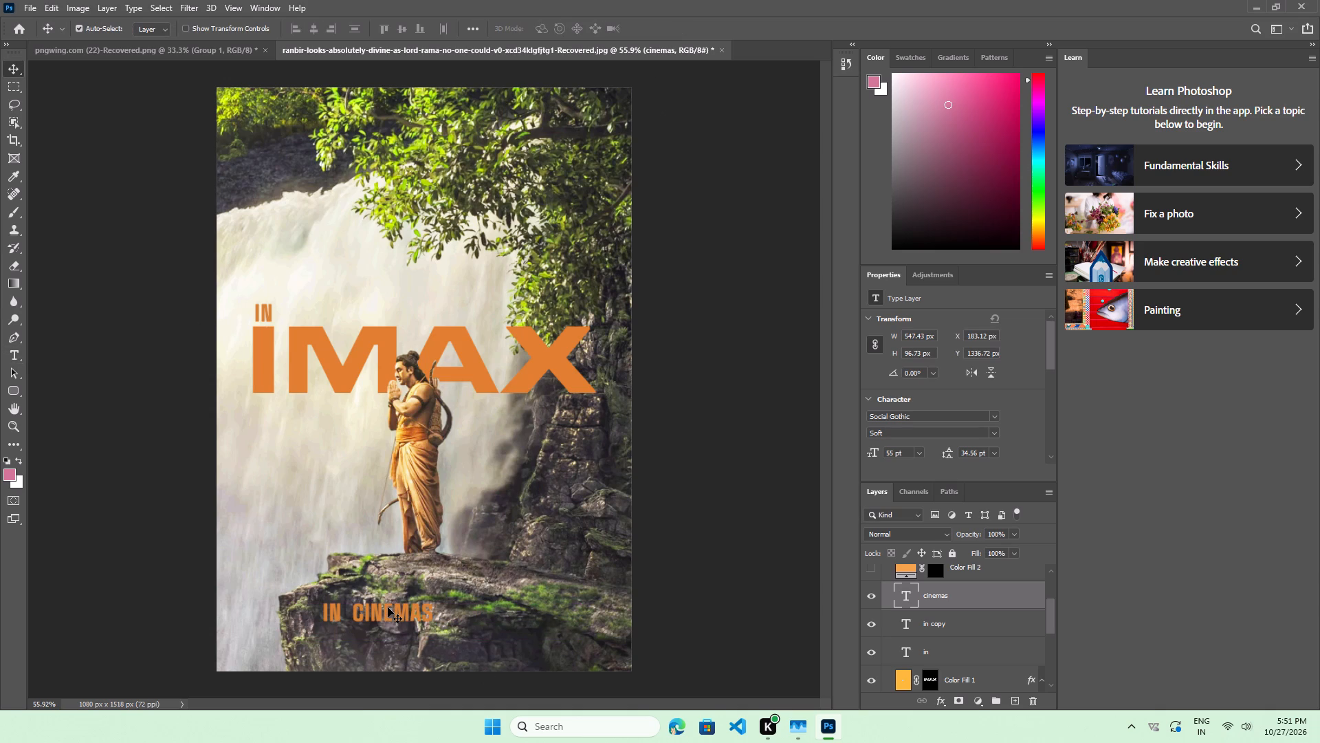
Add a new layer above the cinemas text and set the foreground colour to dark grey #232424, sampled from the rock.
left_click(1021, 700)
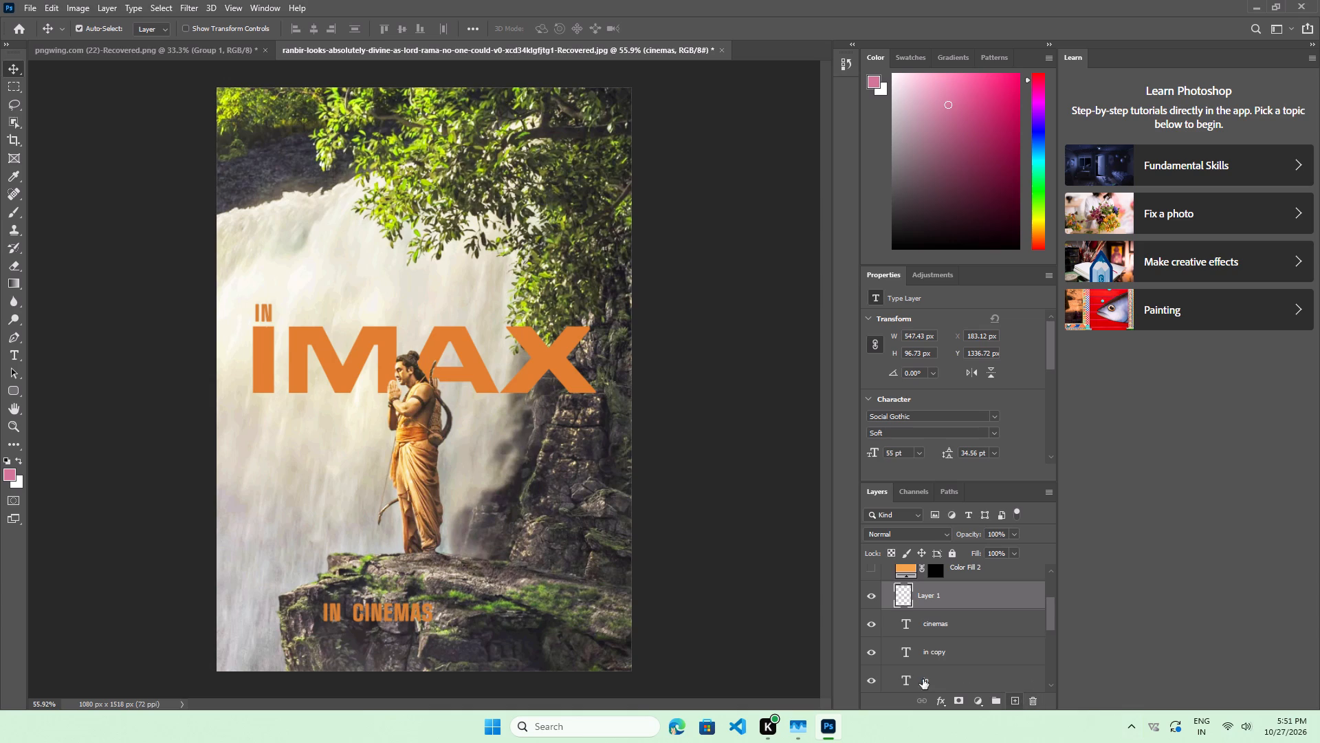
double_click(9, 468)
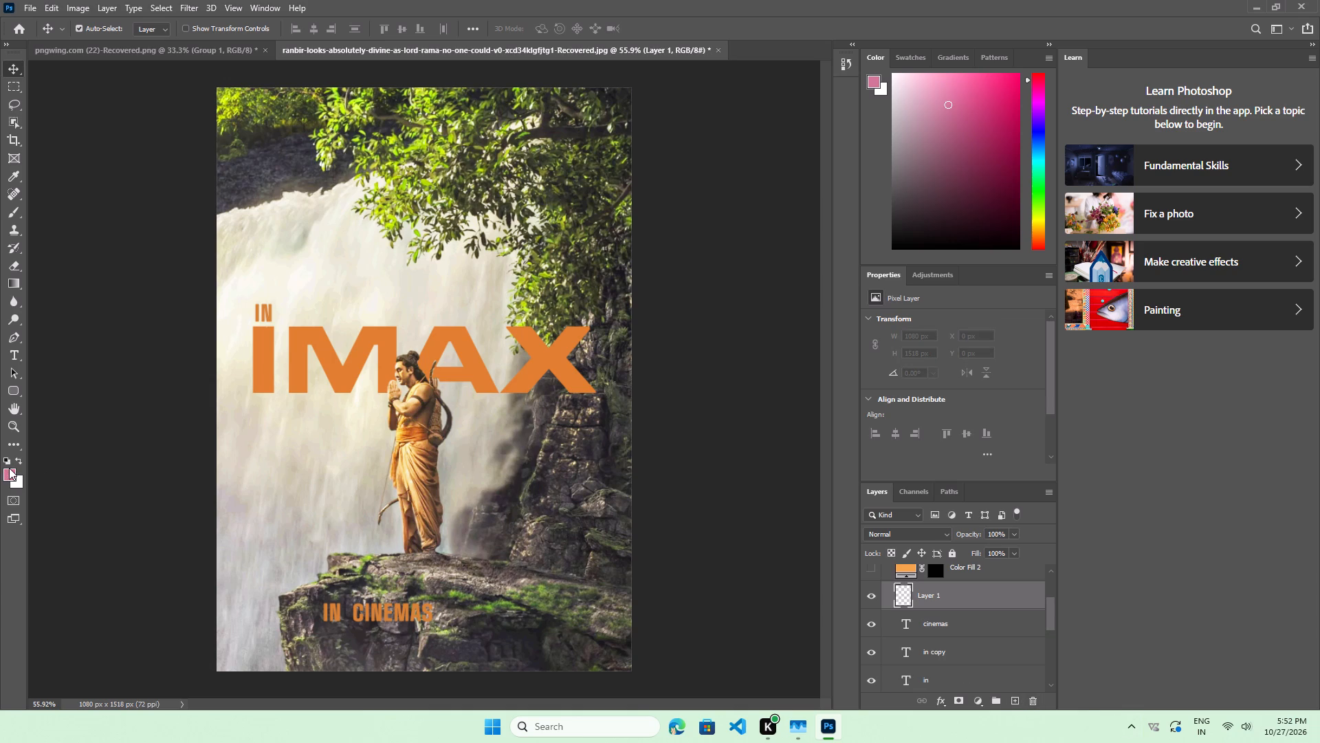
left_click_drag(876, 388, 883, 389)
left_click_drag(956, 398, 899, 427)
left_click(494, 632)
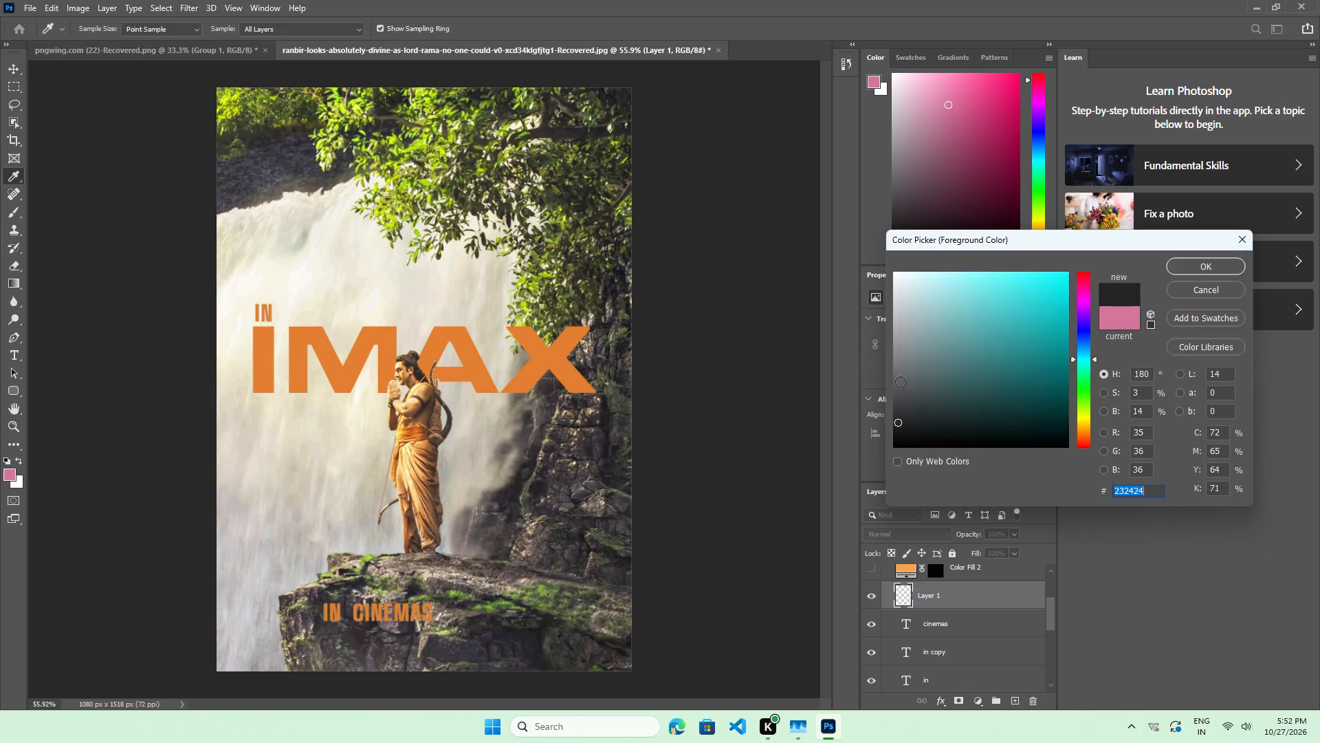
left_click(1201, 269)
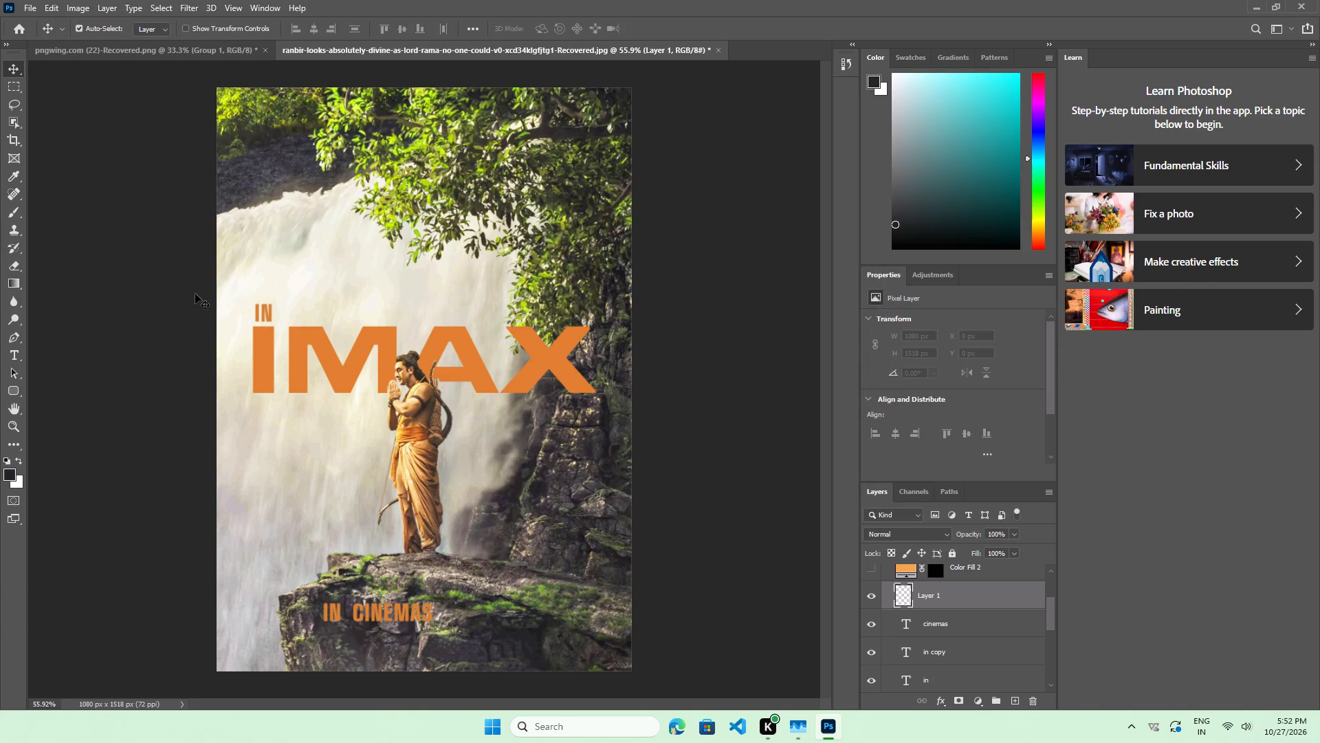
Set the Brush tool's size to 31 px.
left_click(13, 217)
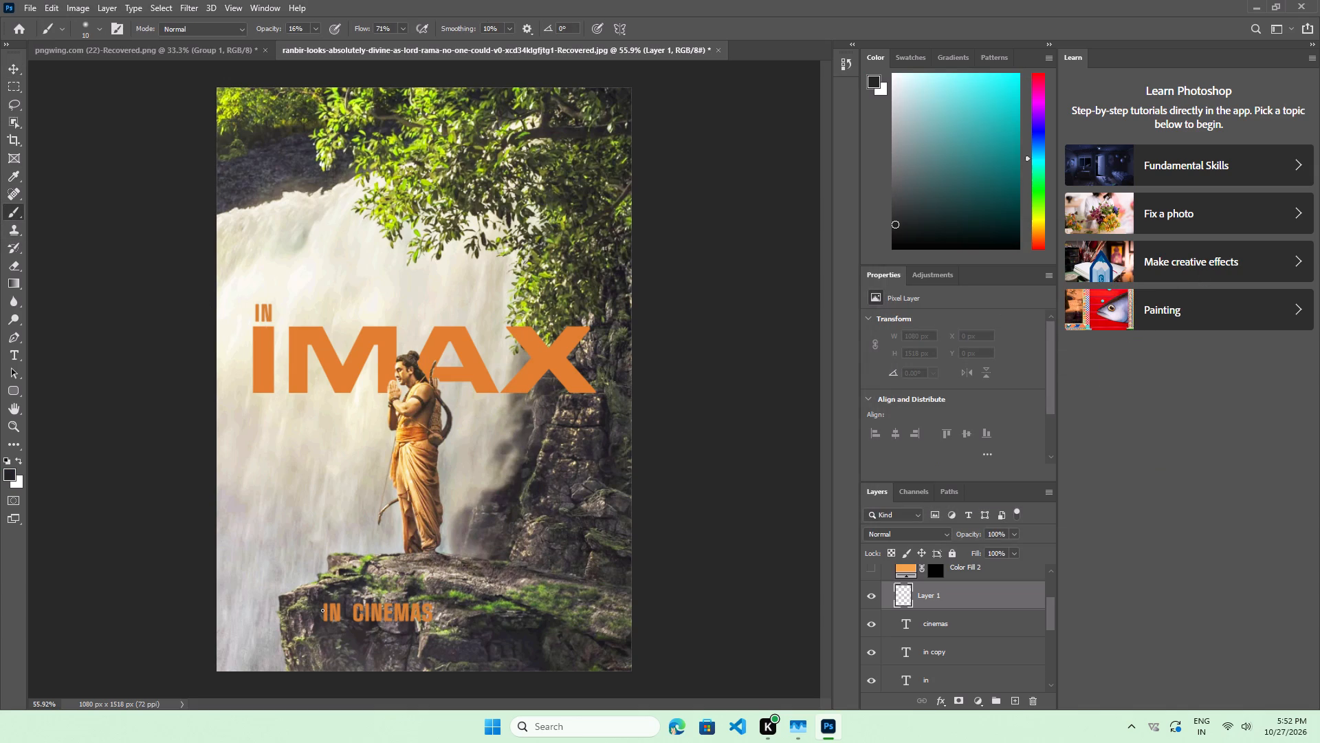
left_click(106, 30)
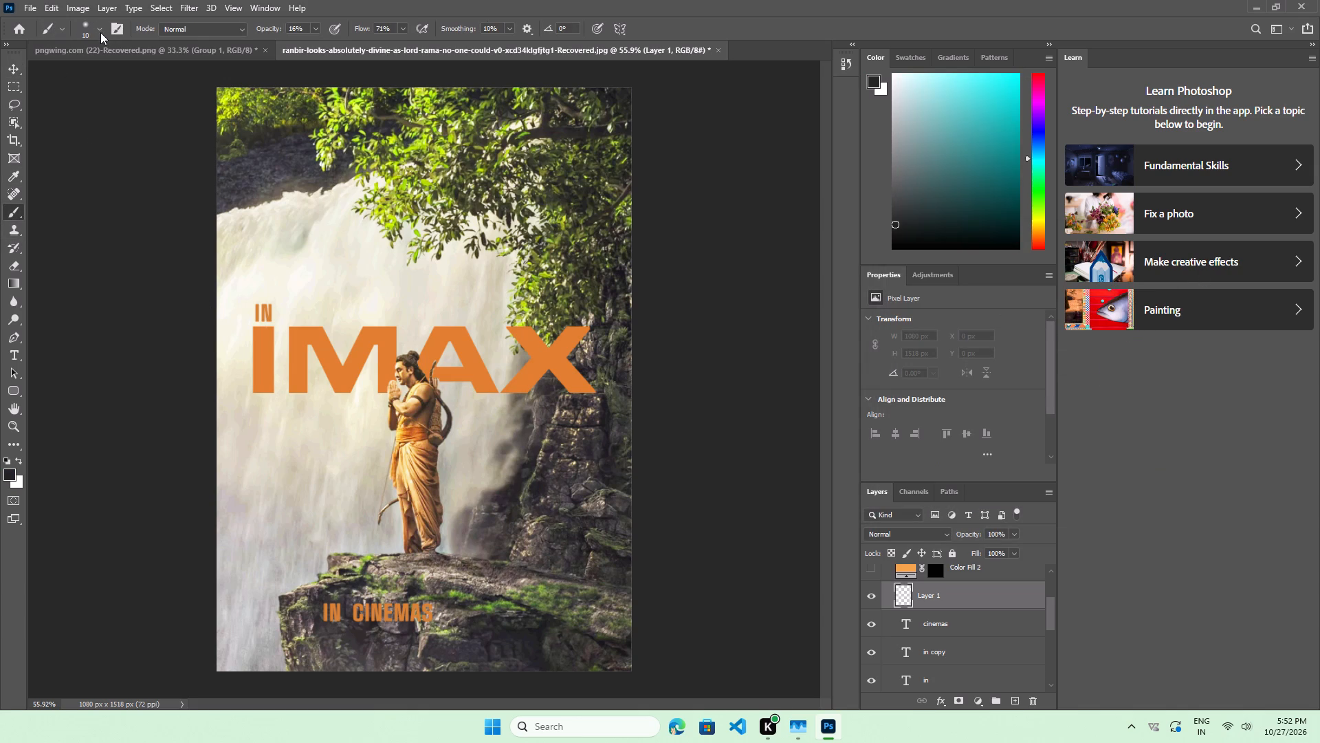
left_click(100, 28)
left_click(90, 75)
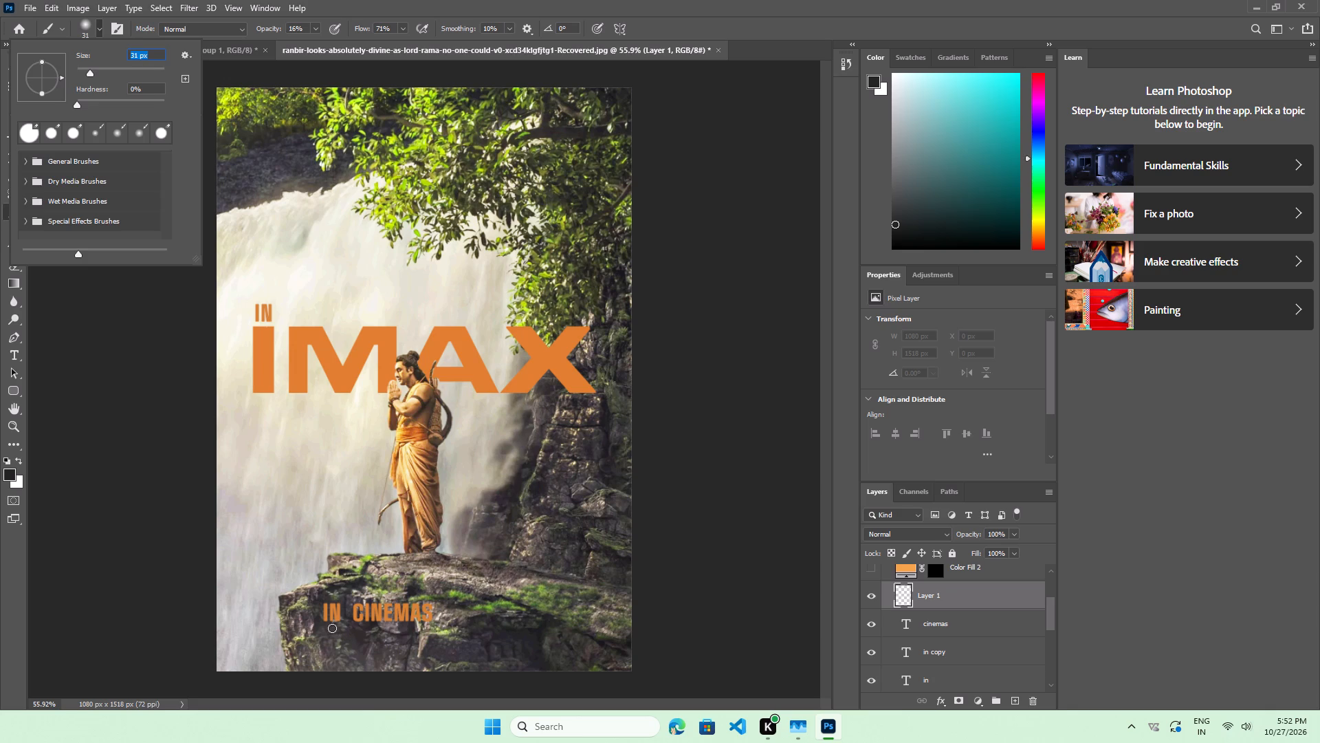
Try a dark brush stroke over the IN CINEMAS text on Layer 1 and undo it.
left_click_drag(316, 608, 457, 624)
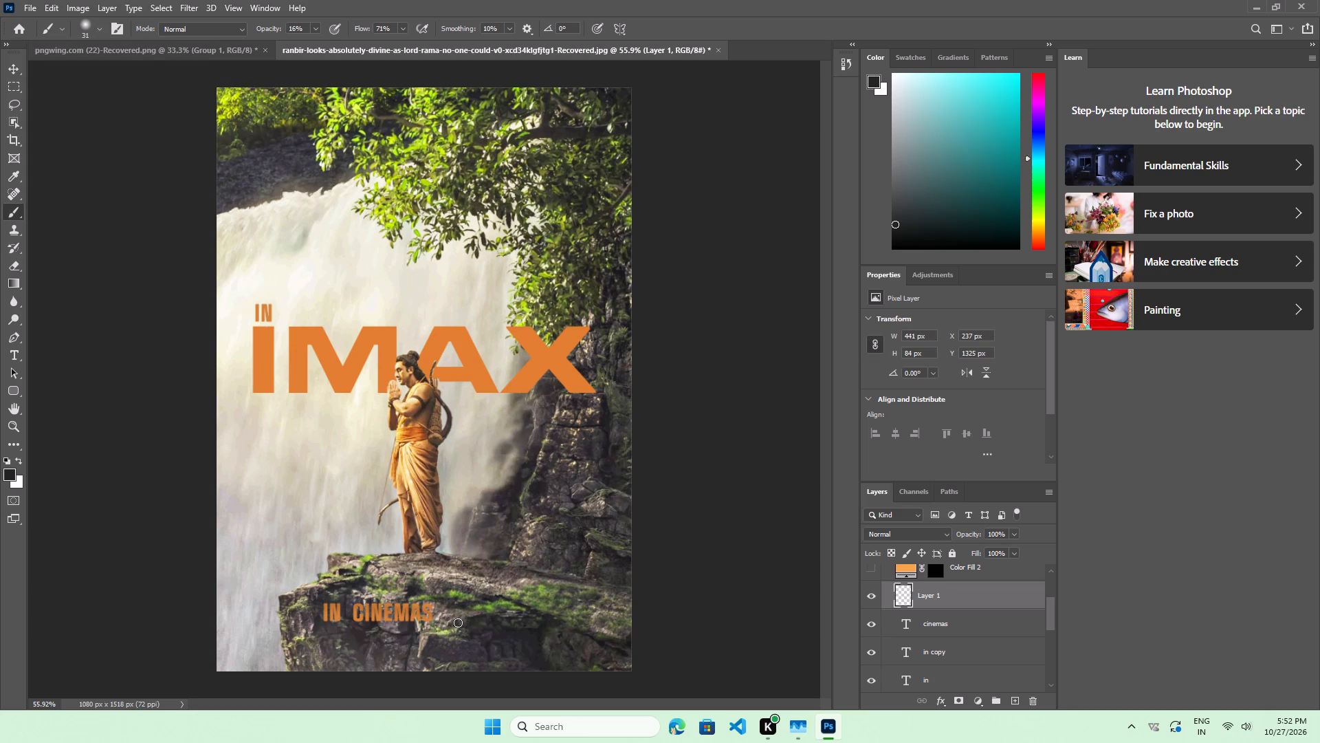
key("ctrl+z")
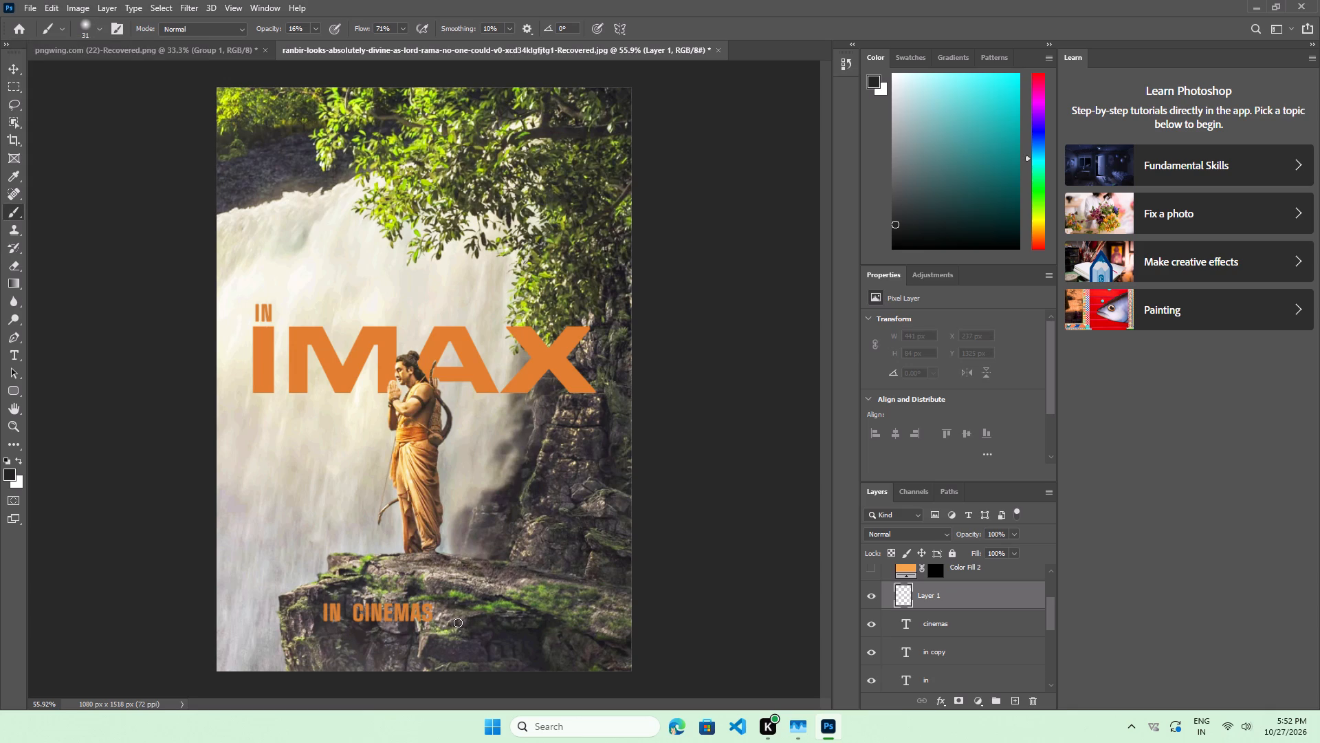
Move Layer 1 out of Group 1 so it sits directly above the group and below Levels 1.
left_click_drag(966, 597, 963, 570)
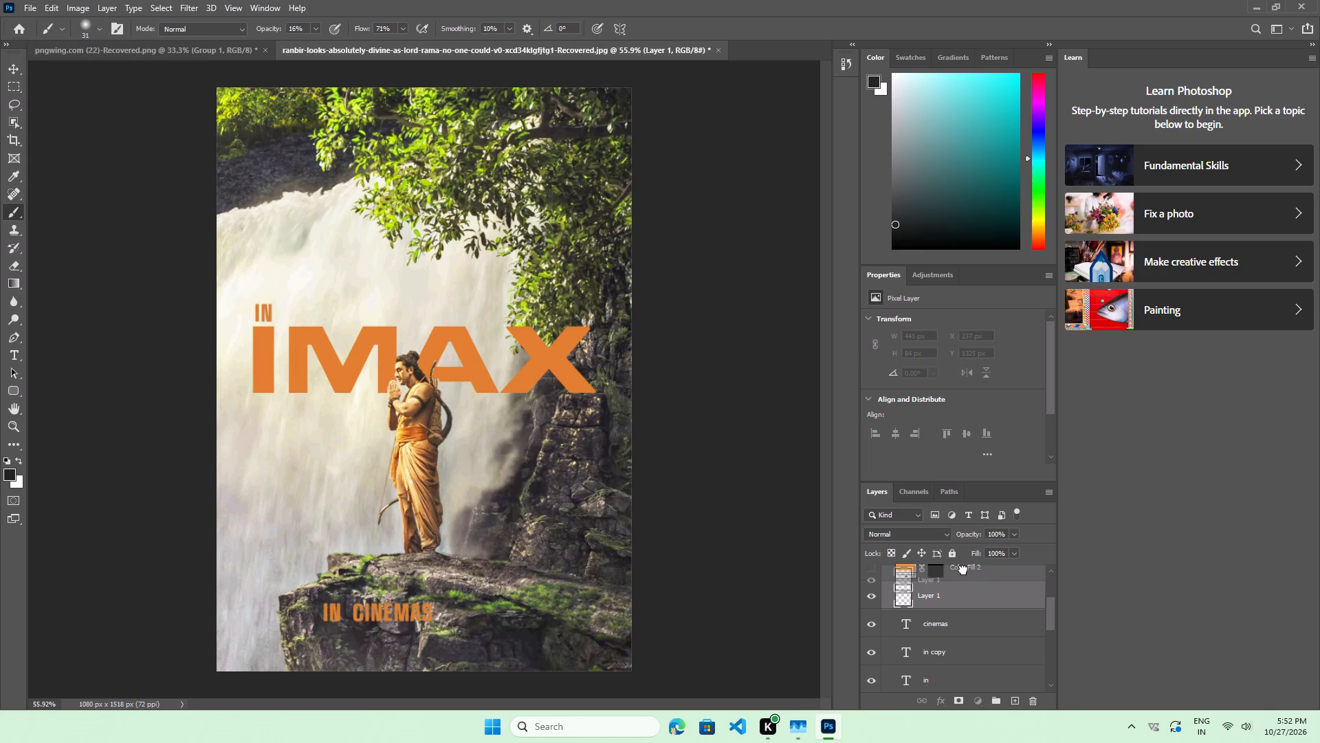
left_click_drag(963, 570, 962, 570)
scroll(965, 590, "up", 2)
left_click_drag(984, 645, 970, 610)
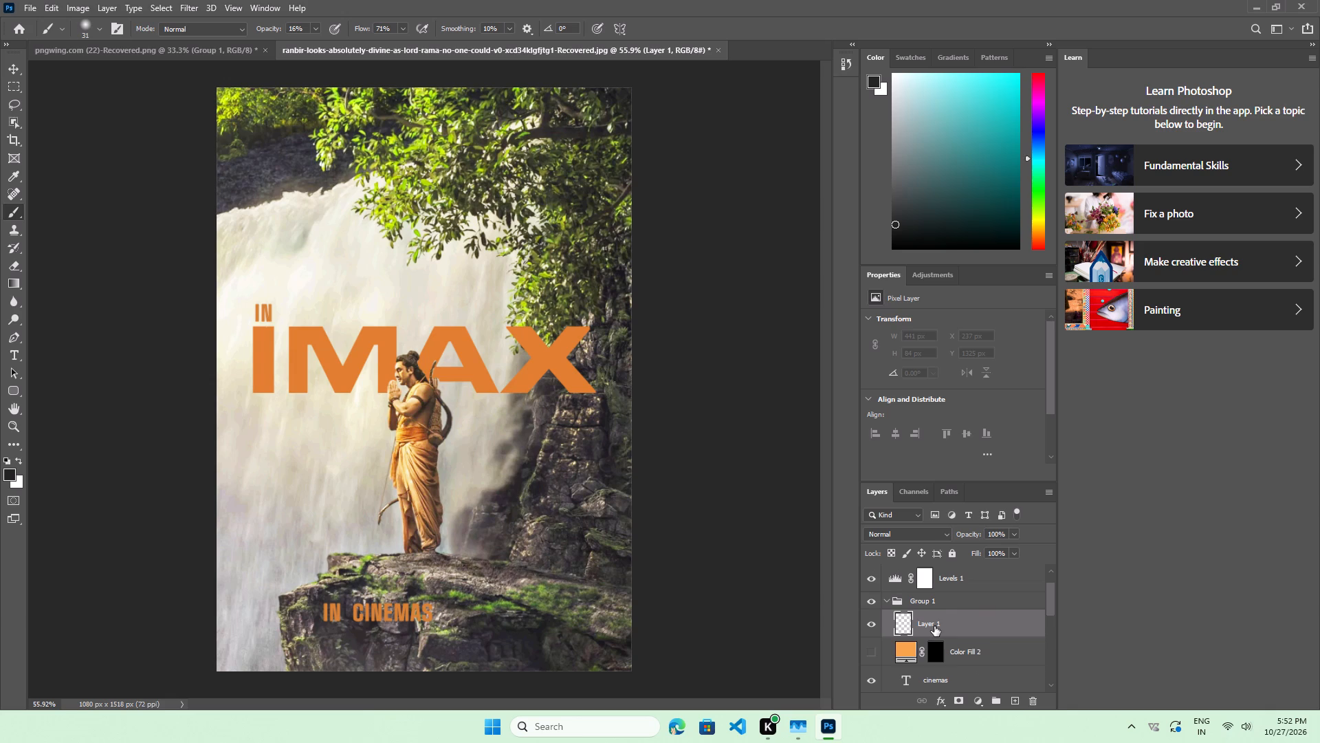
left_click_drag(952, 625, 950, 596)
left_click_drag(959, 619, 957, 595)
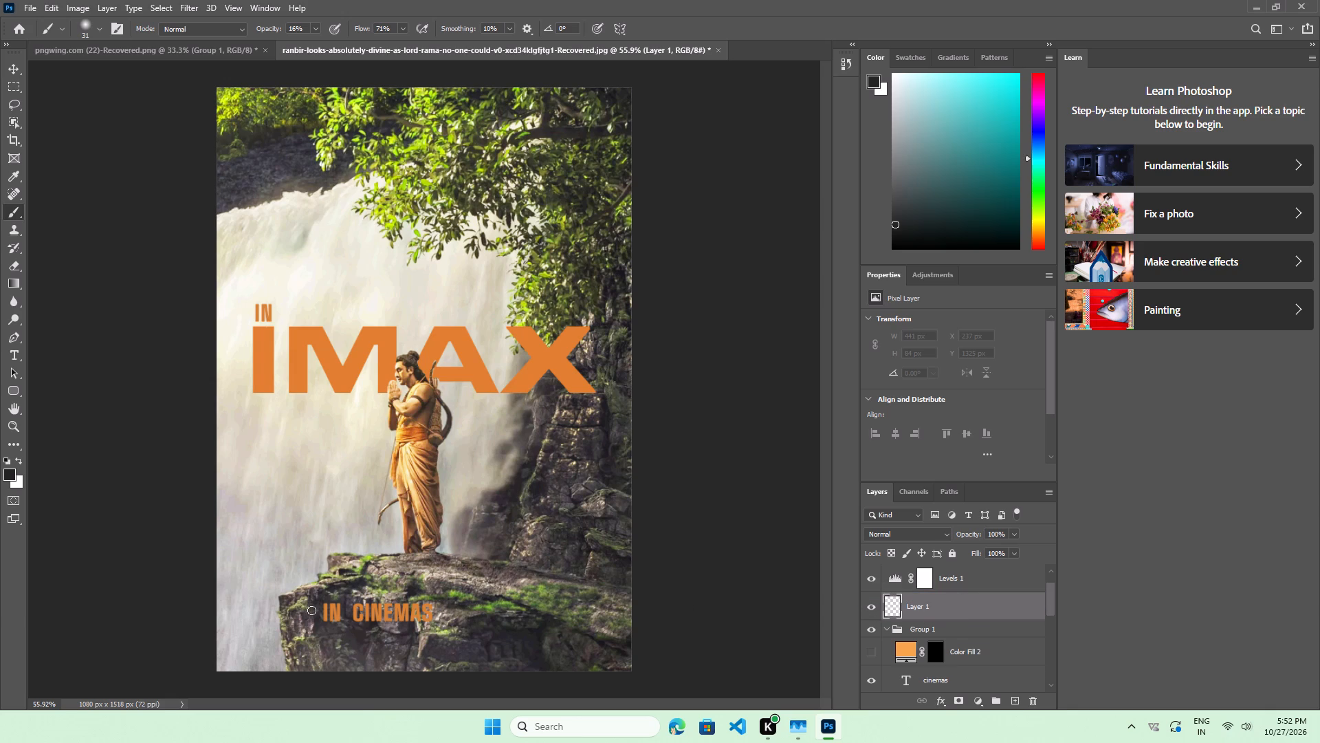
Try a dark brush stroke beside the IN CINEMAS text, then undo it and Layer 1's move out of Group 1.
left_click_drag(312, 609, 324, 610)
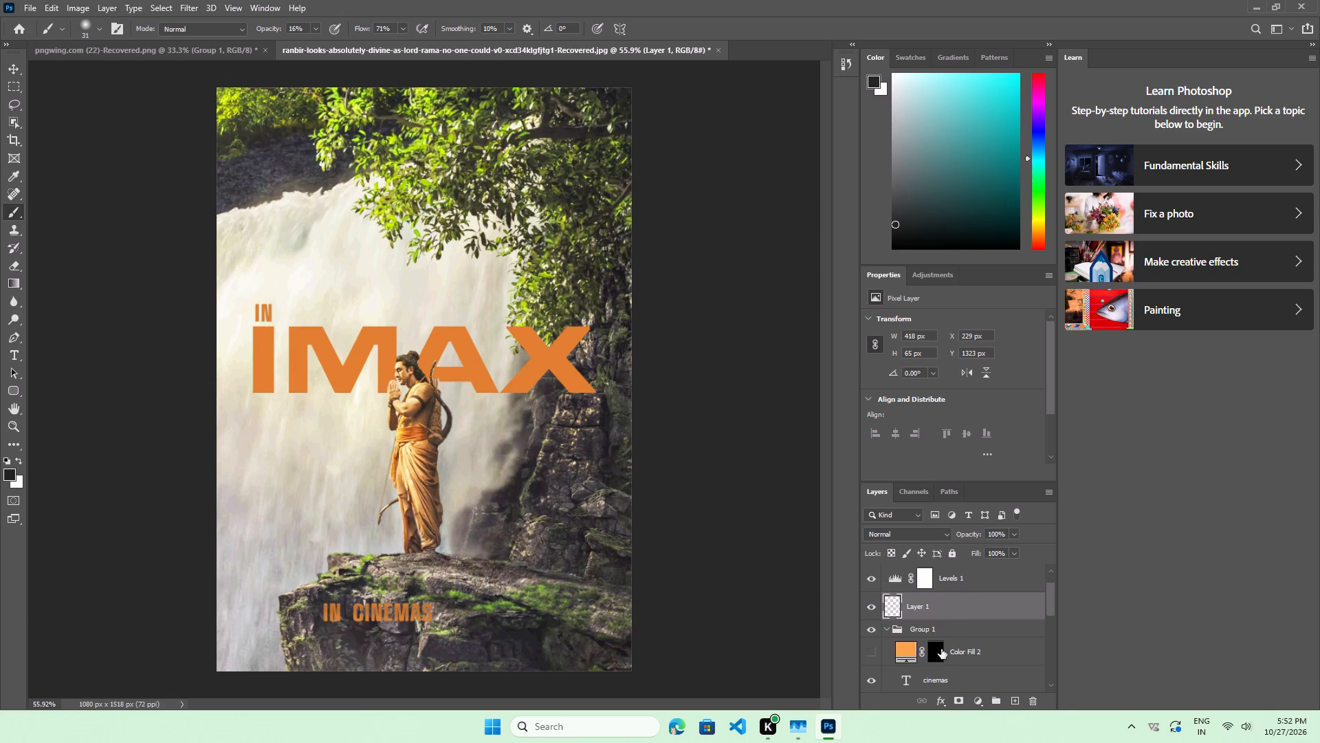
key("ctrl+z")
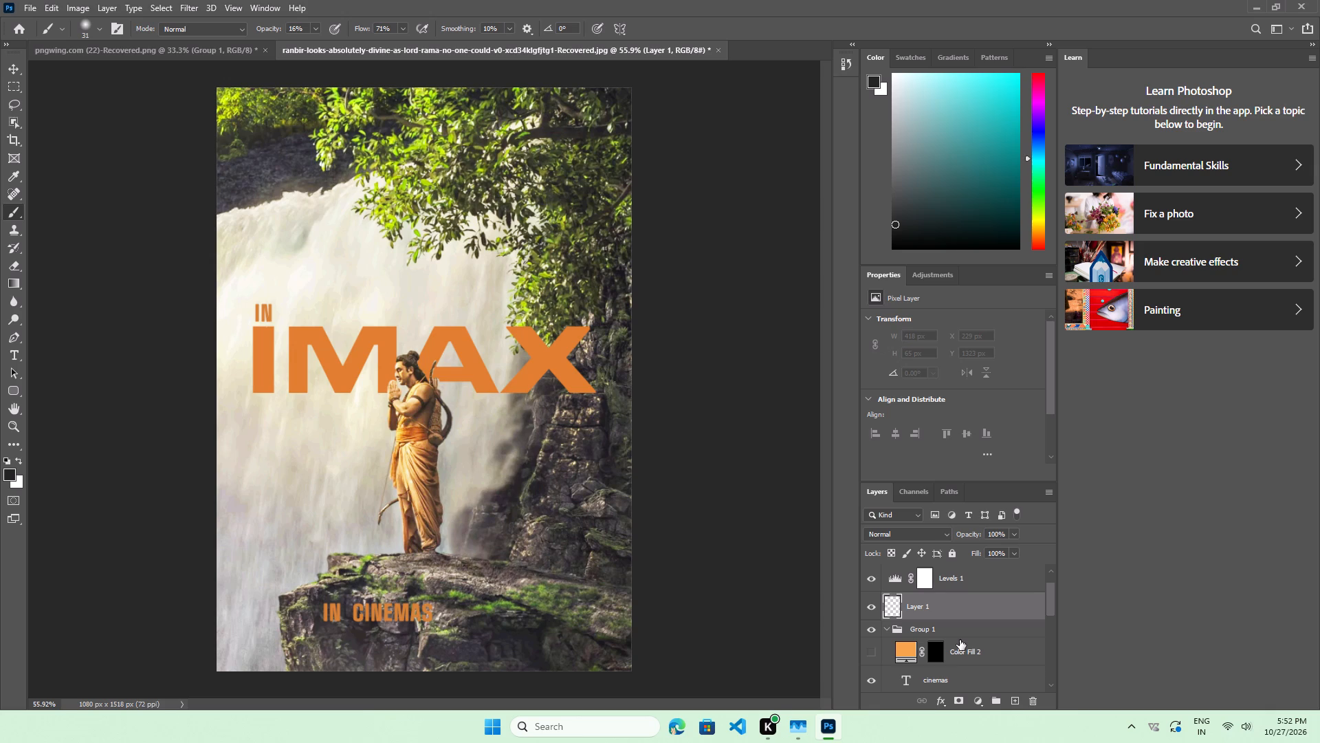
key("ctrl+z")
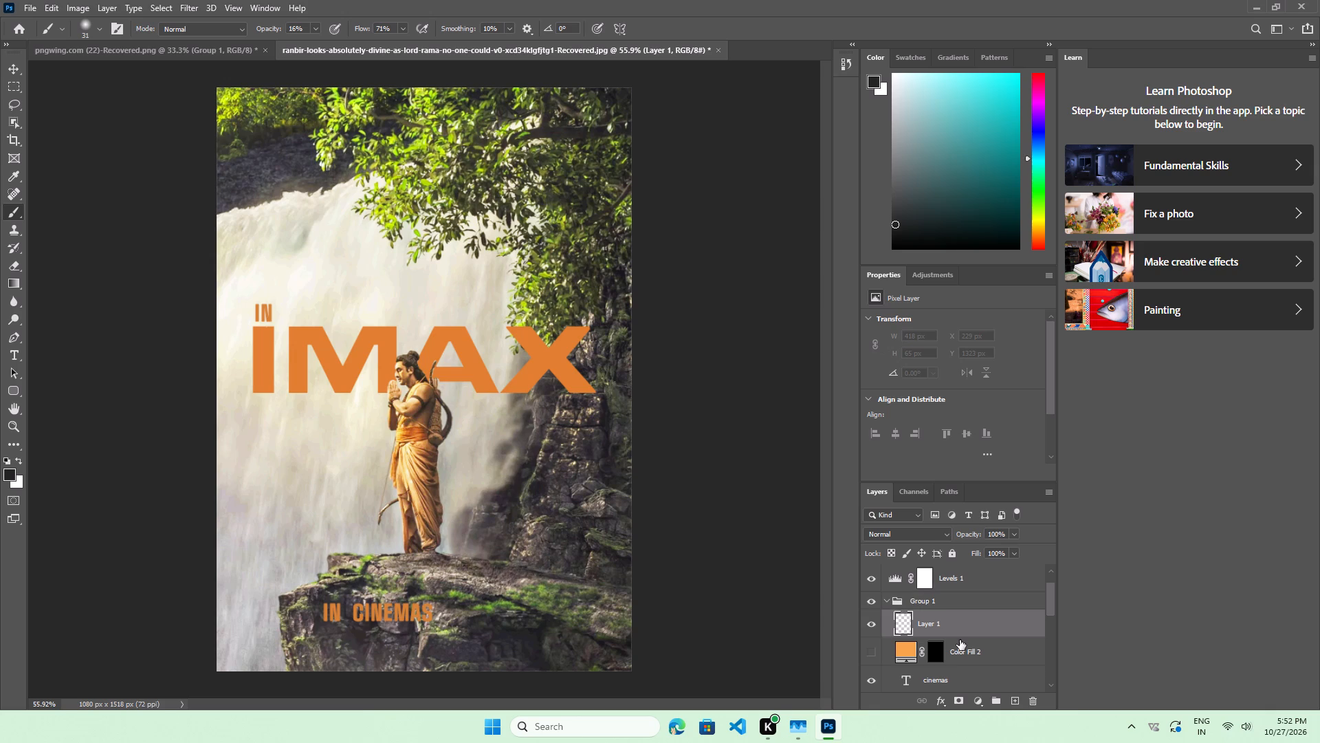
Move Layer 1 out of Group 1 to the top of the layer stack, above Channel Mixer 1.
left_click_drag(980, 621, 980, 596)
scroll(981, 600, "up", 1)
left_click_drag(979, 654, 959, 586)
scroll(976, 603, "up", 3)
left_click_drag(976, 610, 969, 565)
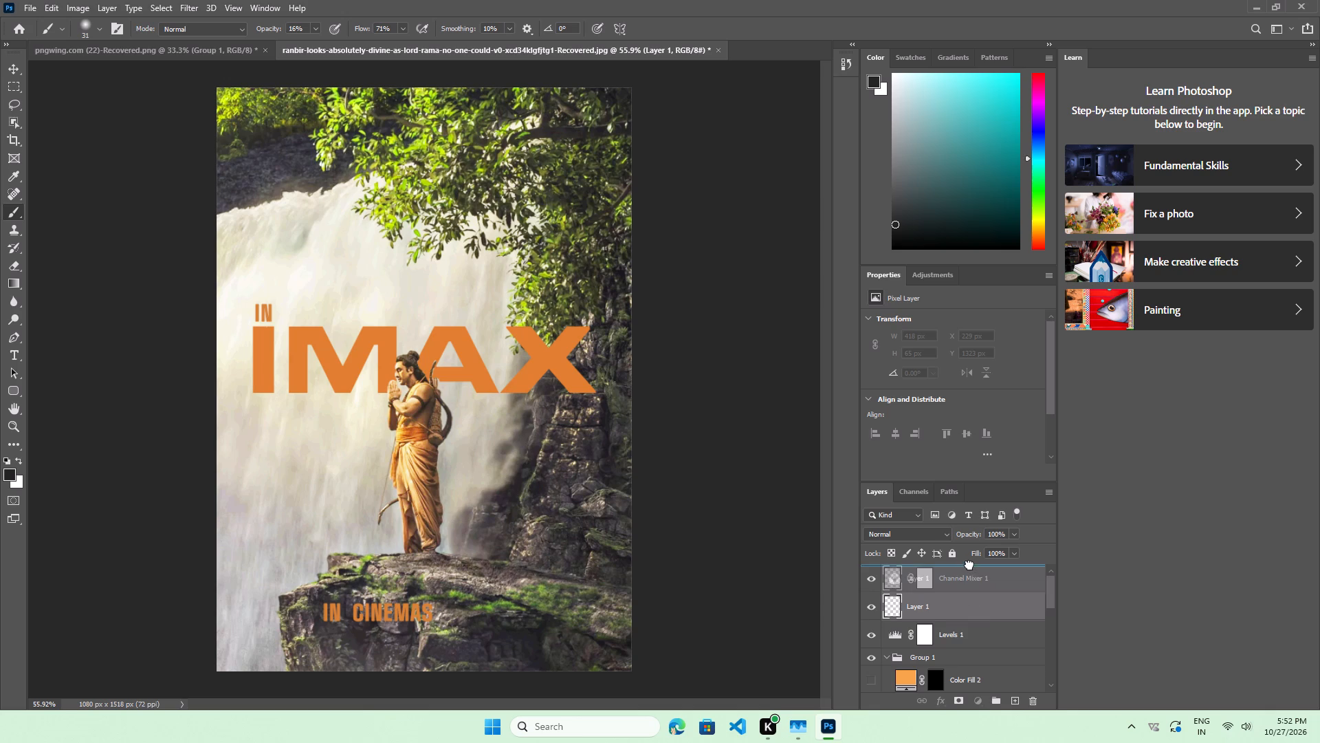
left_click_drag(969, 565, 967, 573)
Brush a dark grey stroke across the IN CINEMAS text on Layer 1.
left_click_drag(349, 609, 421, 617)
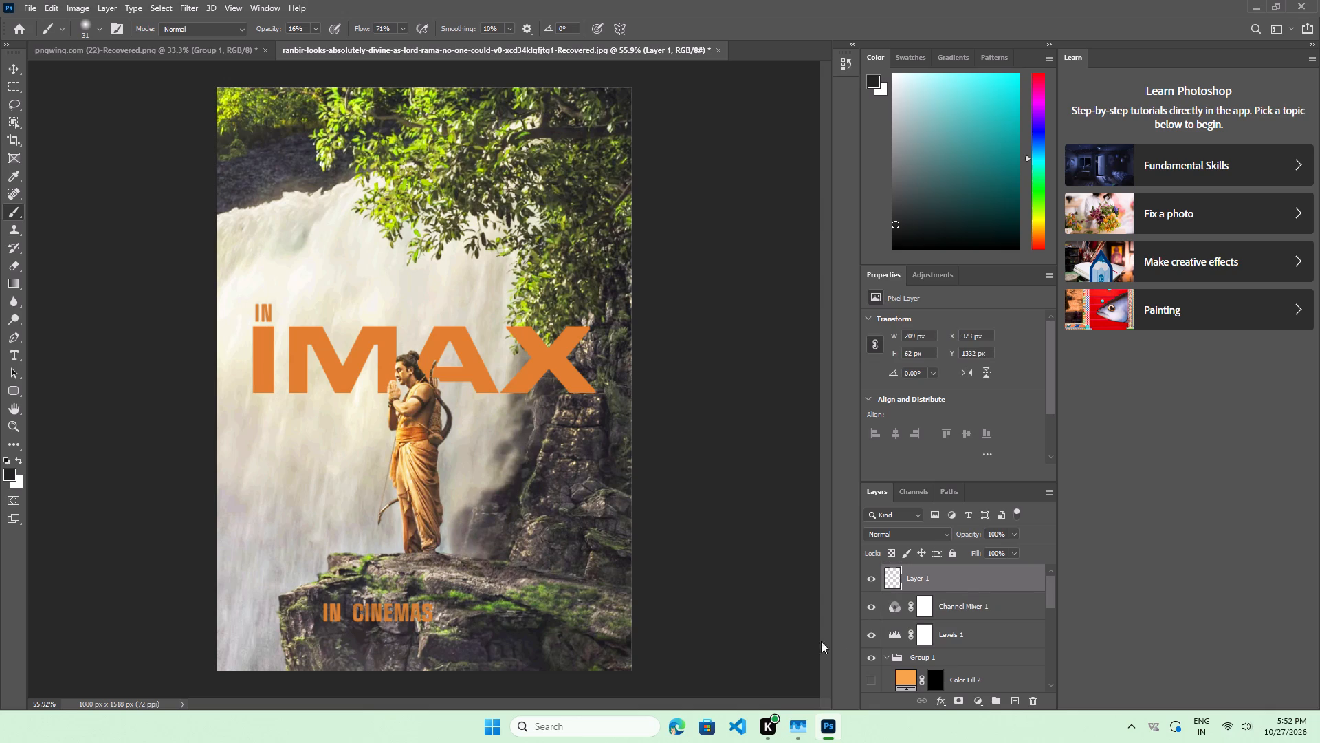
Move Layer 1 down into Group 1 so it sits directly below the in text layer.
left_click_drag(974, 578, 983, 703)
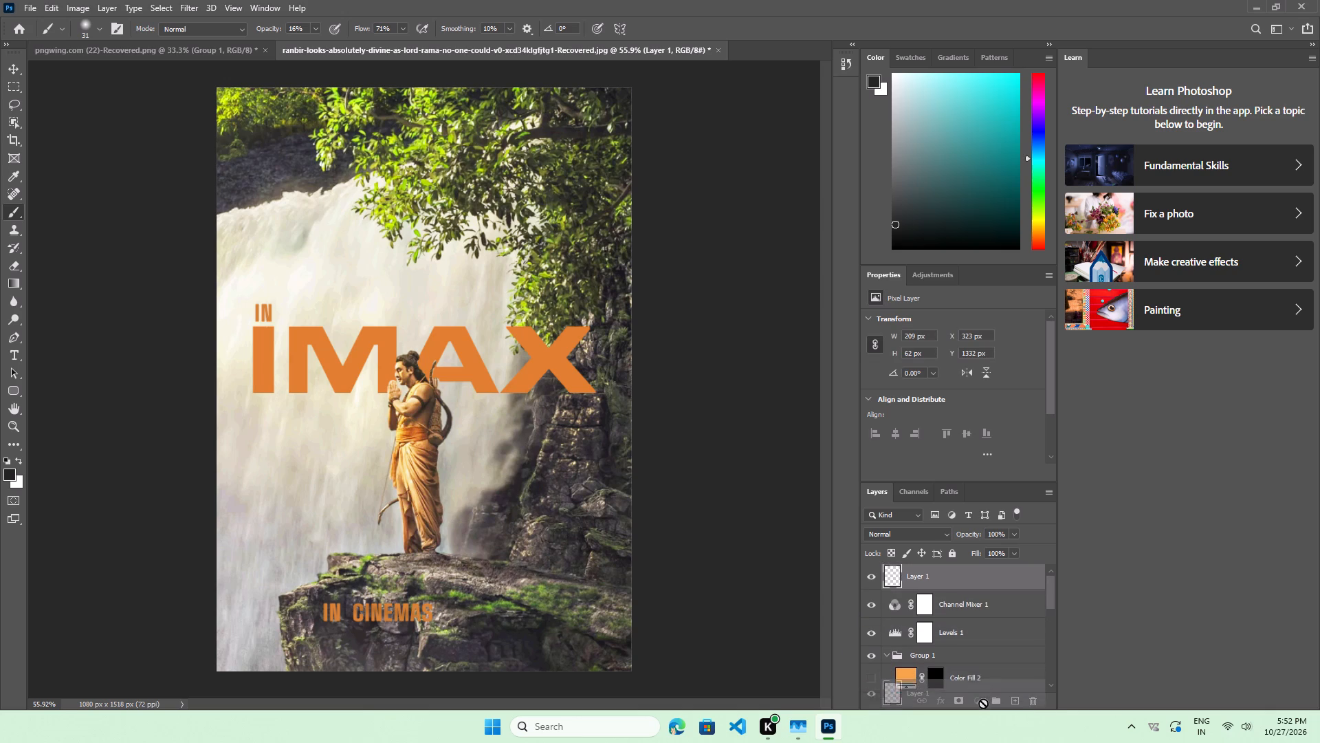
left_click_drag(983, 703, 958, 675)
scroll(991, 630, "down", 2)
left_click_drag(967, 597, 966, 646)
left_click_drag(955, 623, 956, 662)
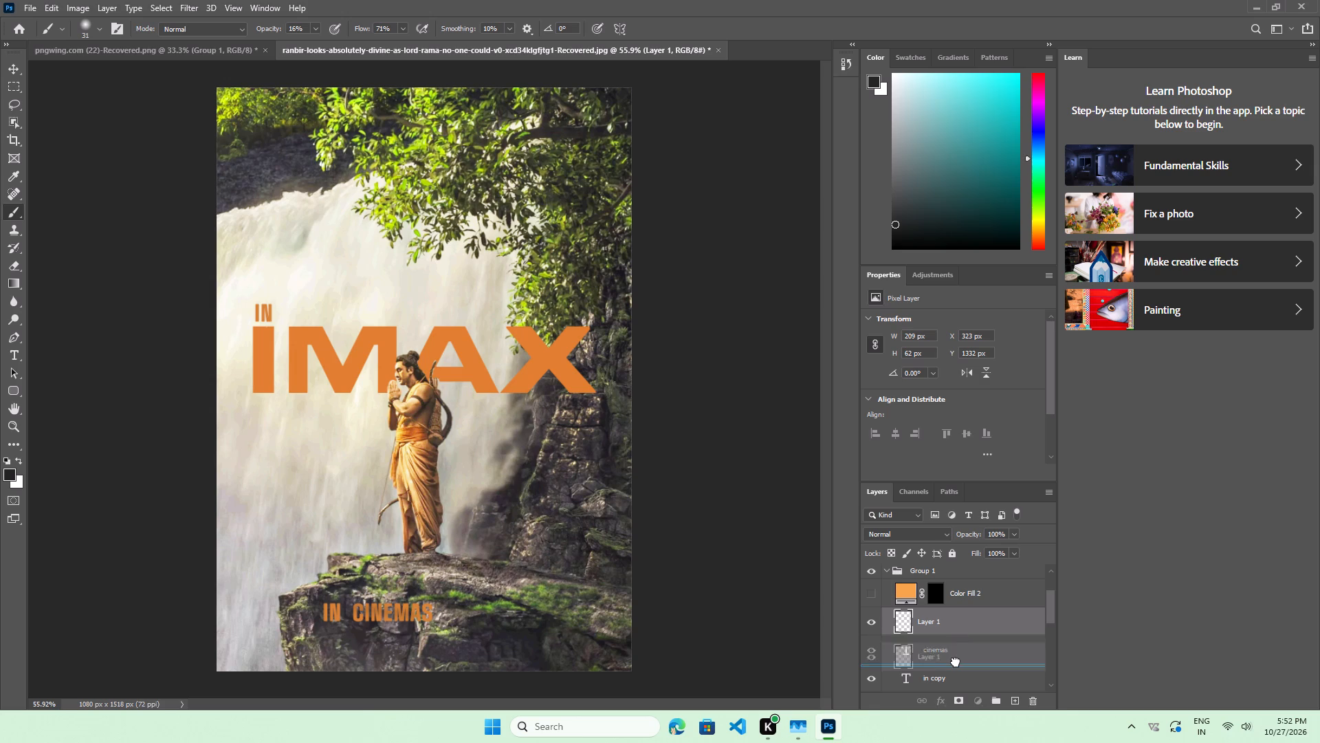
left_click_drag(956, 662, 956, 667)
left_click_drag(953, 656, 956, 683)
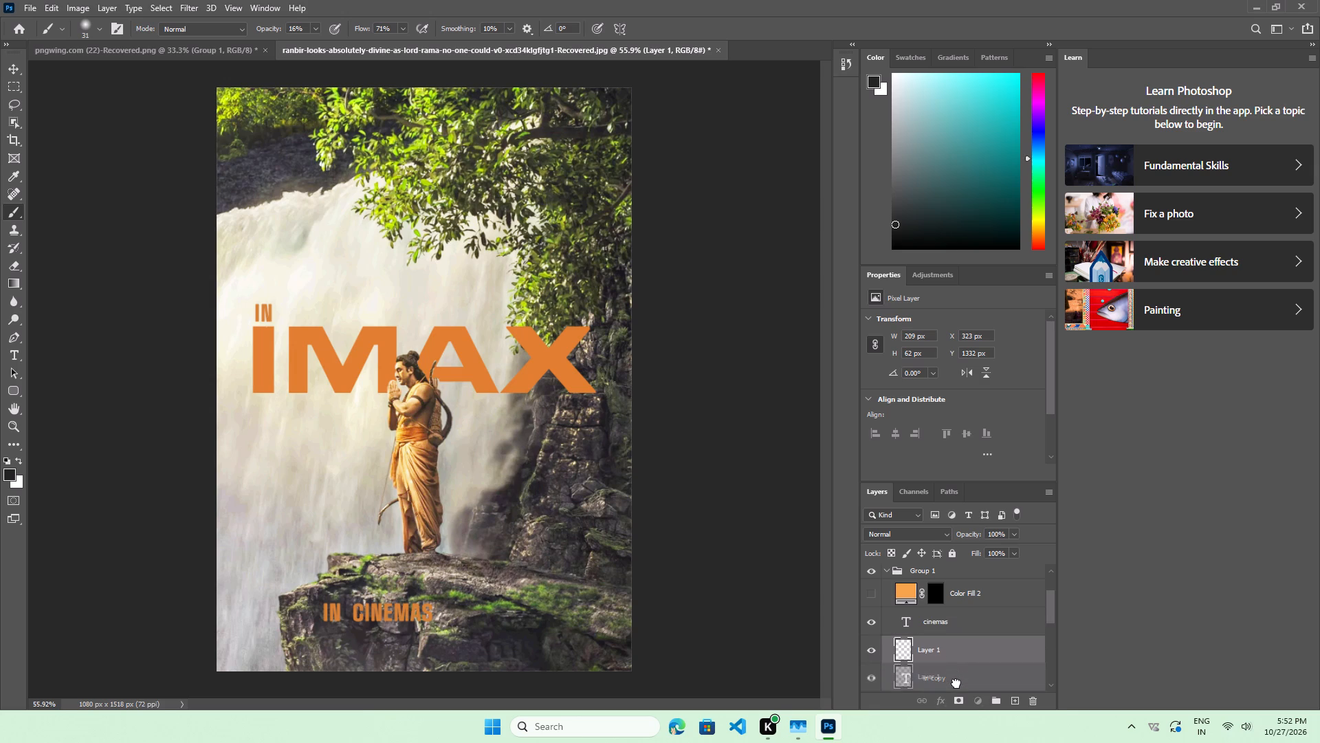
left_click_drag(956, 683, 943, 658)
scroll(946, 643, "down", 1)
left_click_drag(951, 629, 956, 674)
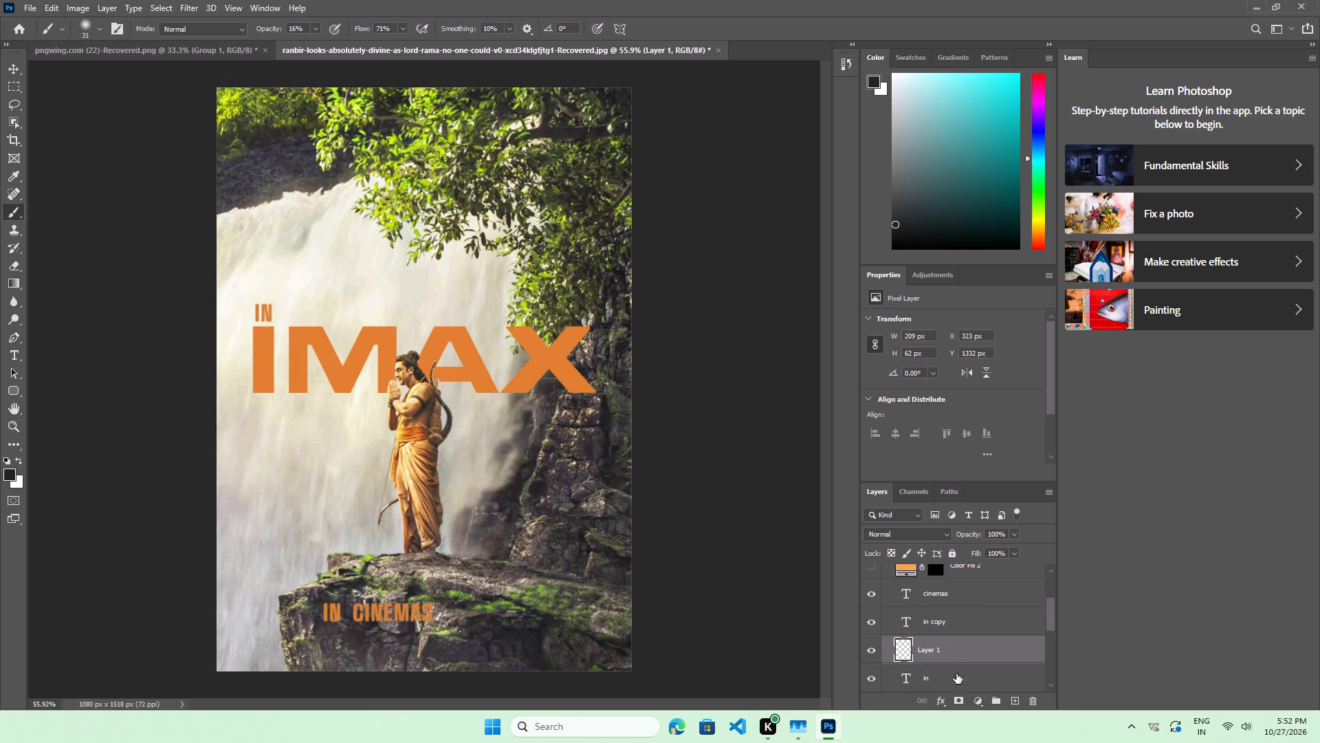
left_click_drag(951, 649, 960, 689)
Brush dark grey shading on Layer 1 over the rock behind the whole IN CINEMAS line.
left_click_drag(333, 608, 344, 618)
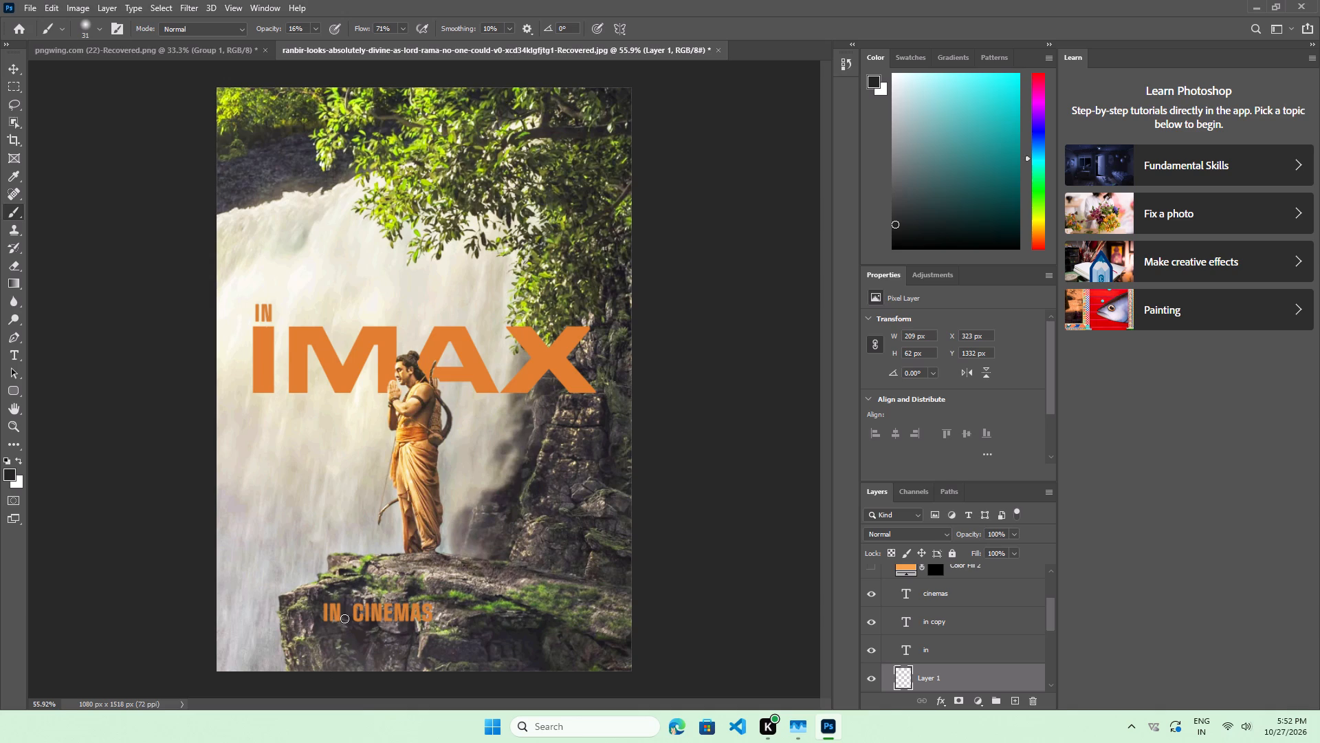
left_click_drag(344, 618, 296, 605)
left_click_drag(296, 605, 407, 624)
left_click_drag(360, 614, 429, 613)
left_click_drag(377, 616, 442, 631)
left_click_drag(390, 620, 452, 640)
left_click_drag(398, 630, 426, 638)
left_click_drag(366, 608, 423, 619)
left_click_drag(388, 610, 442, 613)
Brush more dark grey shading on Layer 1 behind and around the last letters of CINEMAS.
left_click_drag(426, 608, 428, 619)
left_click_drag(420, 595, 430, 612)
left_click_drag(424, 589, 447, 622)
left_click_drag(430, 592, 443, 606)
left_click_drag(443, 606, 445, 621)
left_click_drag(421, 606, 435, 628)
left_click_drag(430, 613, 437, 627)
left_click_drag(426, 610, 452, 627)
left_click_drag(427, 612, 416, 627)
Brush another pass of dark grey shading behind the IN CINEMAS line, from IN through to the final S.
left_click_drag(357, 594, 308, 617)
left_click_drag(316, 606, 344, 628)
left_click_drag(325, 602, 366, 622)
left_click_drag(327, 601, 377, 615)
left_click_drag(364, 606, 398, 613)
left_click_drag(382, 594, 428, 618)
left_click_drag(421, 607, 434, 618)
left_click_drag(386, 612, 443, 620)
left_click_drag(402, 630, 446, 623)
left_click_drag(401, 622, 441, 624)
Build up the dark shading around the end of CINEMAS with short strokes and dabs on Layer 1.
left_click_drag(415, 616, 444, 618)
left_click_drag(417, 594, 445, 601)
left_click_drag(415, 592, 459, 622)
left_click_drag(420, 601, 446, 625)
left_click_drag(401, 597, 423, 616)
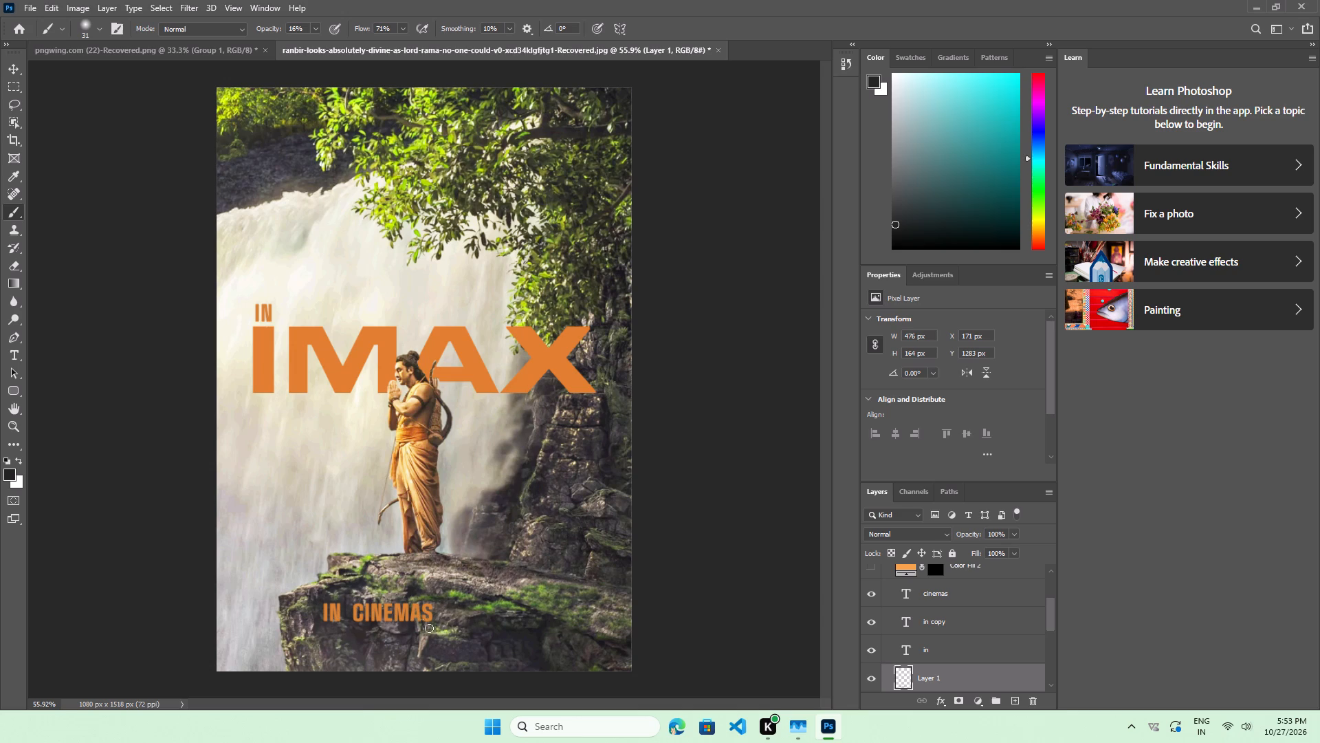
left_click_drag(421, 624, 434, 632)
left_click(434, 627)
left_click(435, 621)
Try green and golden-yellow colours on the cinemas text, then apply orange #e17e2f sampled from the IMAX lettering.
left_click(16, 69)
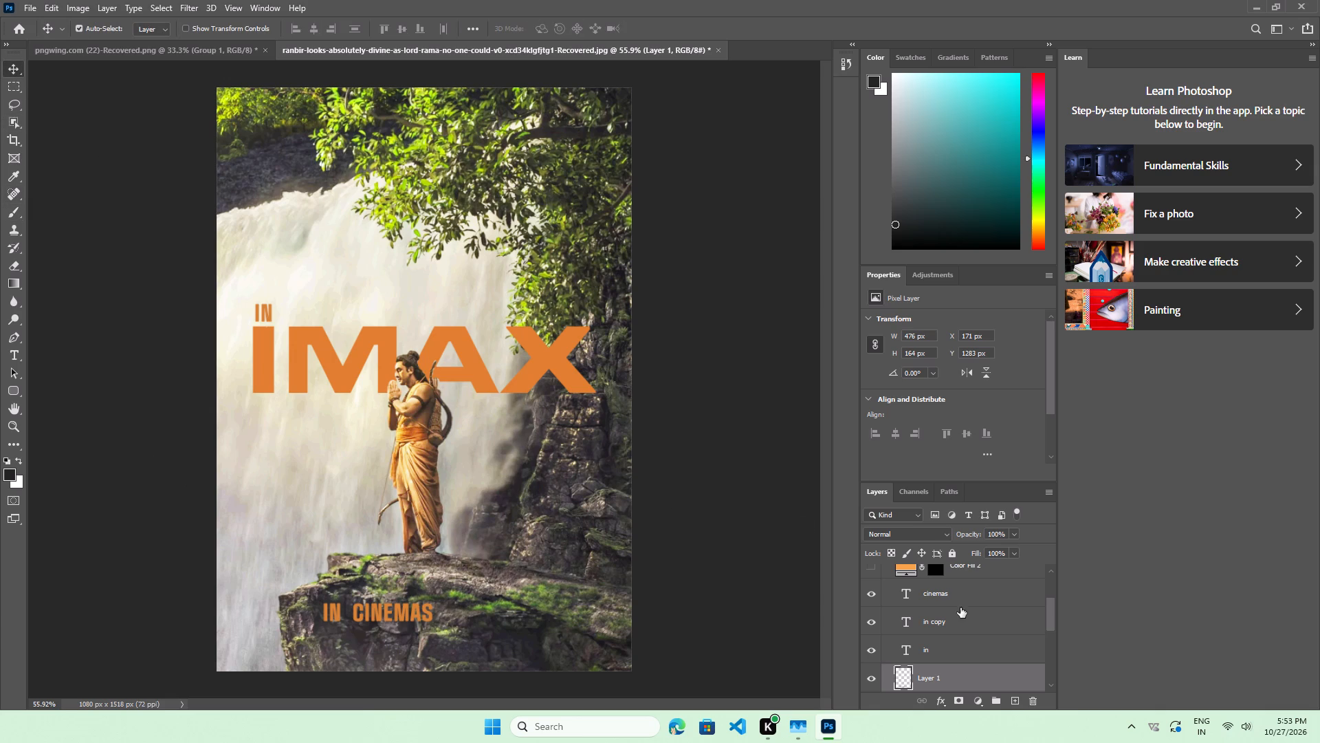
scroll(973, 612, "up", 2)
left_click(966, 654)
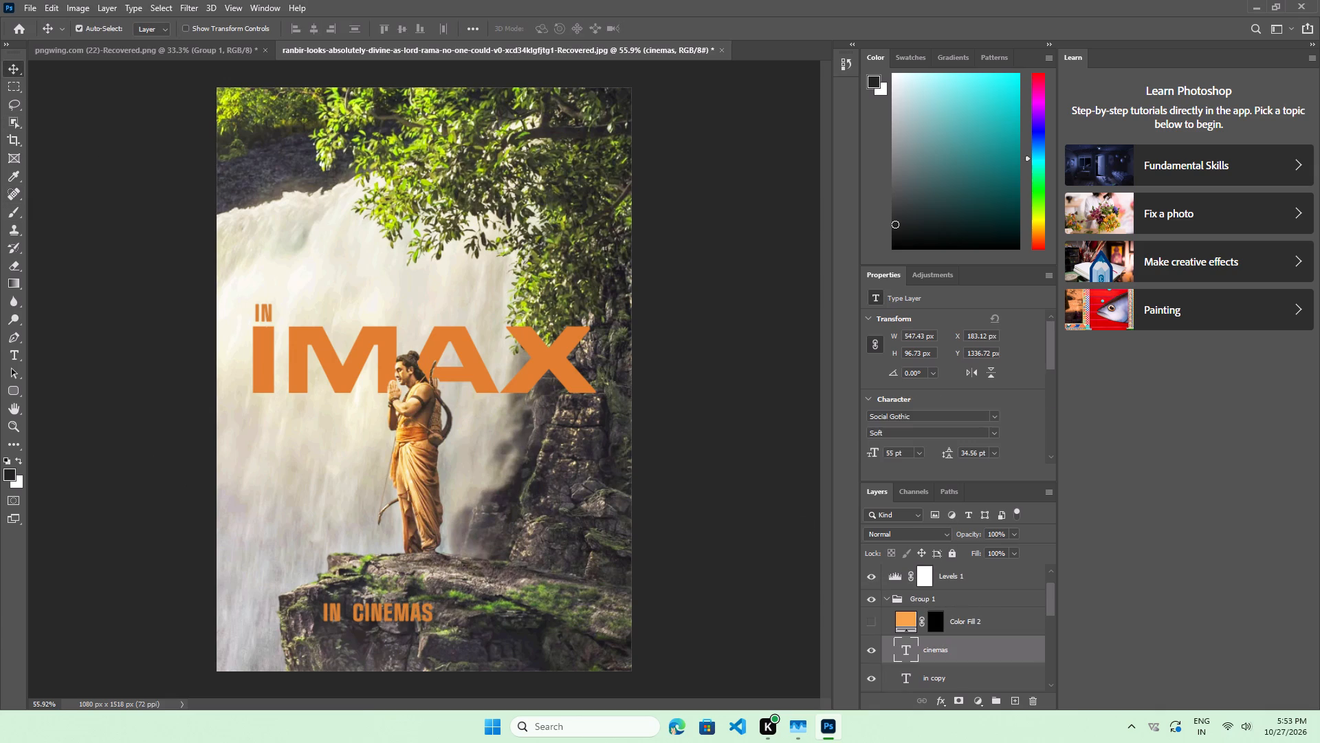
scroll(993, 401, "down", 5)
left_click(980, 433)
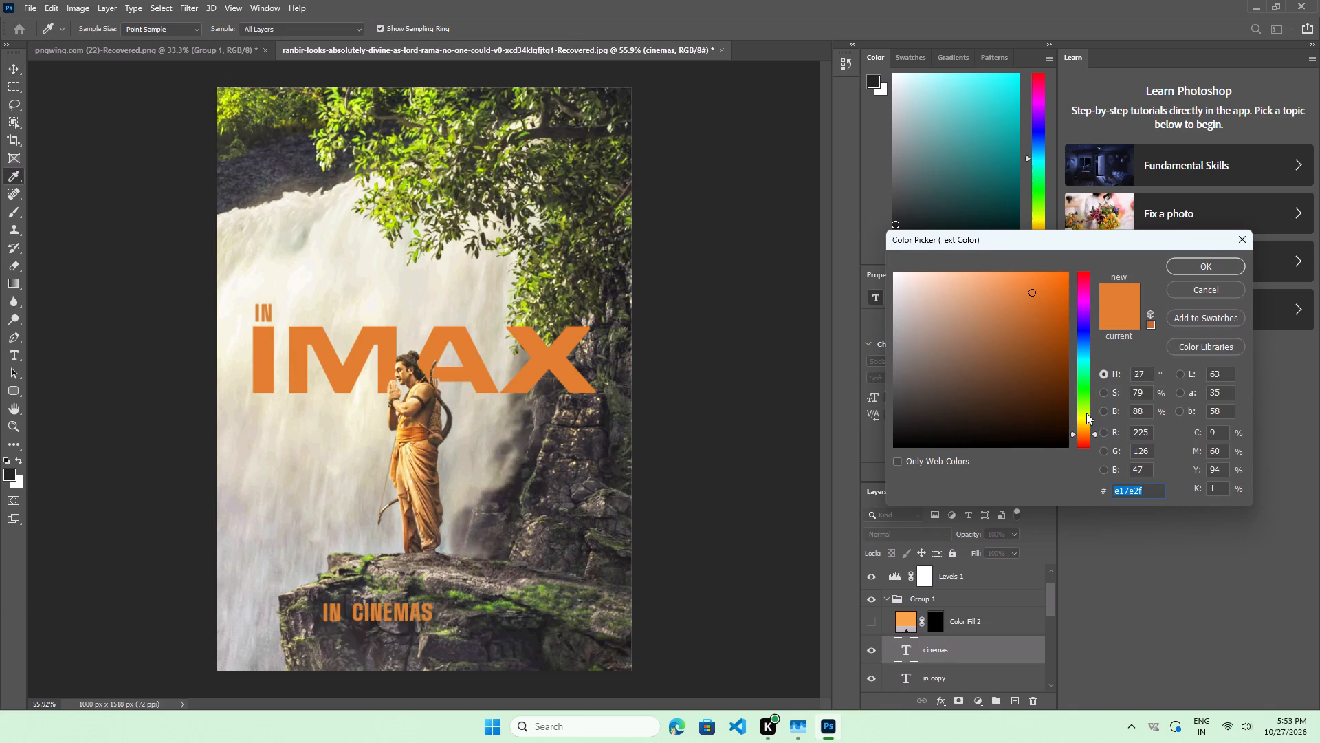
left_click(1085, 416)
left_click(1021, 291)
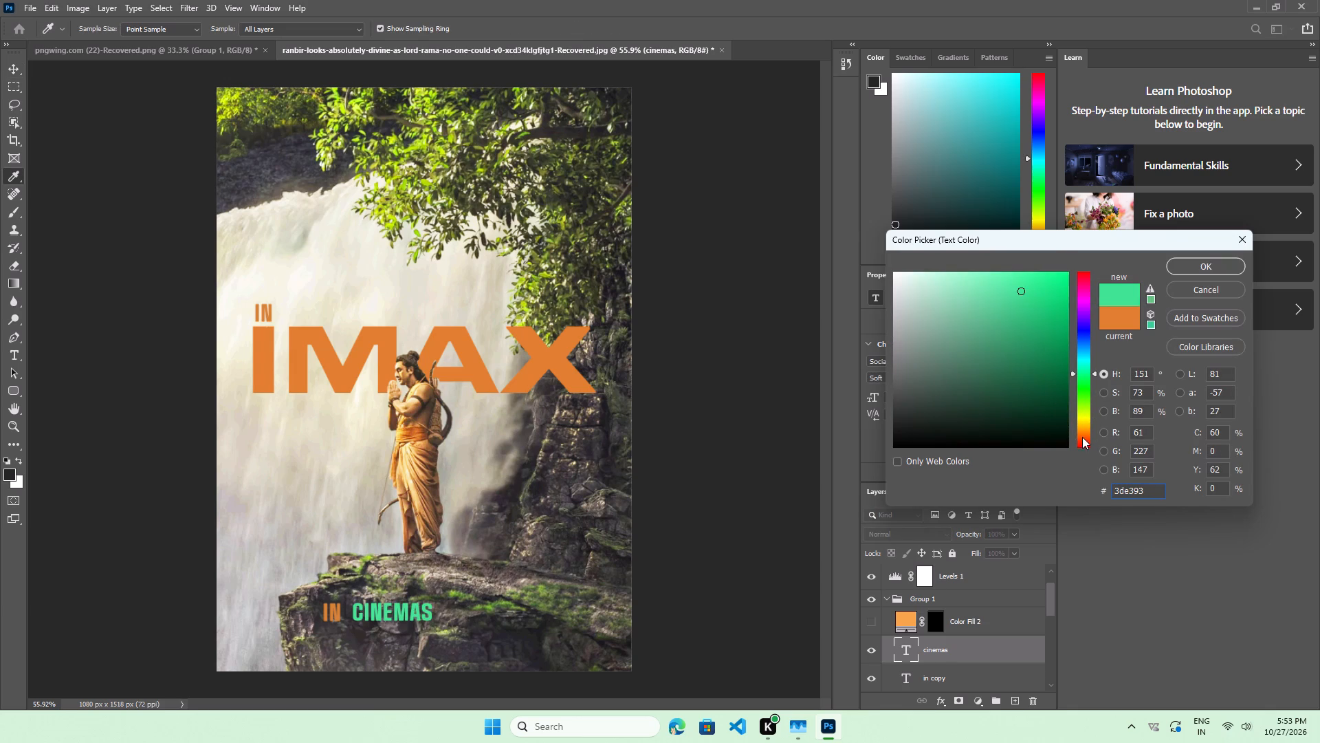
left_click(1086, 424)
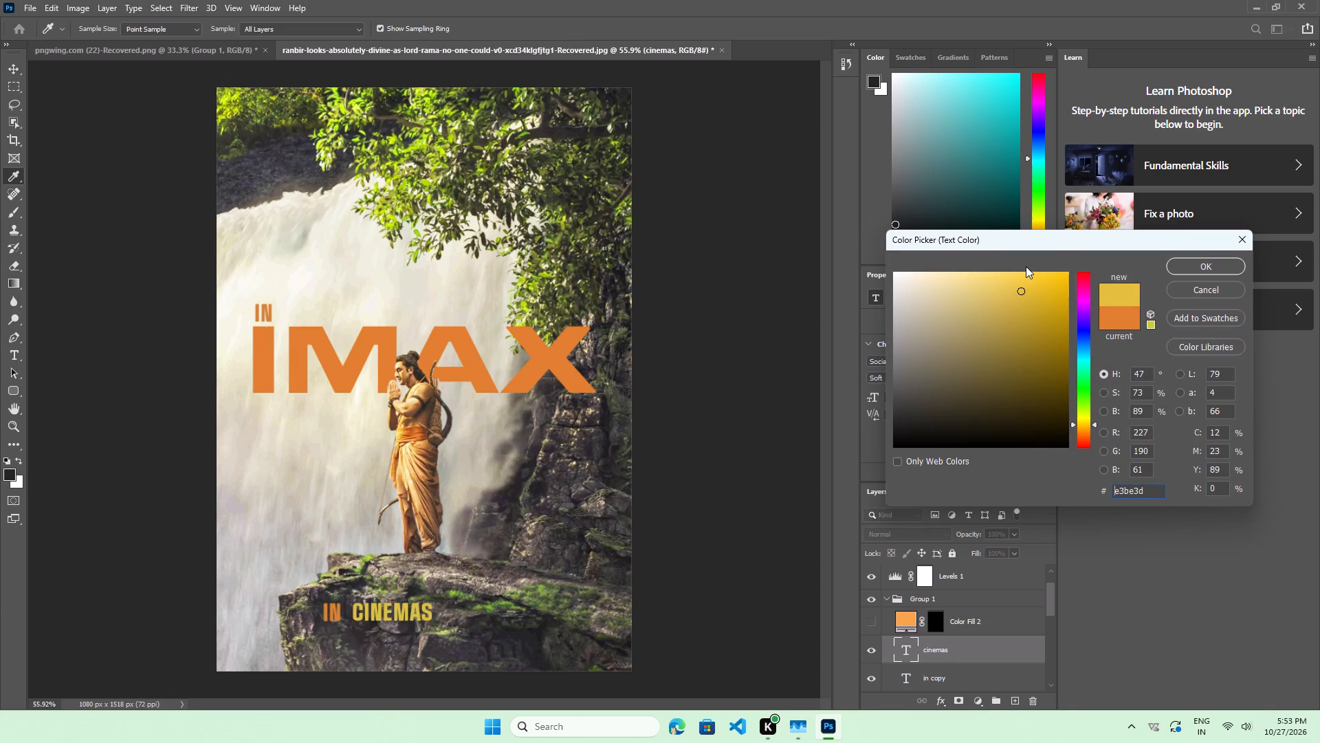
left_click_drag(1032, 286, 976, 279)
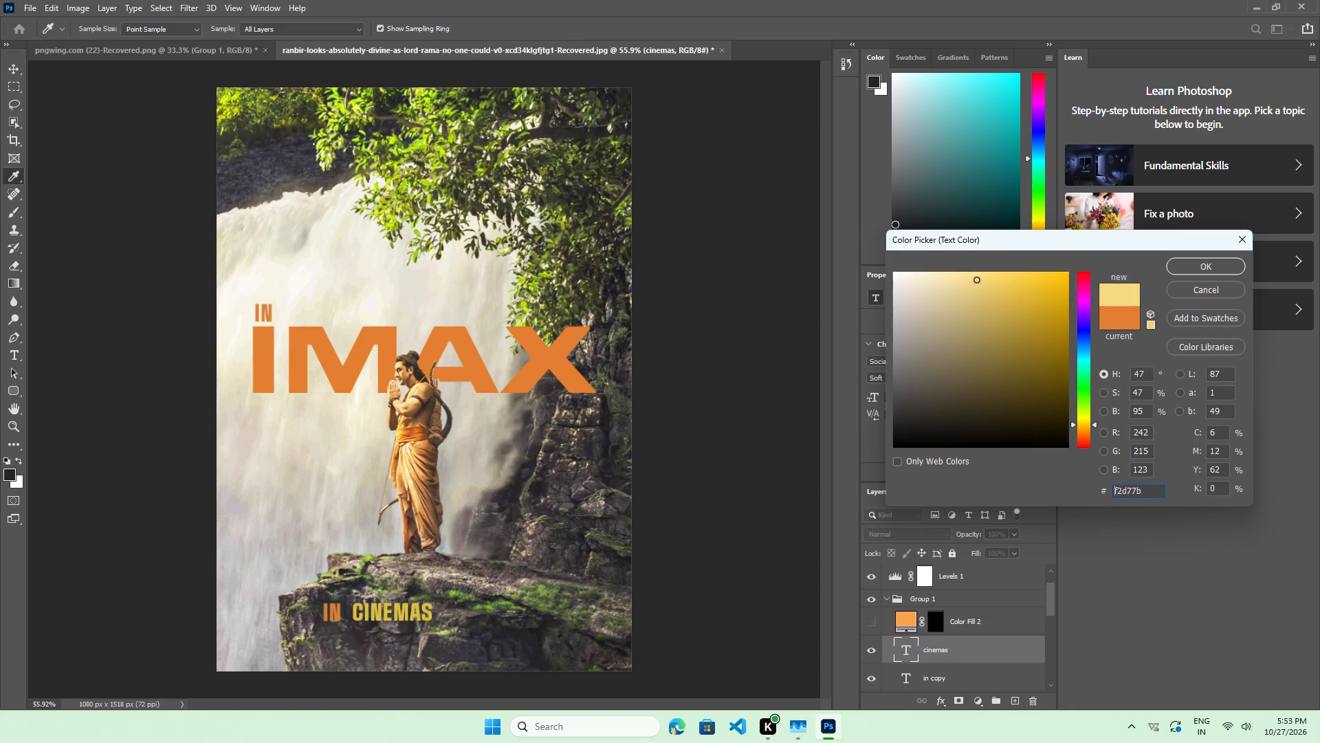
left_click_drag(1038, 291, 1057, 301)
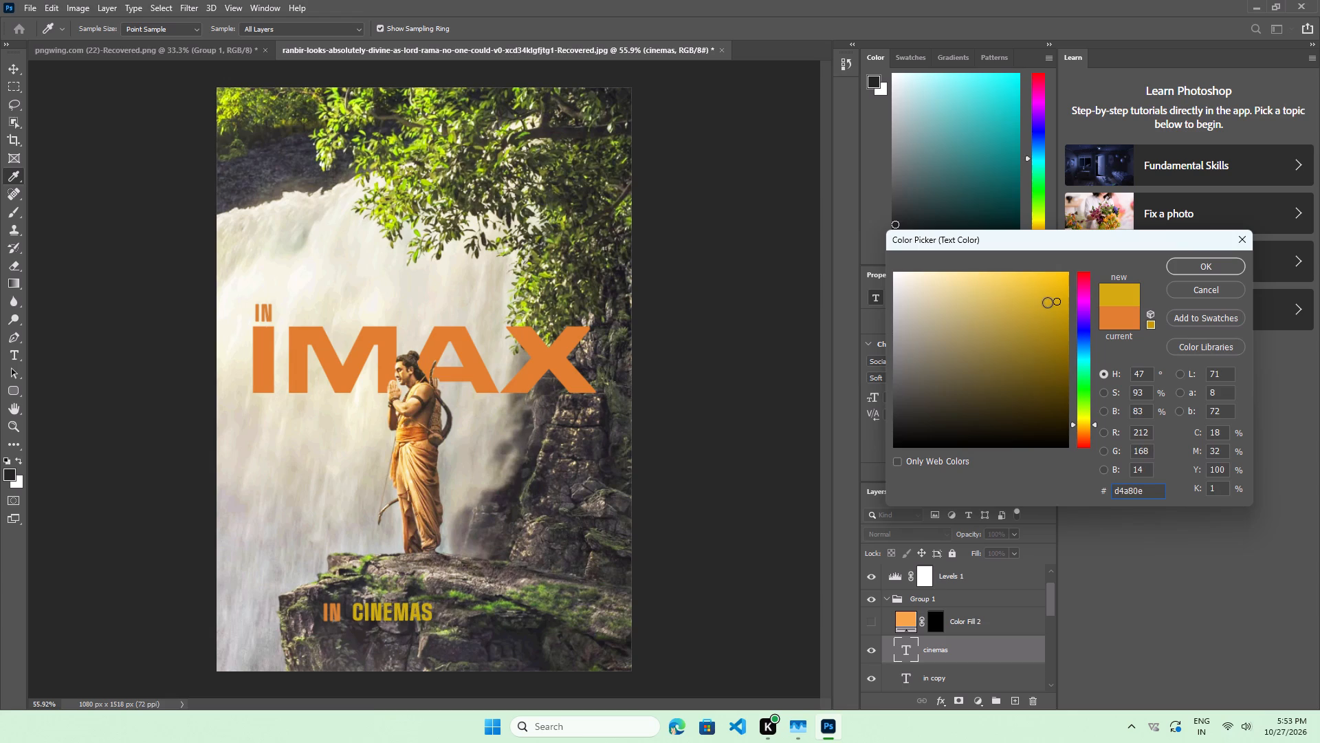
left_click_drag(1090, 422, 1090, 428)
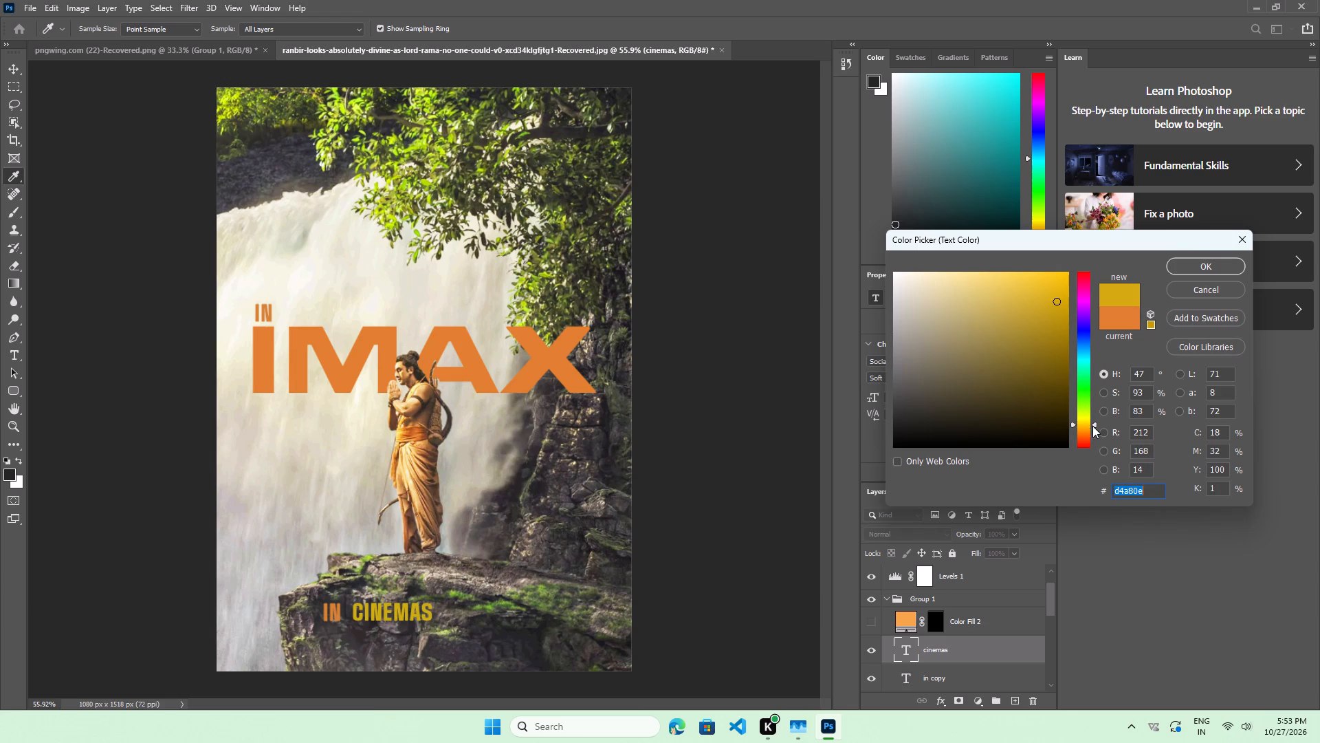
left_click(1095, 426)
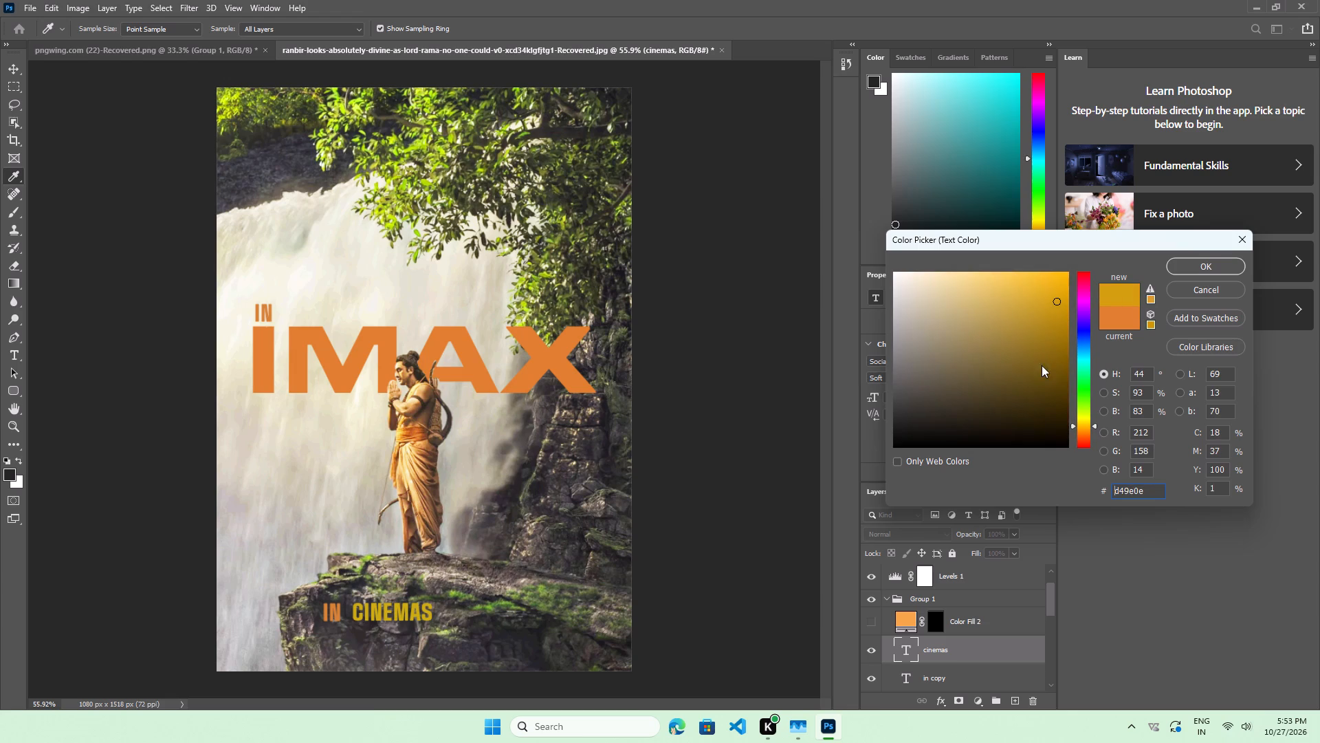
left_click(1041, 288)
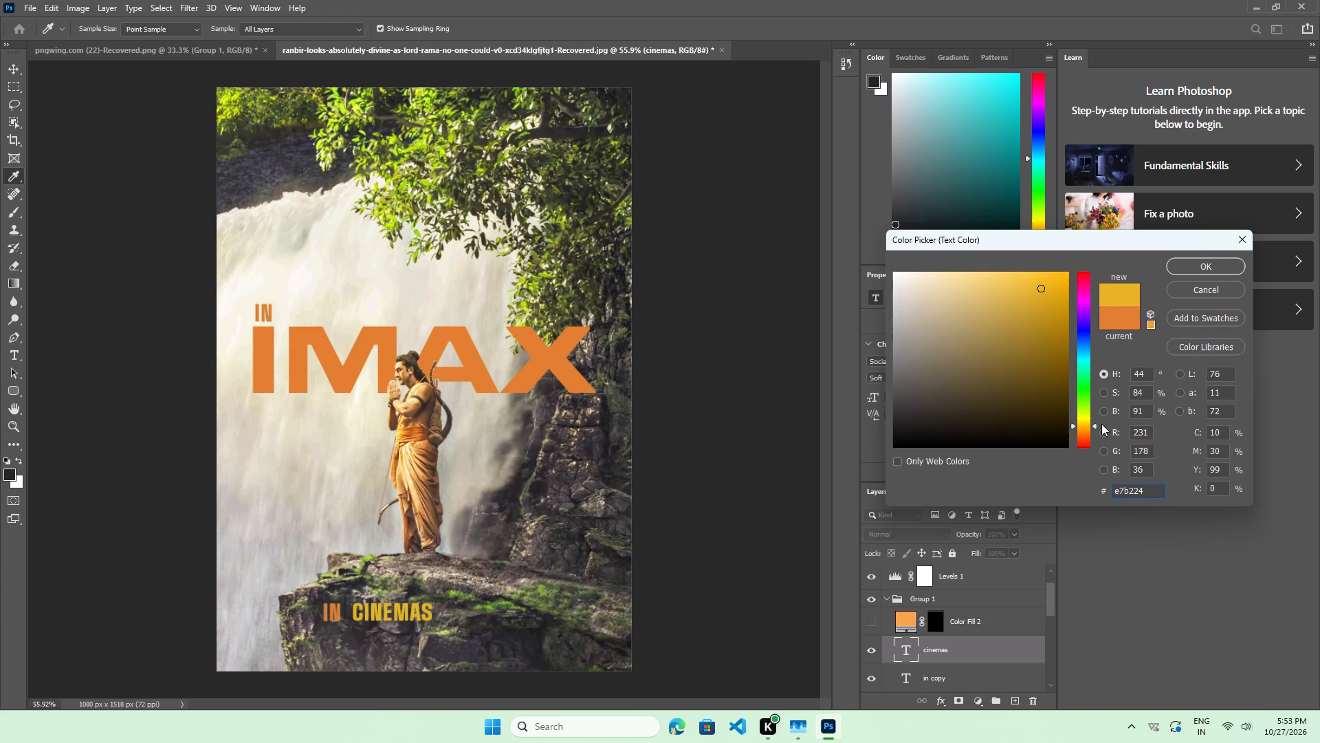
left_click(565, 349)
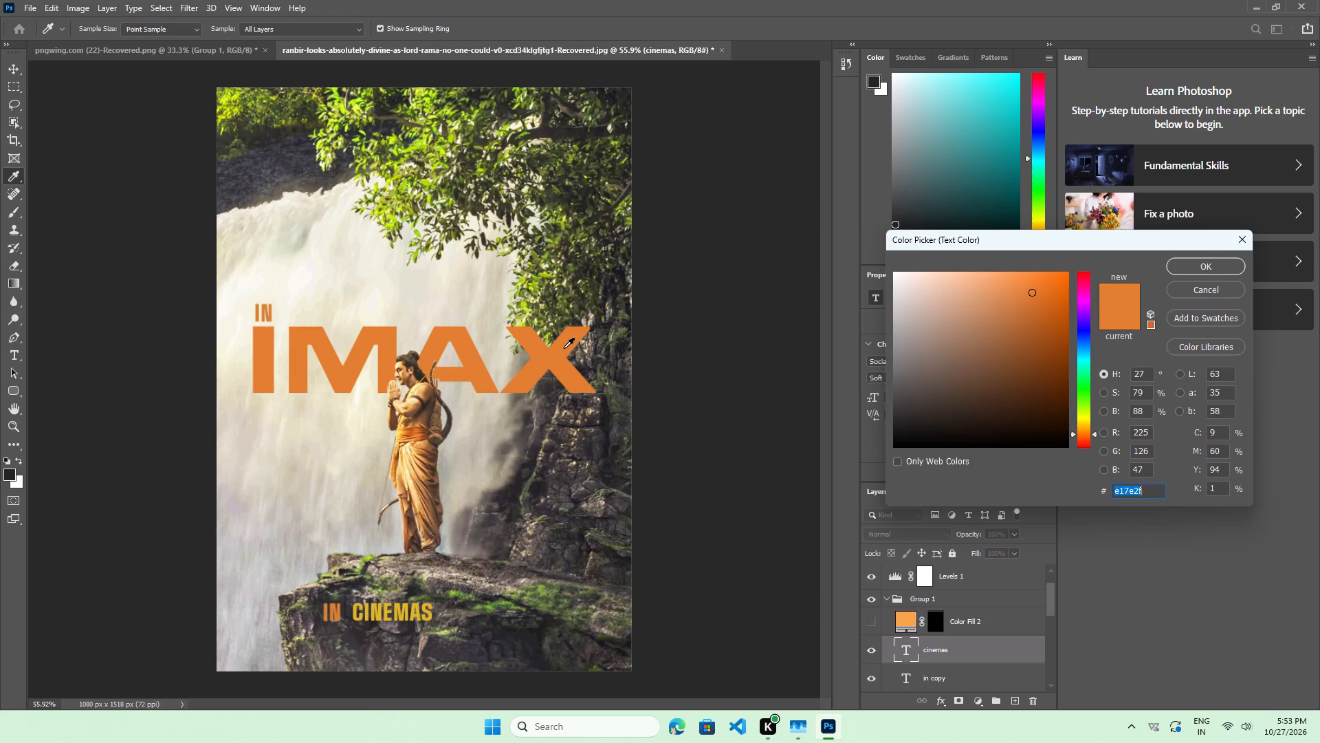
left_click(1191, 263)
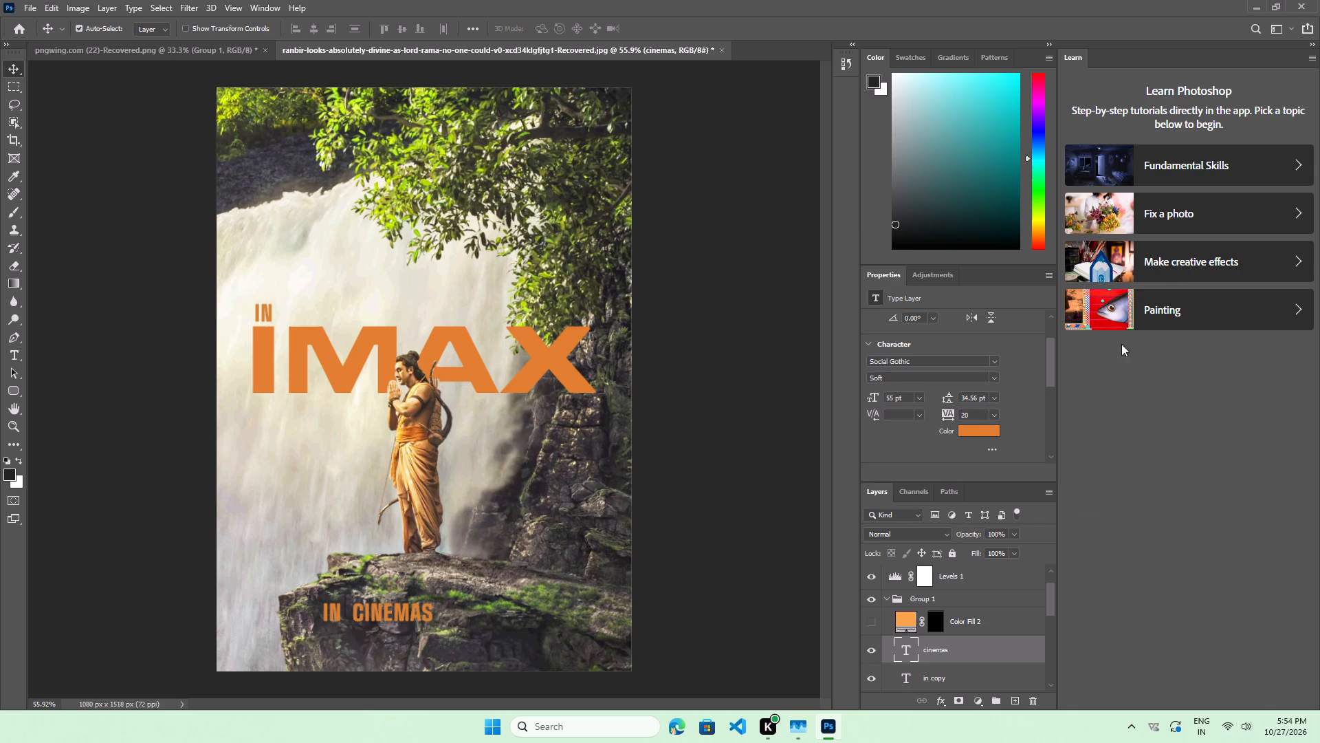
Open the lens flare image pngwing.com (21) from the png's folder.
left_click(29, 3)
left_click(36, 35)
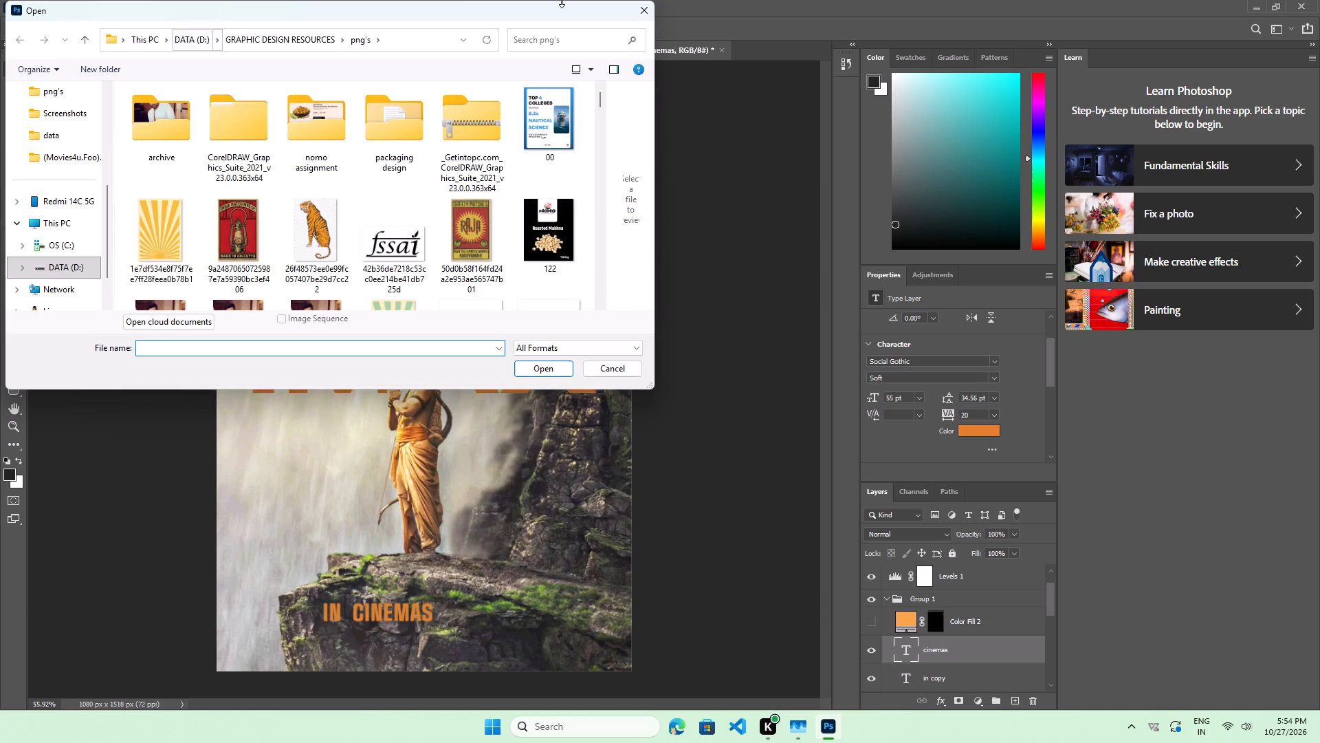
left_click_drag(598, 100, 564, 294)
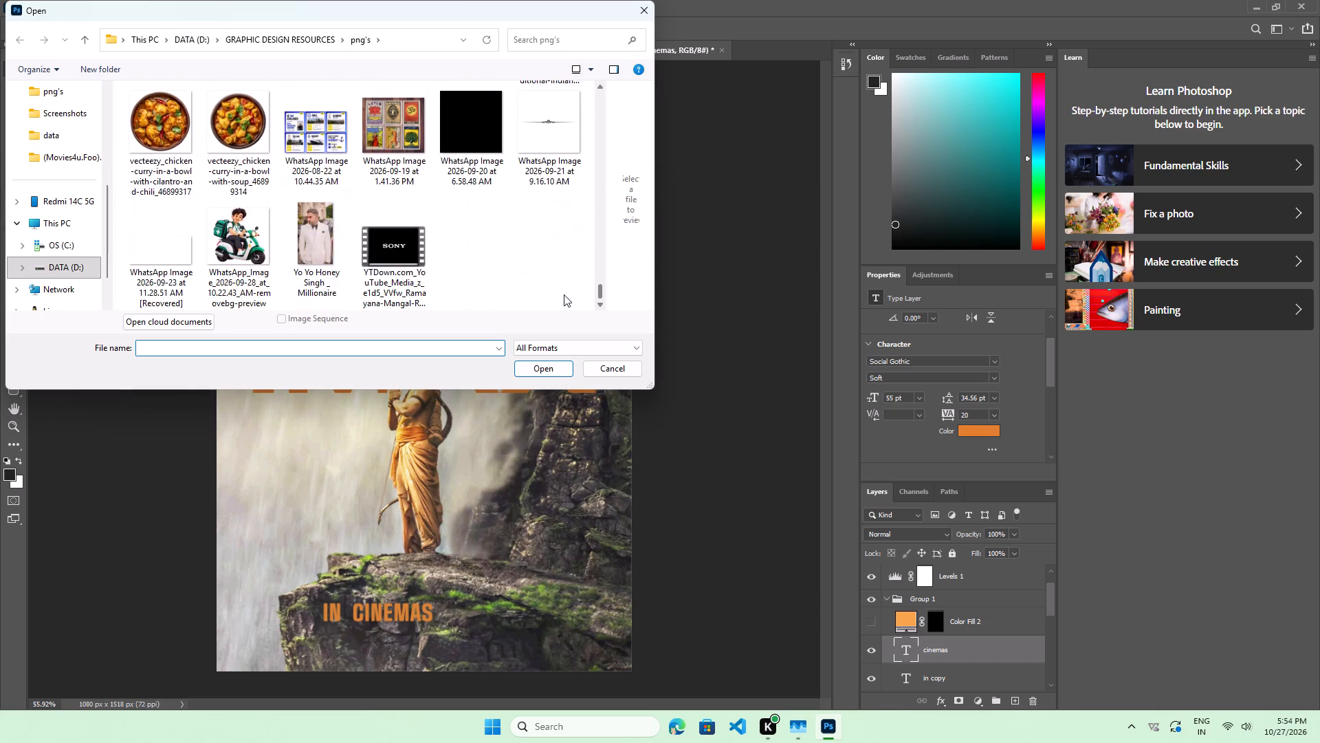
left_click_drag(564, 294, 569, 246)
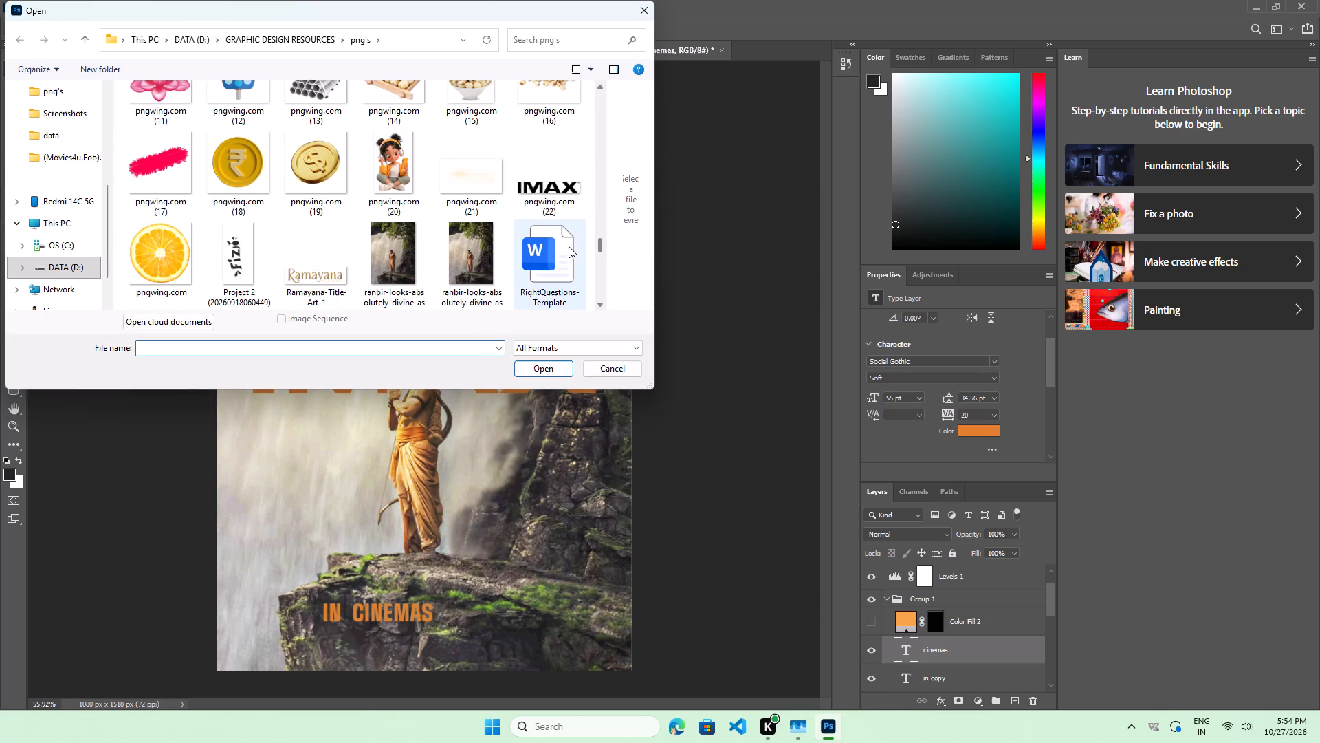
left_click(485, 191)
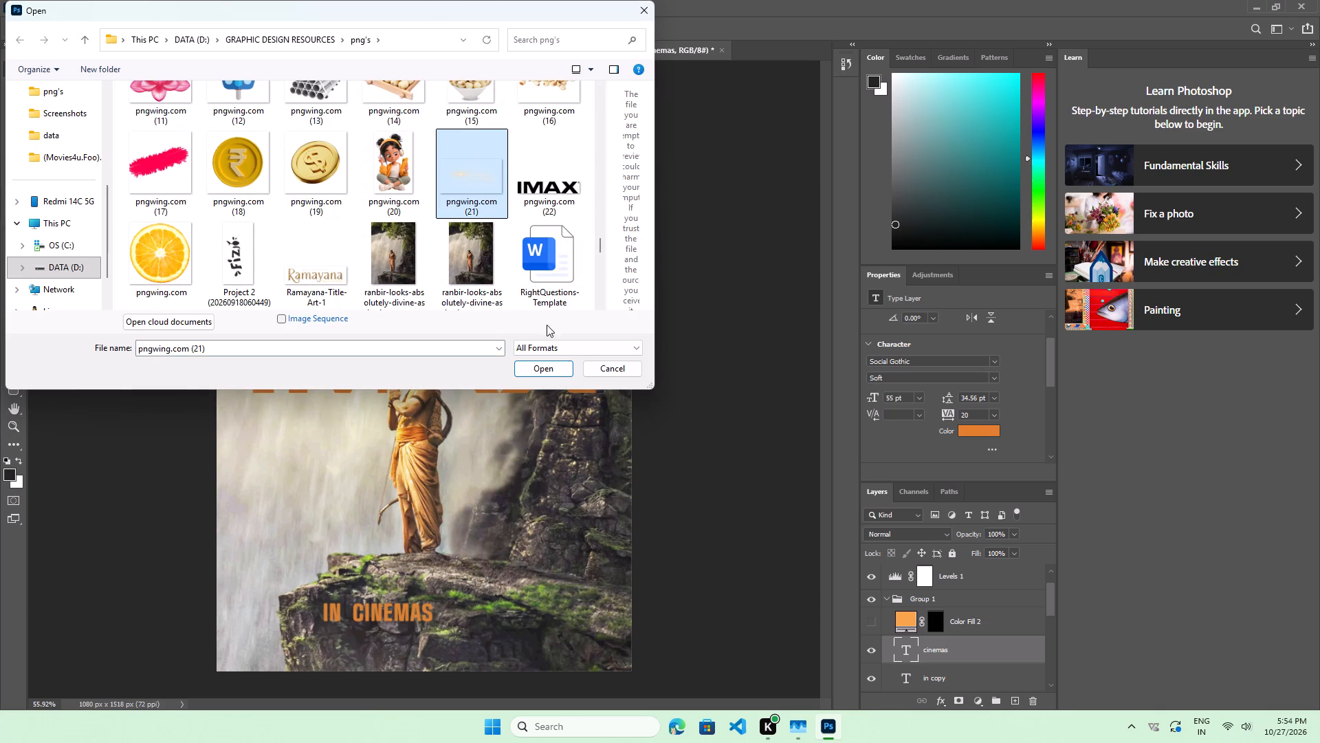
left_click(553, 365)
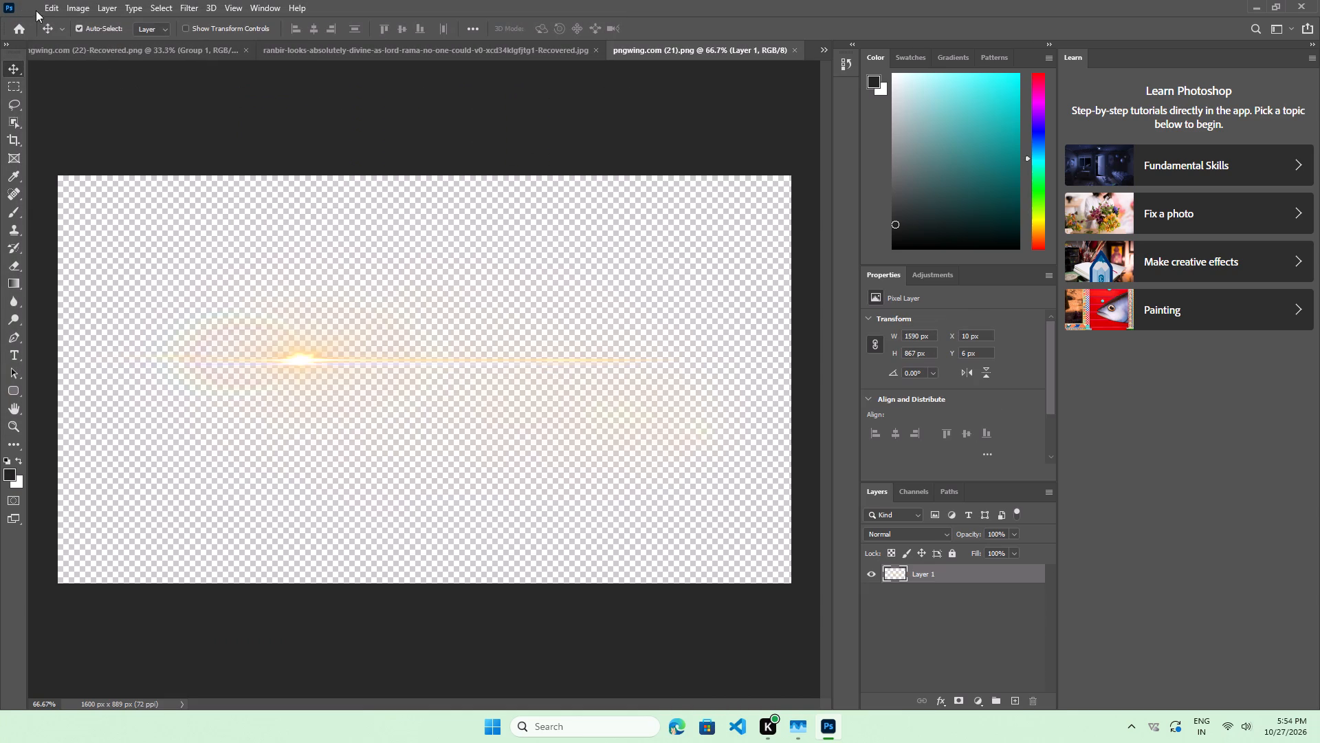
Open the title image Ramayana-Title-Art-1 from the png's folder.
left_click(36, 10)
left_click(44, 40)
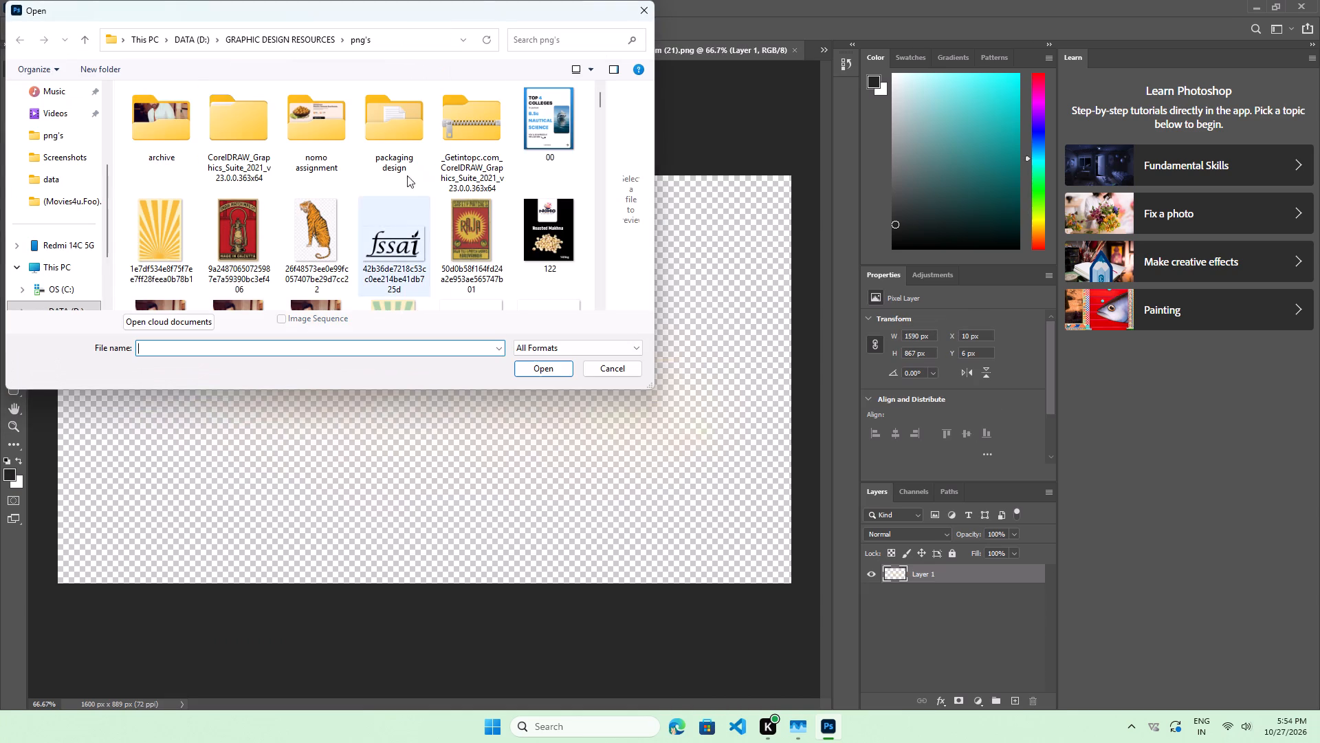
left_click_drag(598, 98, 602, 290)
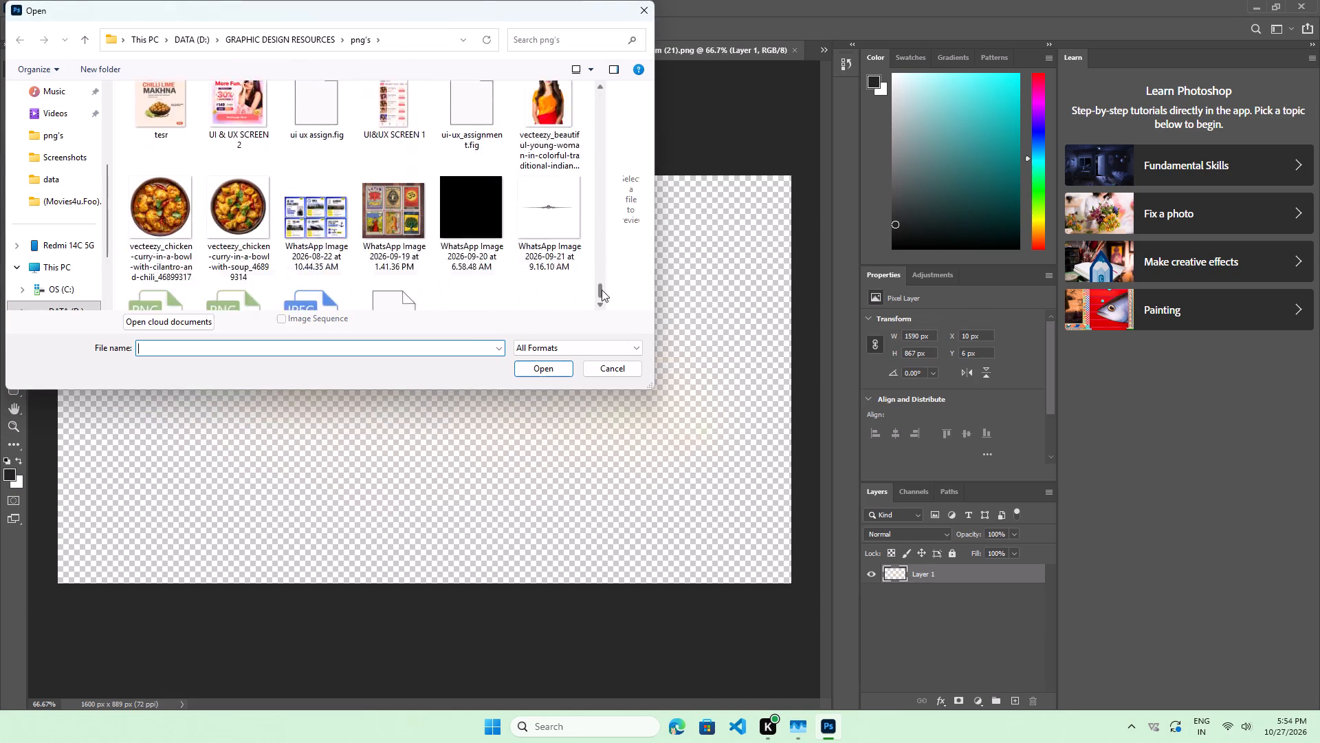
left_click_drag(602, 290, 596, 270)
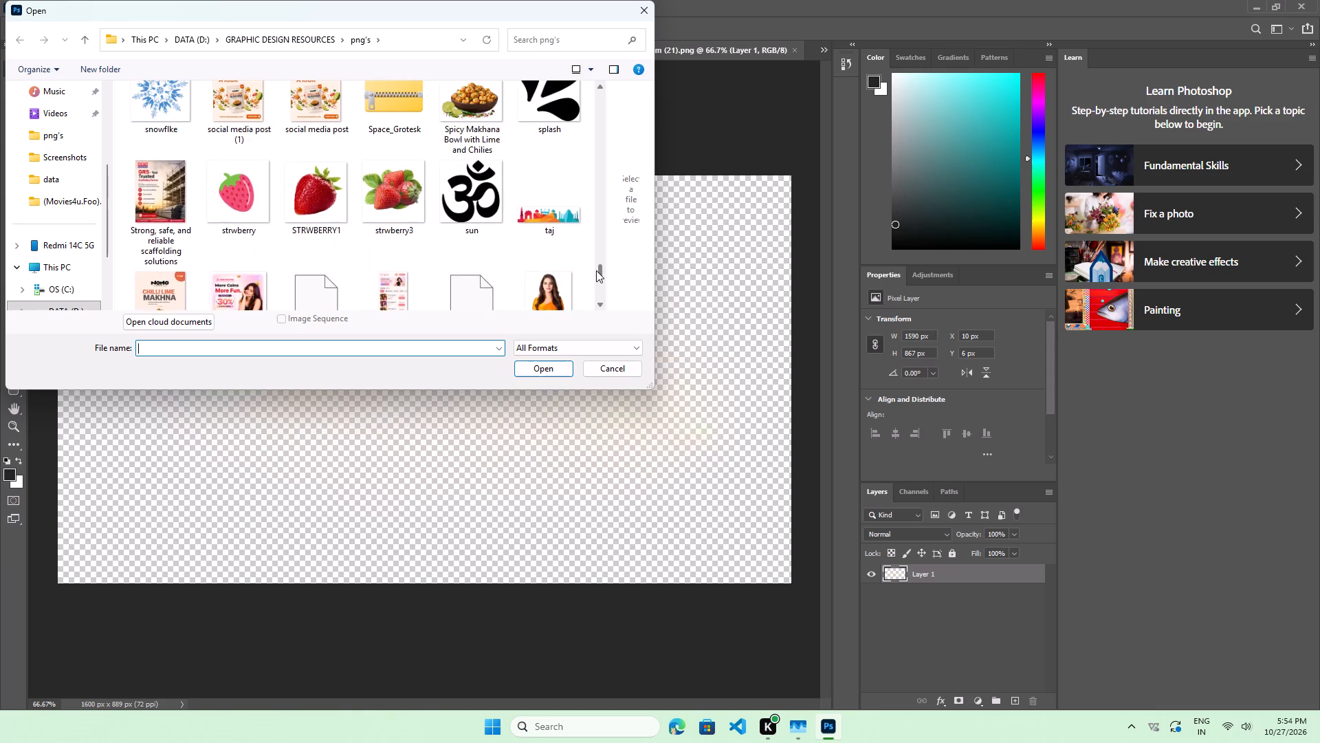
left_click_drag(596, 270, 594, 244)
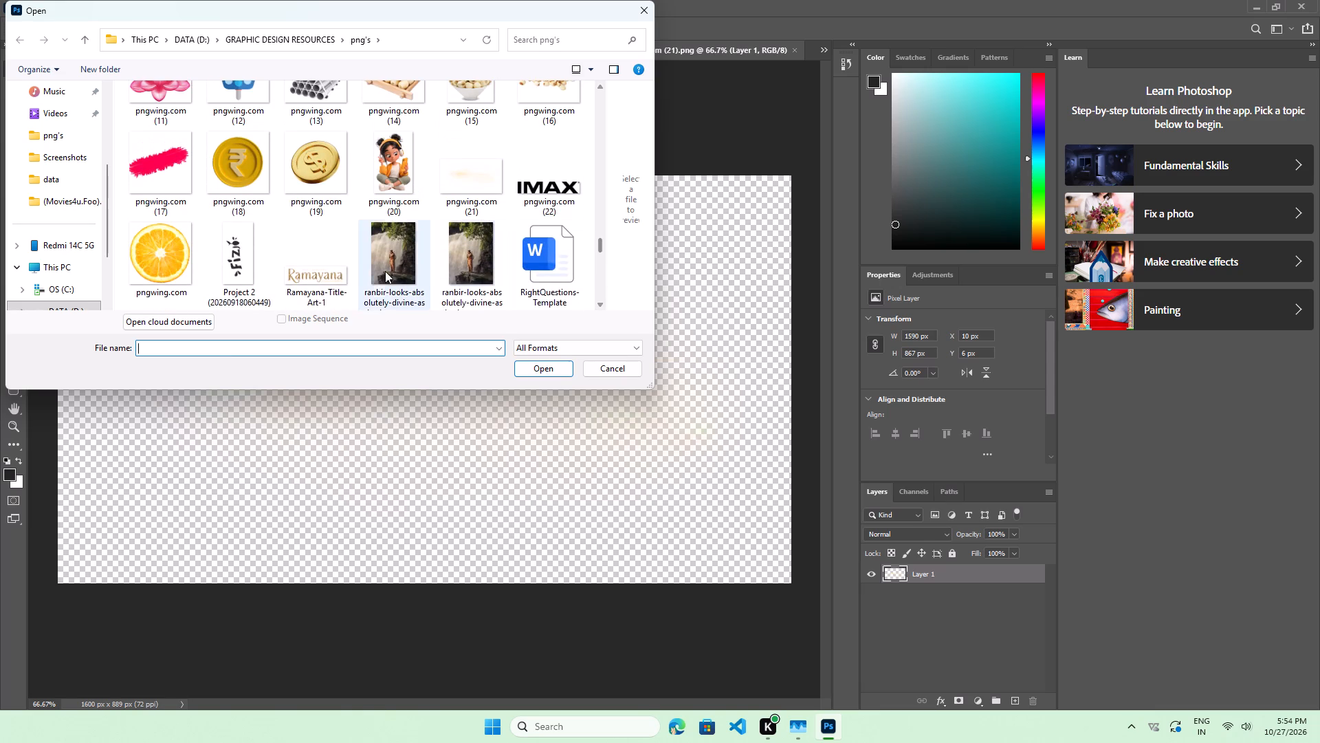
left_click(358, 273)
left_click(346, 271)
left_click(554, 367)
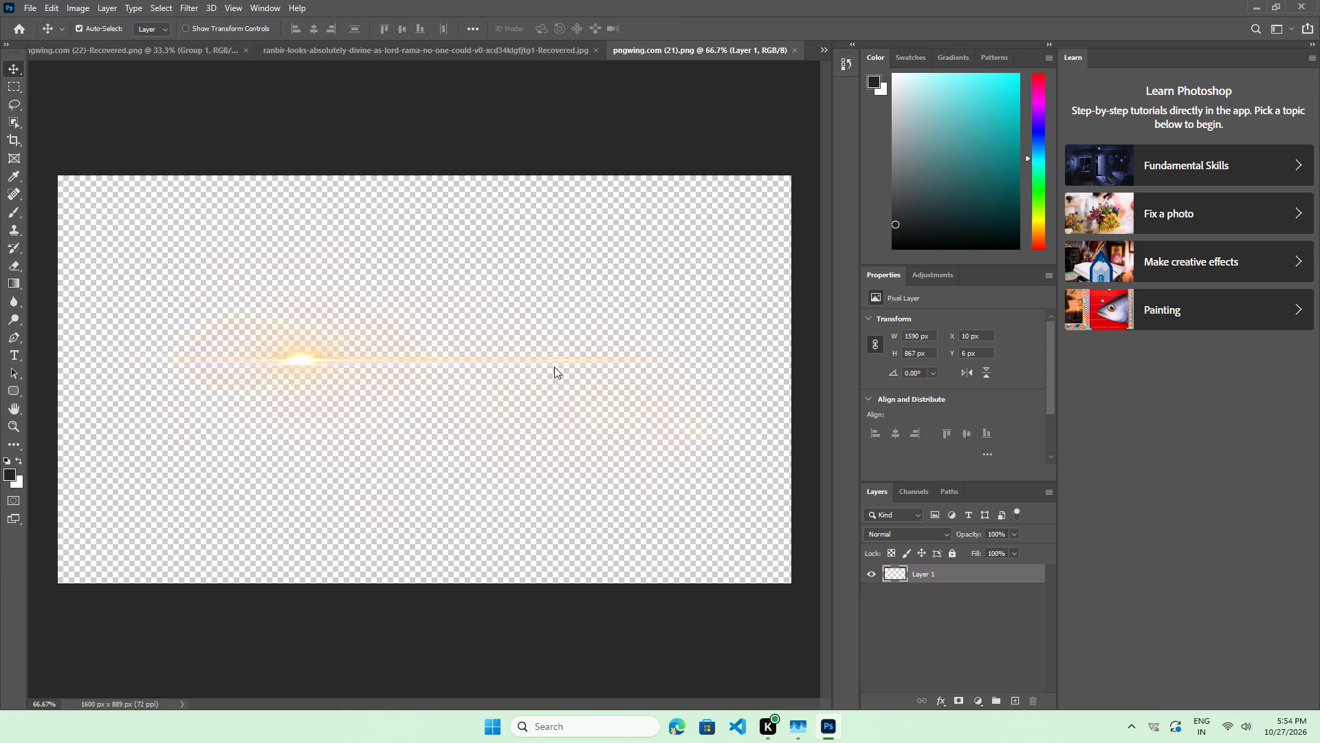
Bring the Ramayana title art into the Lord Rama poster document as a new layer, dropping it over the IMAX lettering.
left_click_drag(538, 374, 507, 373)
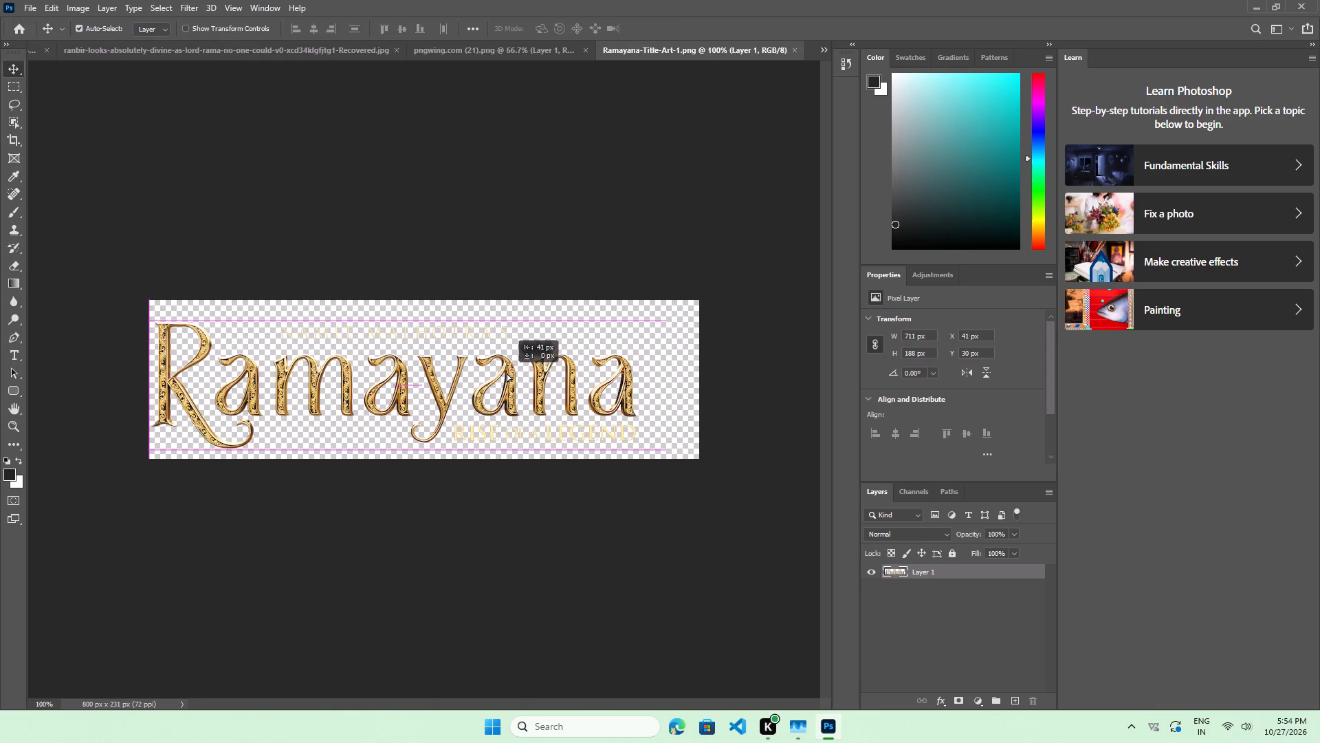
left_click_drag(507, 373, 454, 50)
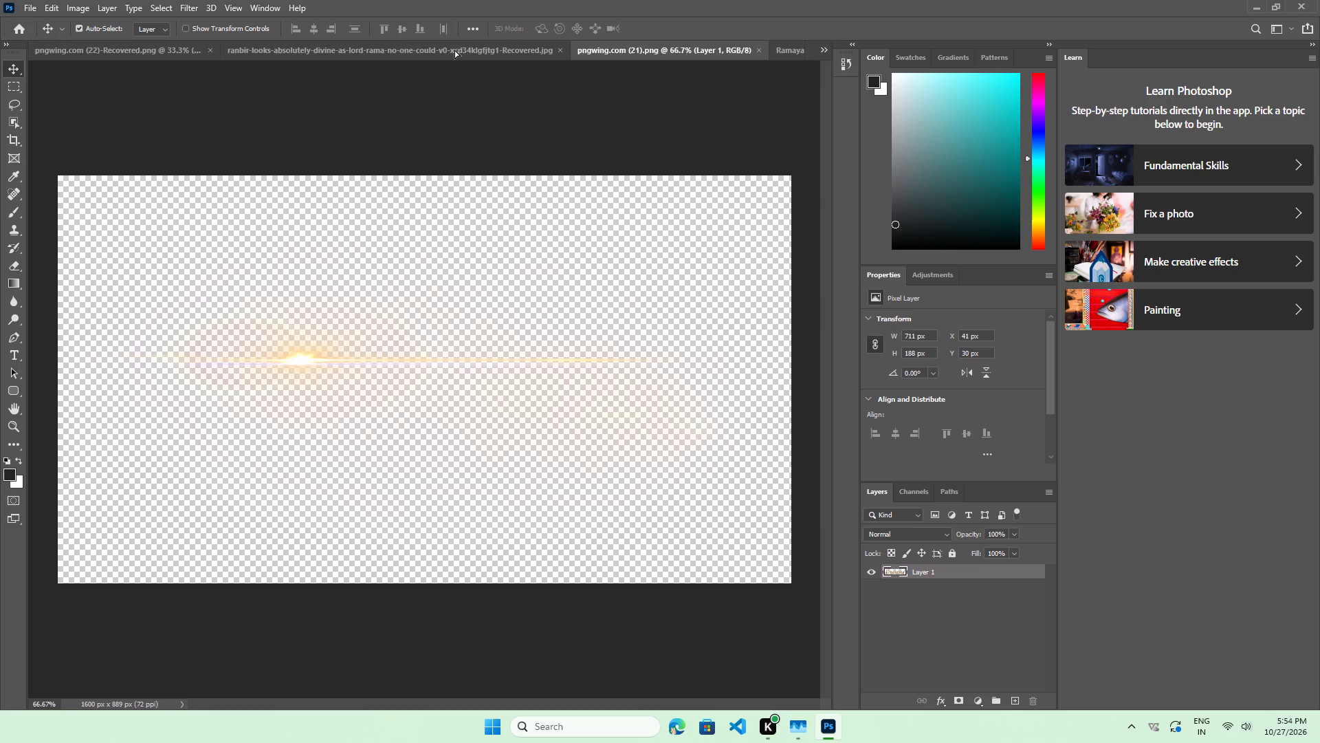
left_click_drag(454, 50, 395, 334)
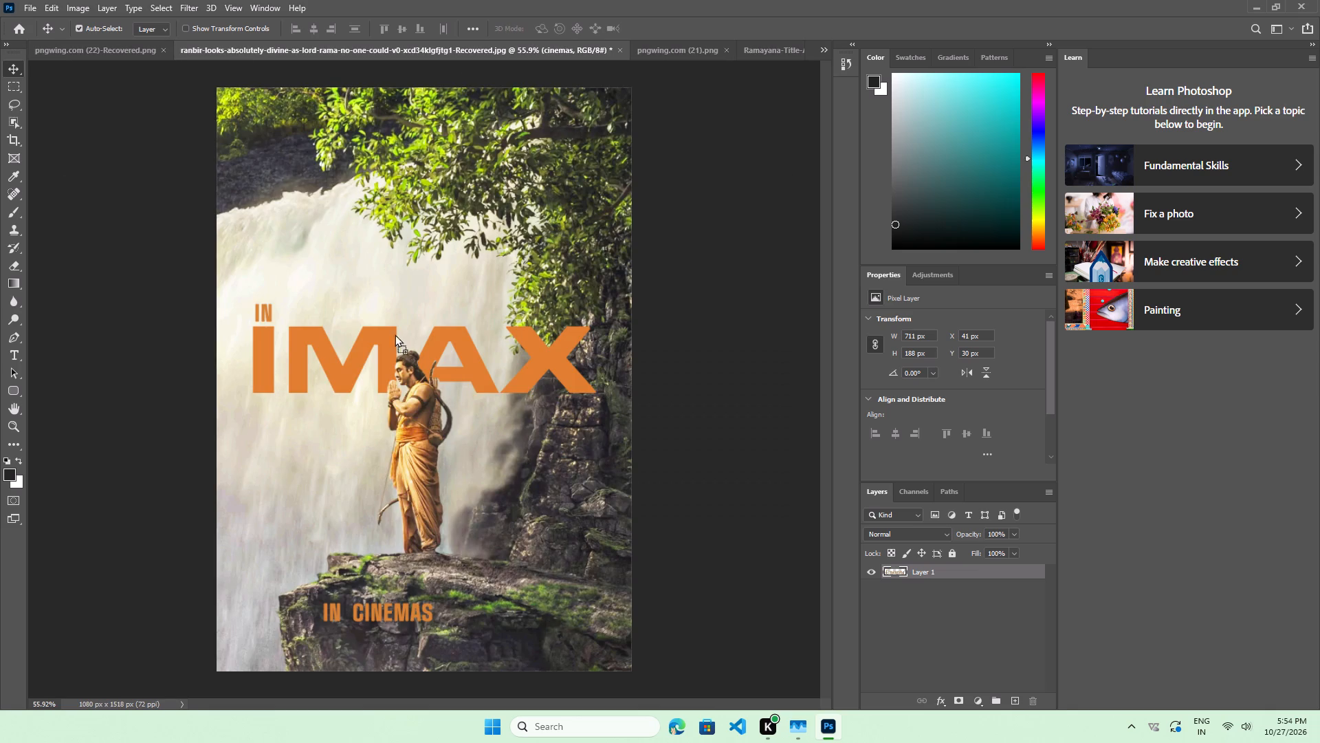
left_click_drag(395, 334, 455, 409)
scroll(520, 405, "down", 4)
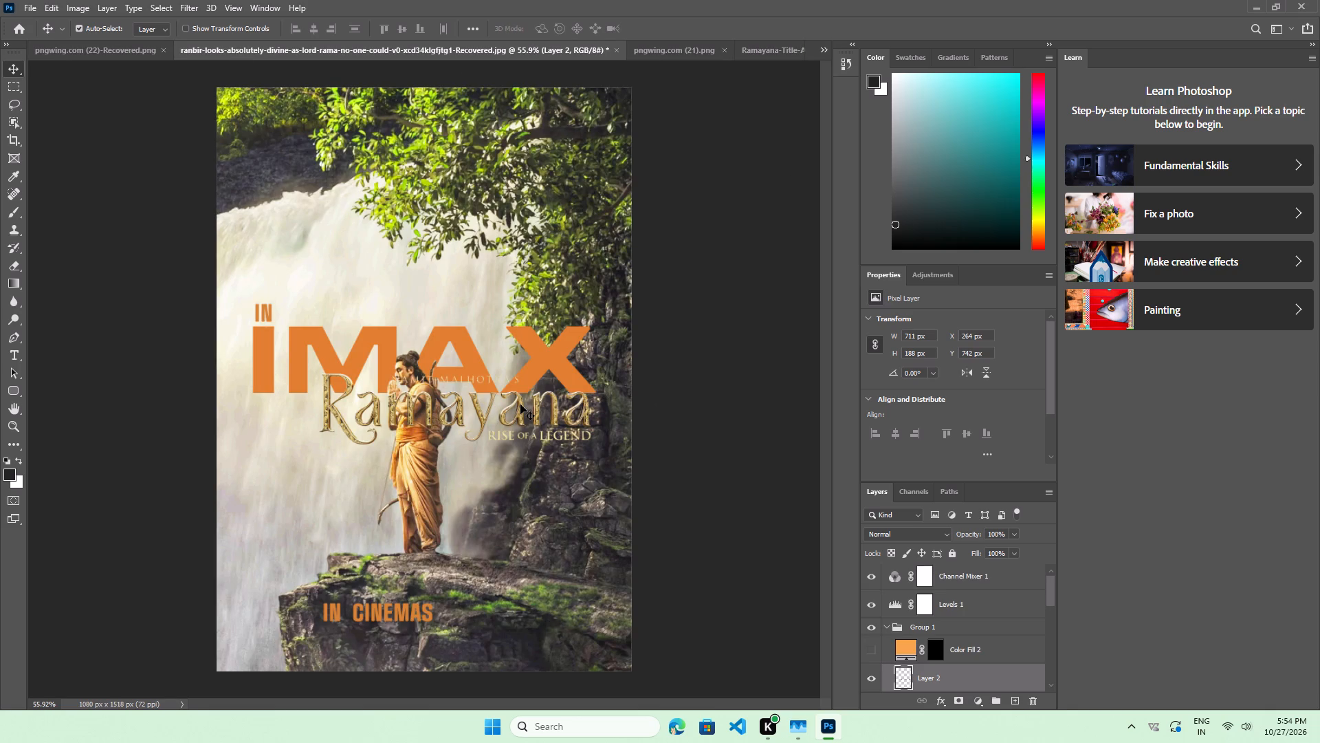
Move the Ramayana title down onto the rock beneath the figure, at about X 207 px, Y 1293 px.
left_click_drag(537, 405, 511, 609)
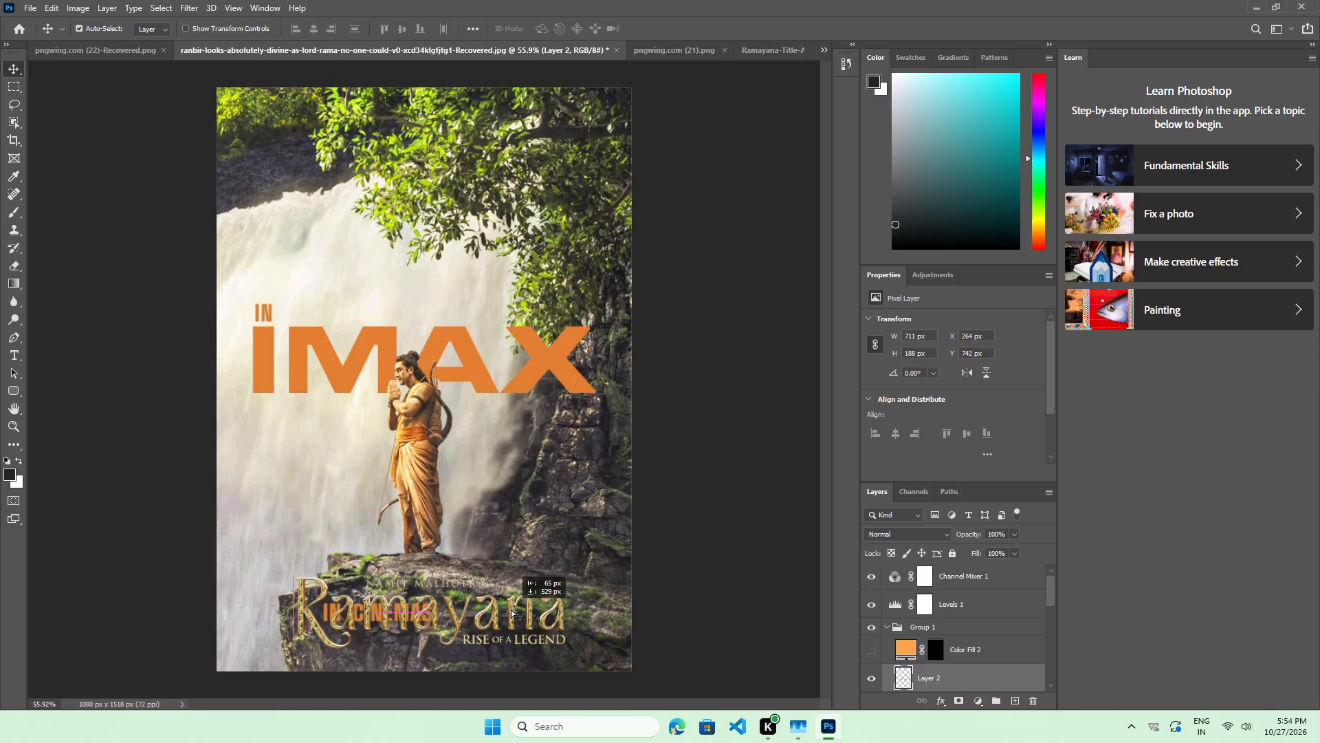
left_click_drag(511, 609, 501, 614)
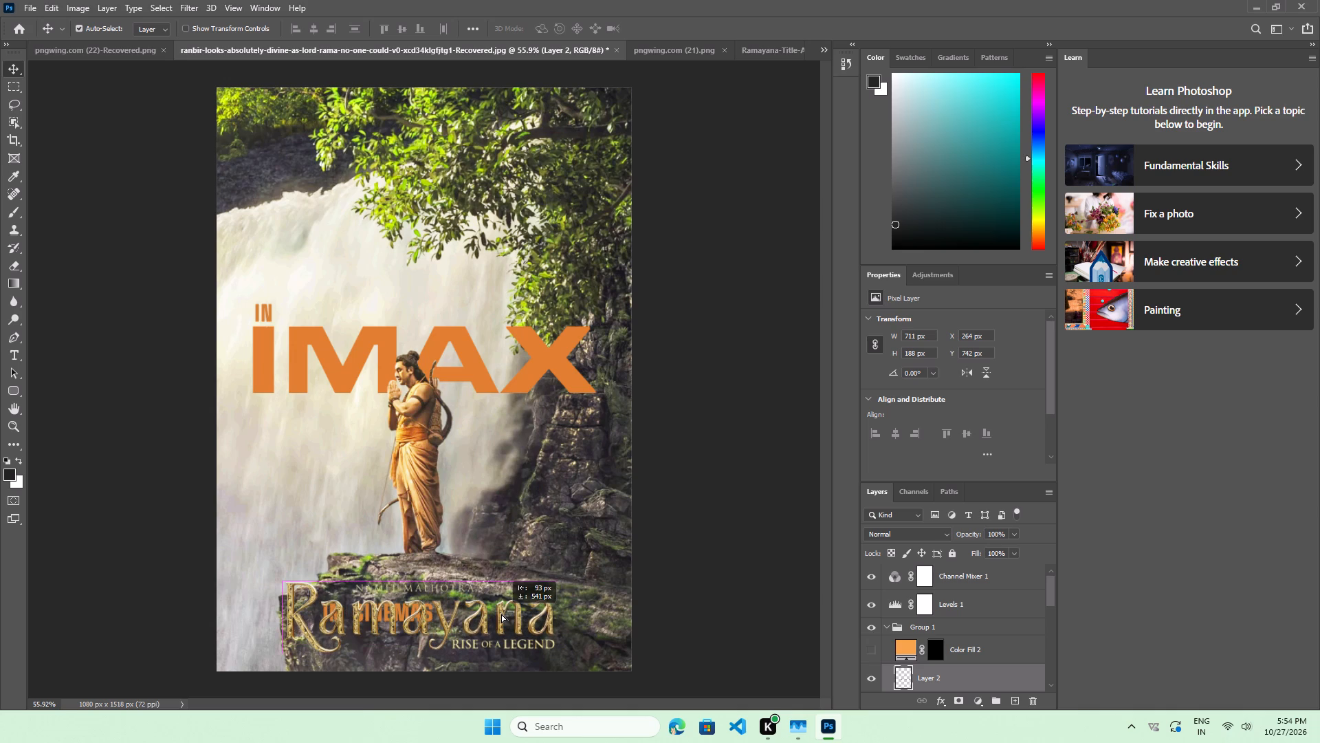
left_click_drag(501, 614, 514, 622)
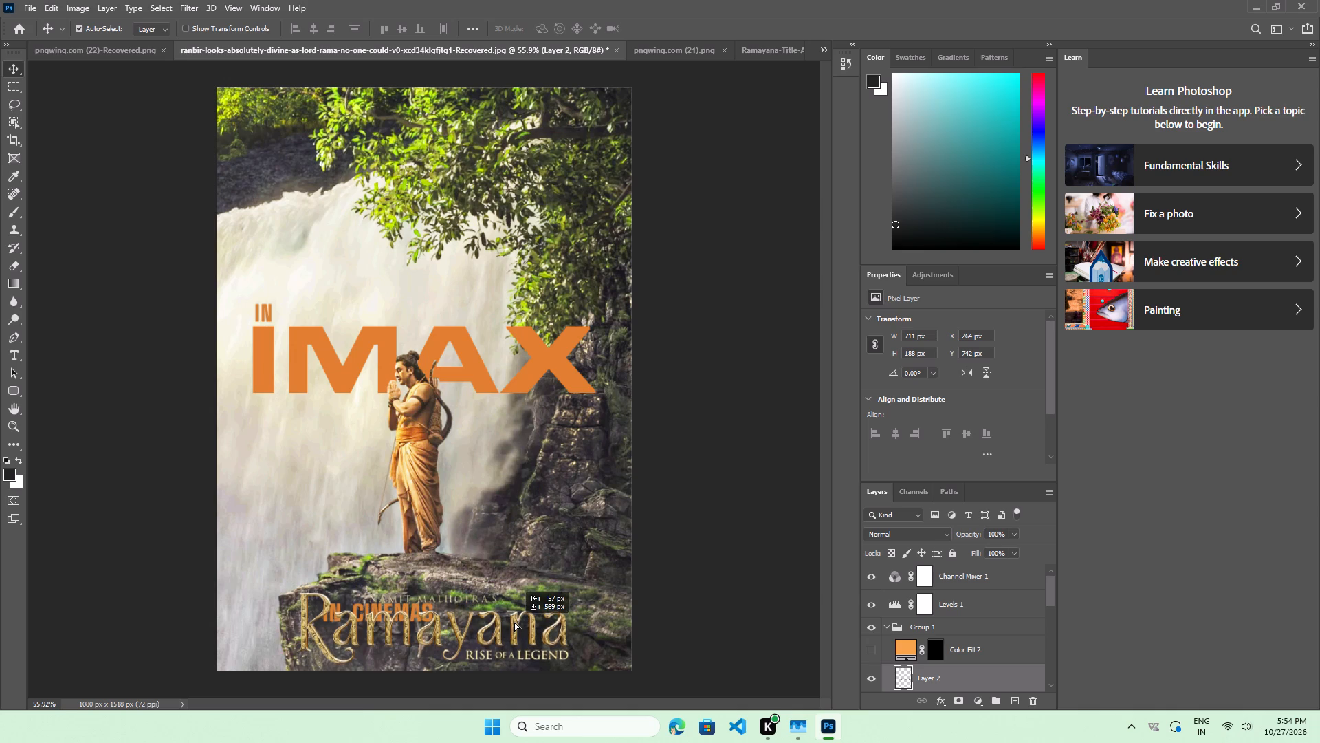
left_click_drag(514, 622, 509, 615)
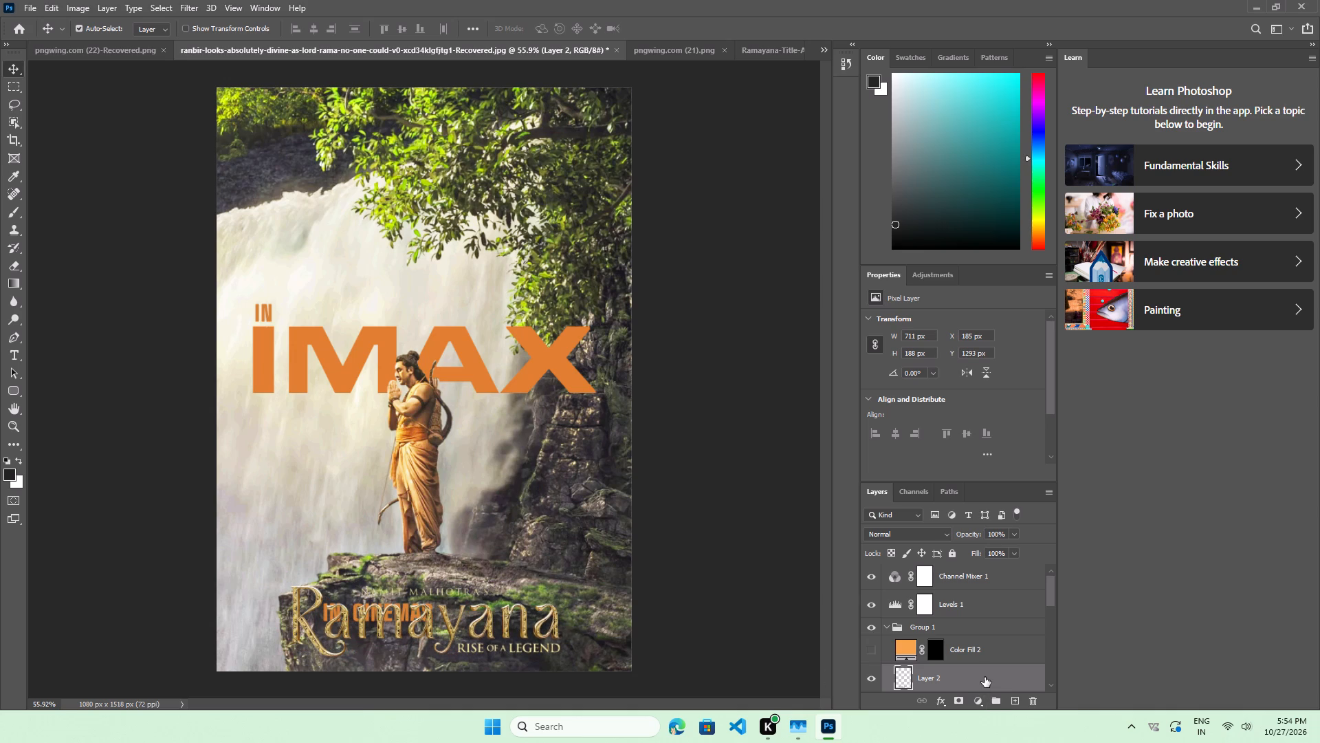
scroll(984, 663, "down", 3)
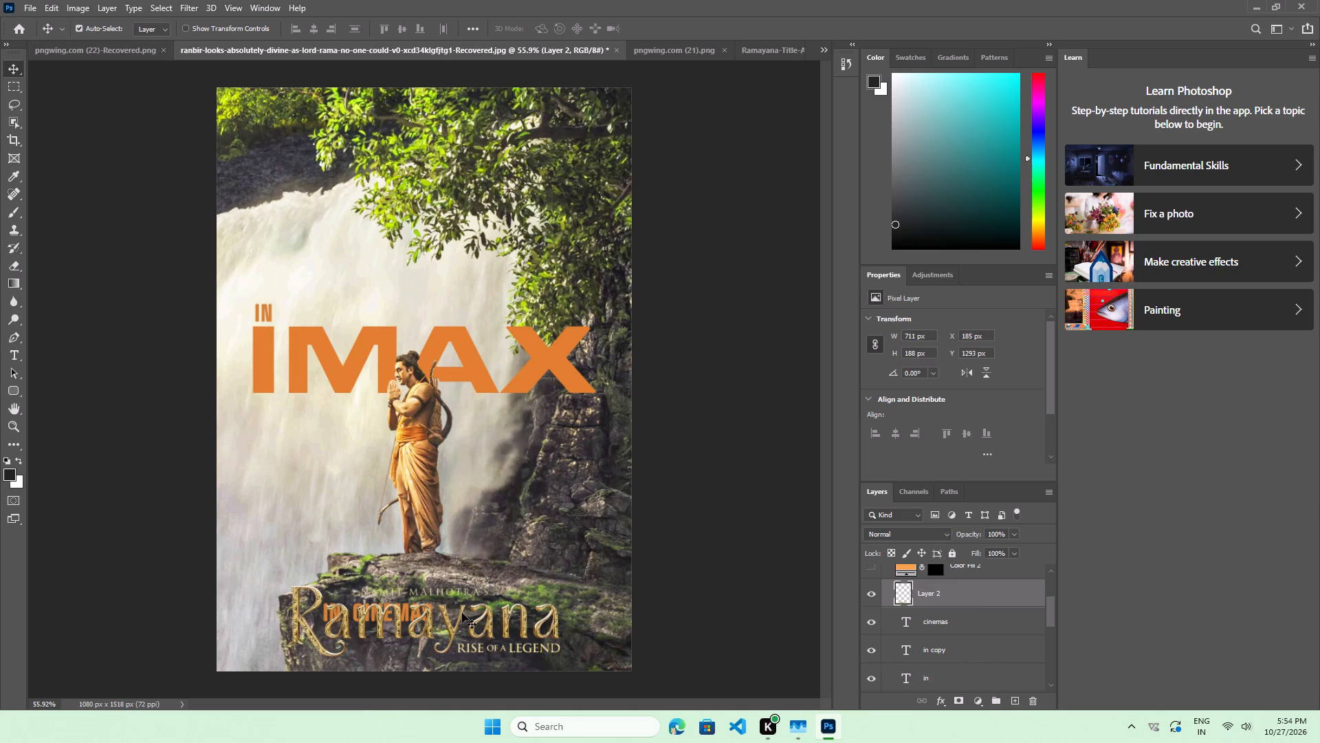
left_click_drag(461, 618, 468, 599)
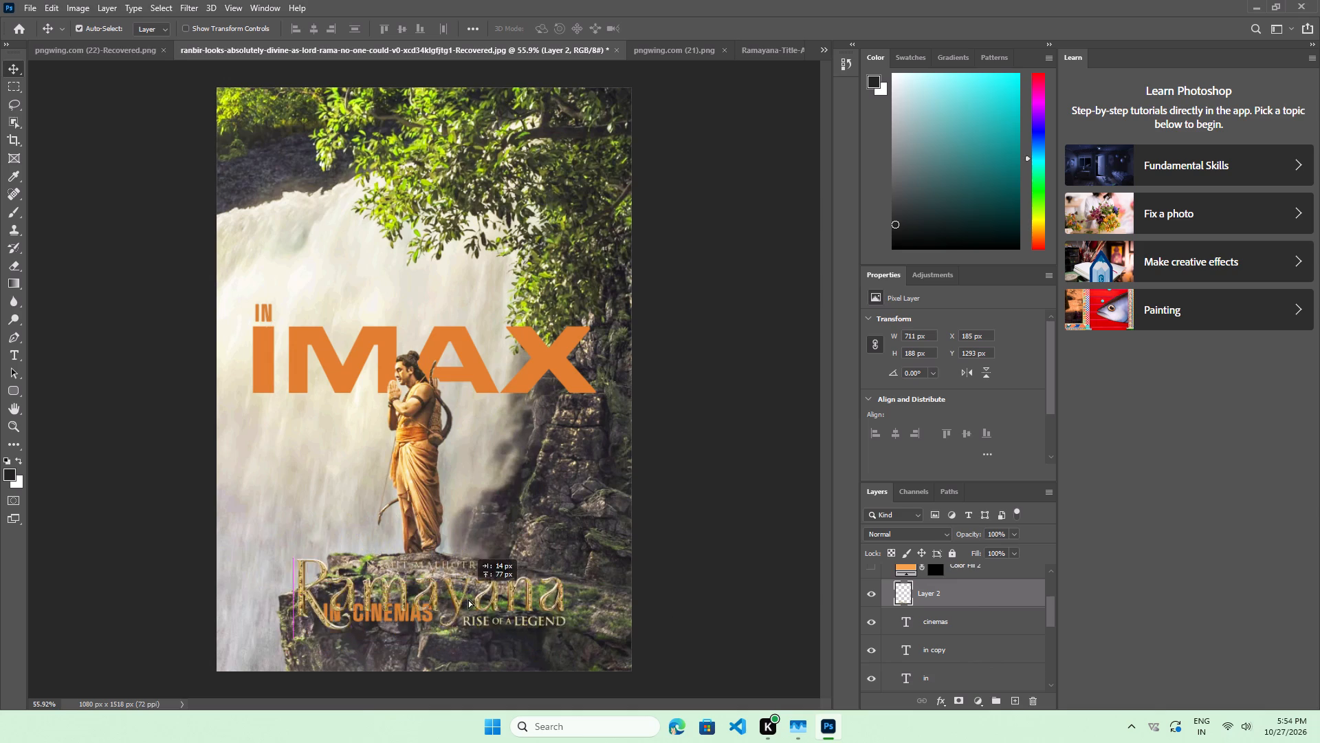
left_click_drag(468, 599, 465, 590)
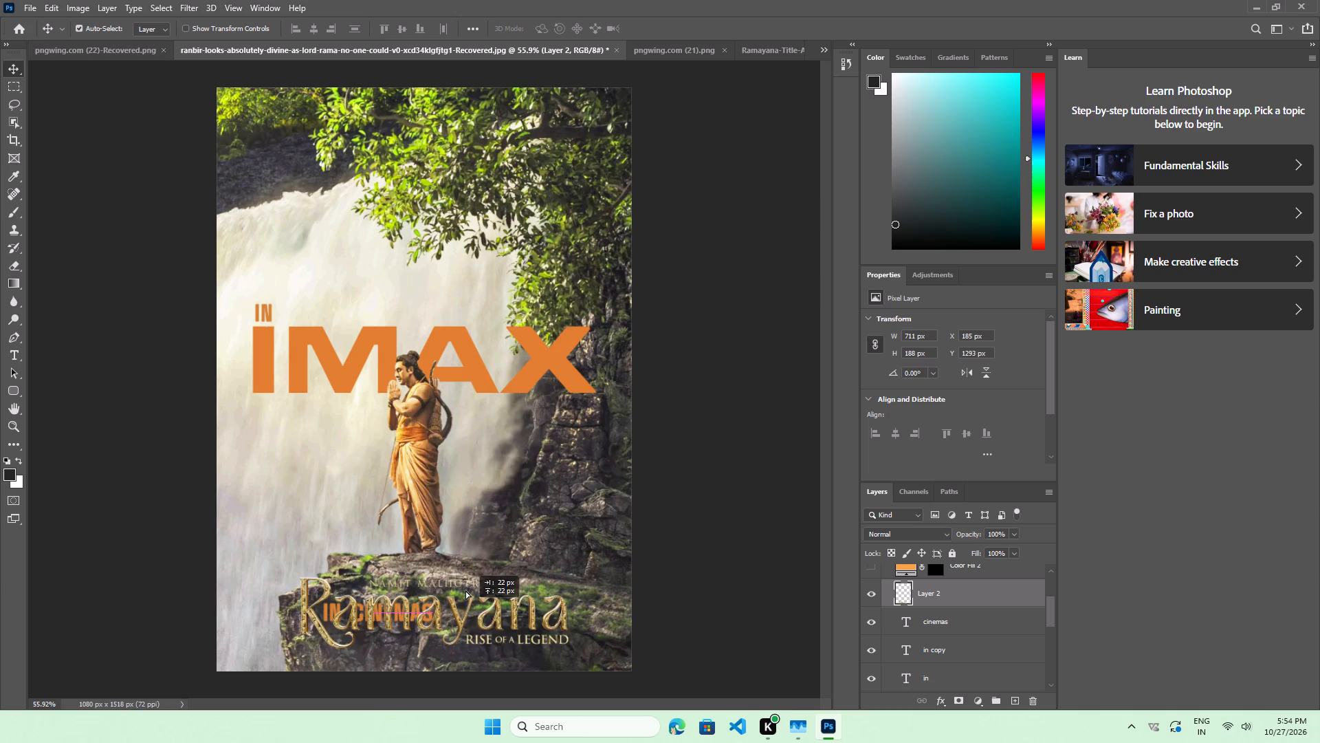
left_click_drag(465, 590, 471, 612)
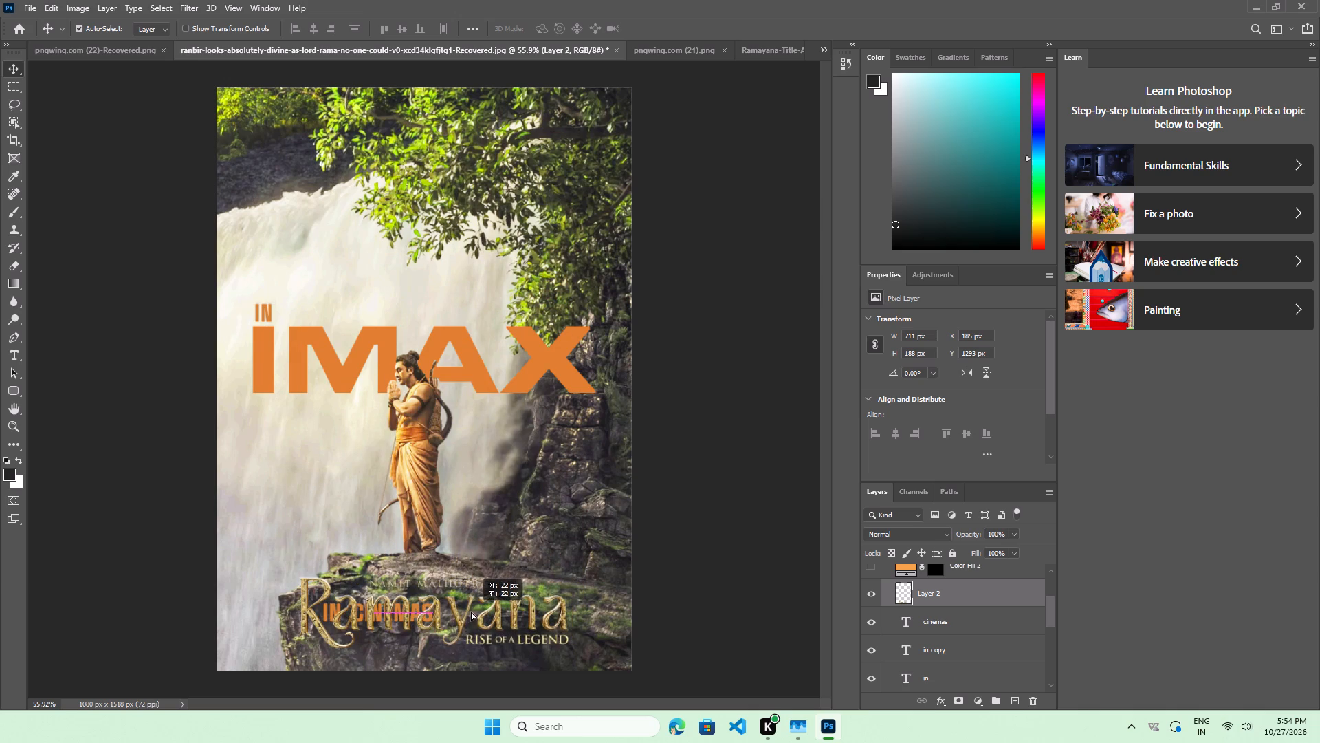
left_click_drag(471, 612, 470, 620)
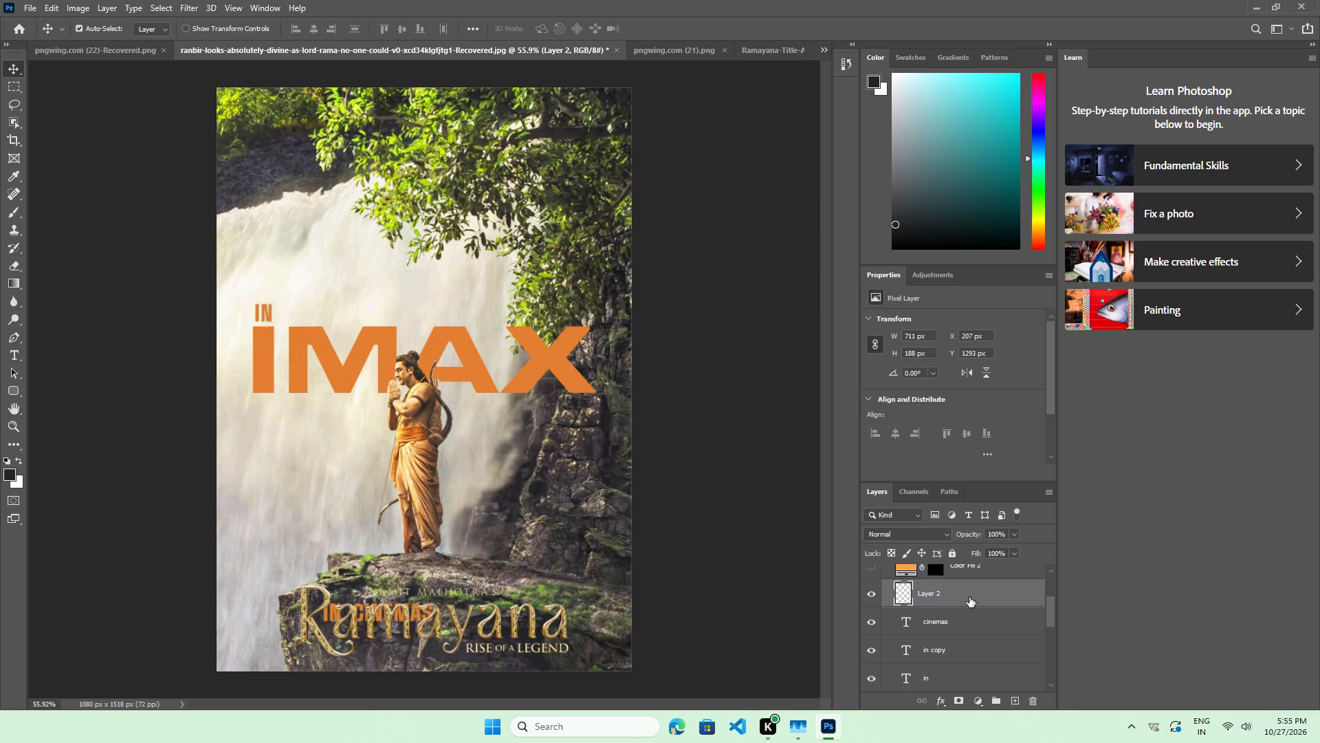
Brush dark grey shading over the rock behind the Ramayana title on Layer 1, using a 59 px soft brush.
scroll(969, 597, "down", 1)
scroll(969, 597, "up", 1)
scroll(969, 597, "down", 2)
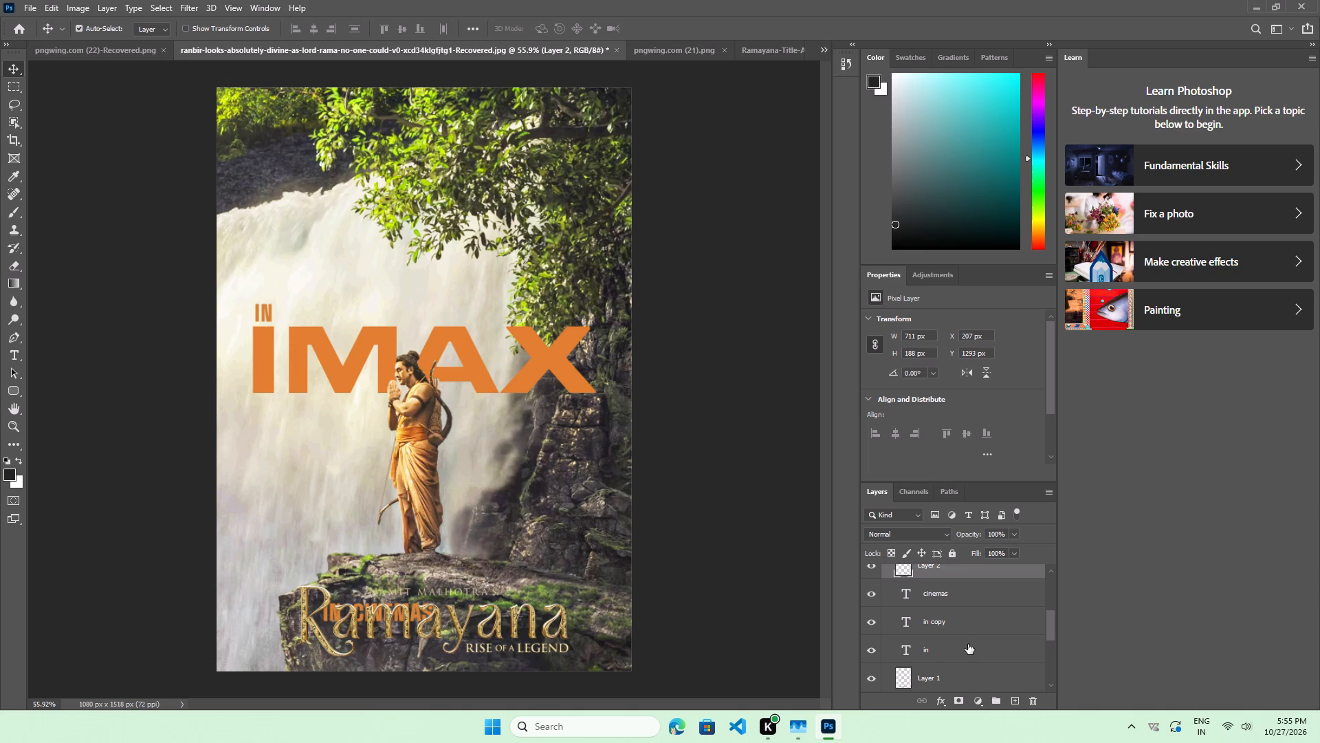
left_click(968, 644)
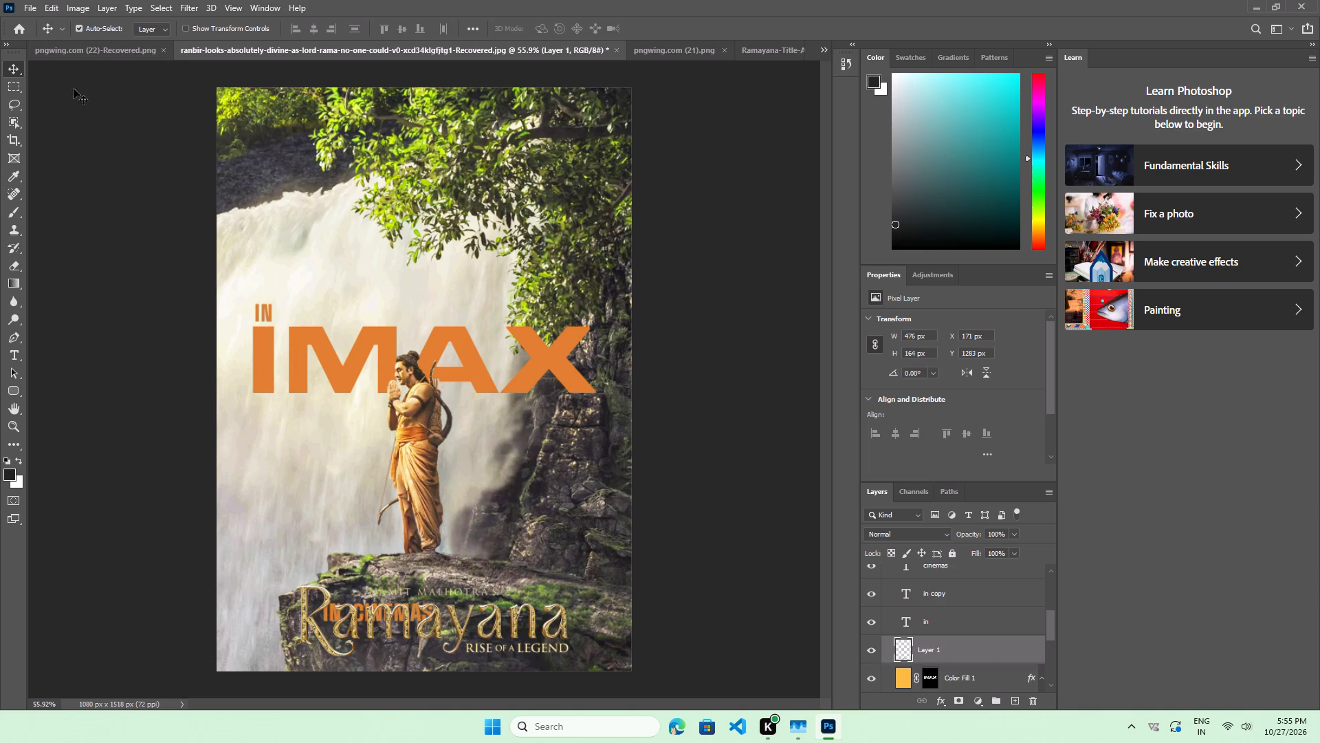
left_click(10, 206)
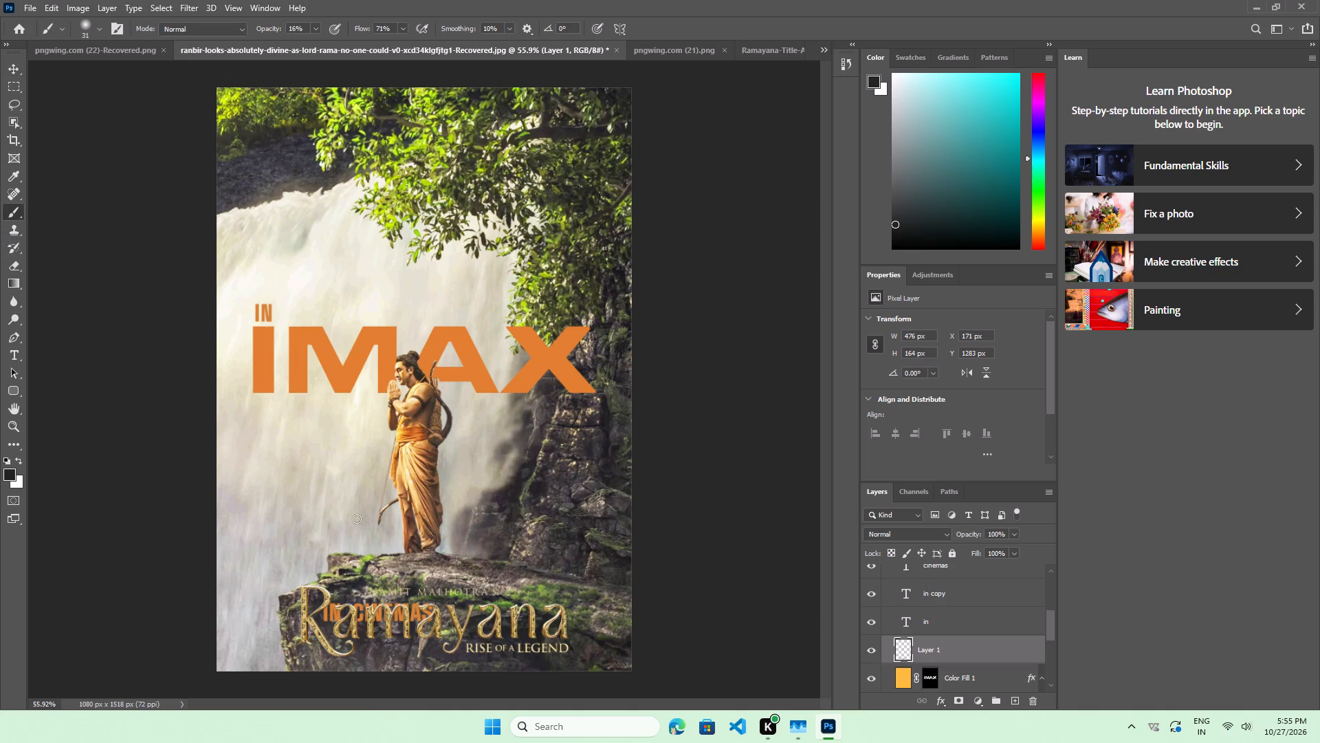
left_click(93, 28)
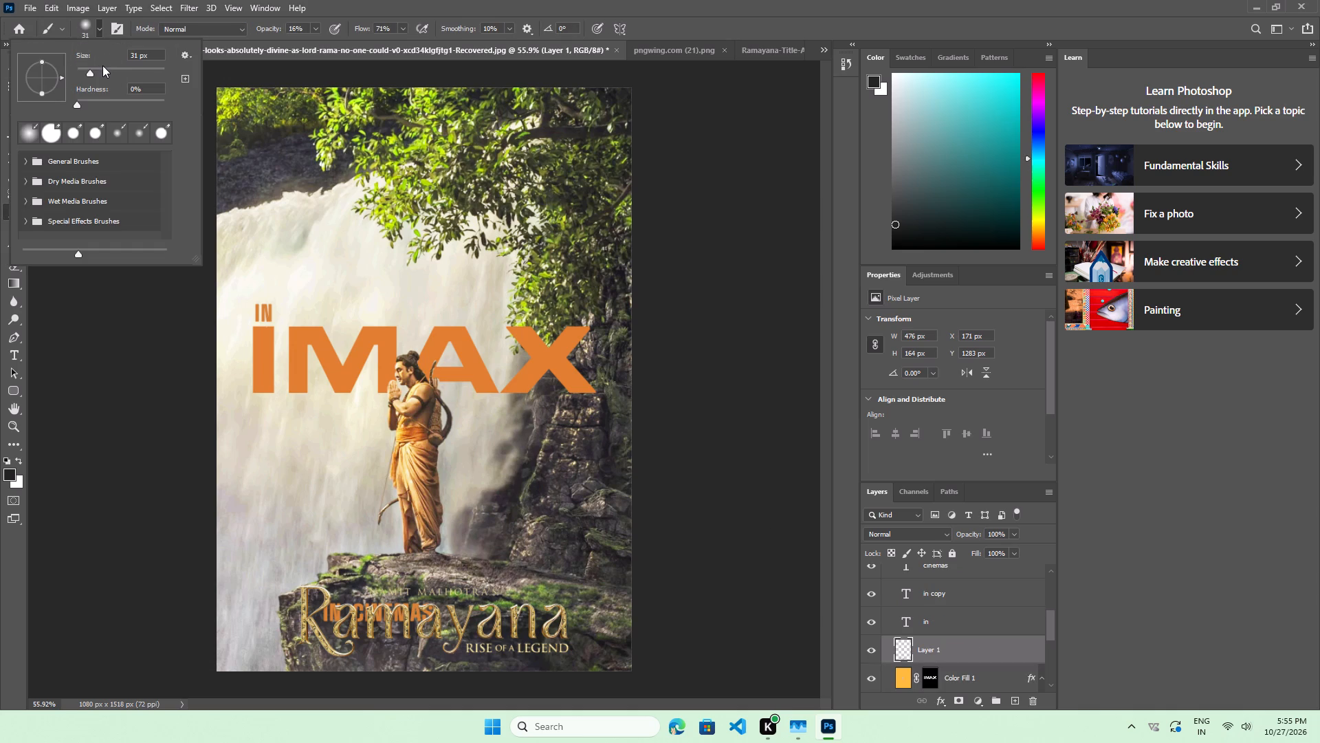
left_click(102, 66)
left_click_drag(629, 652, 394, 634)
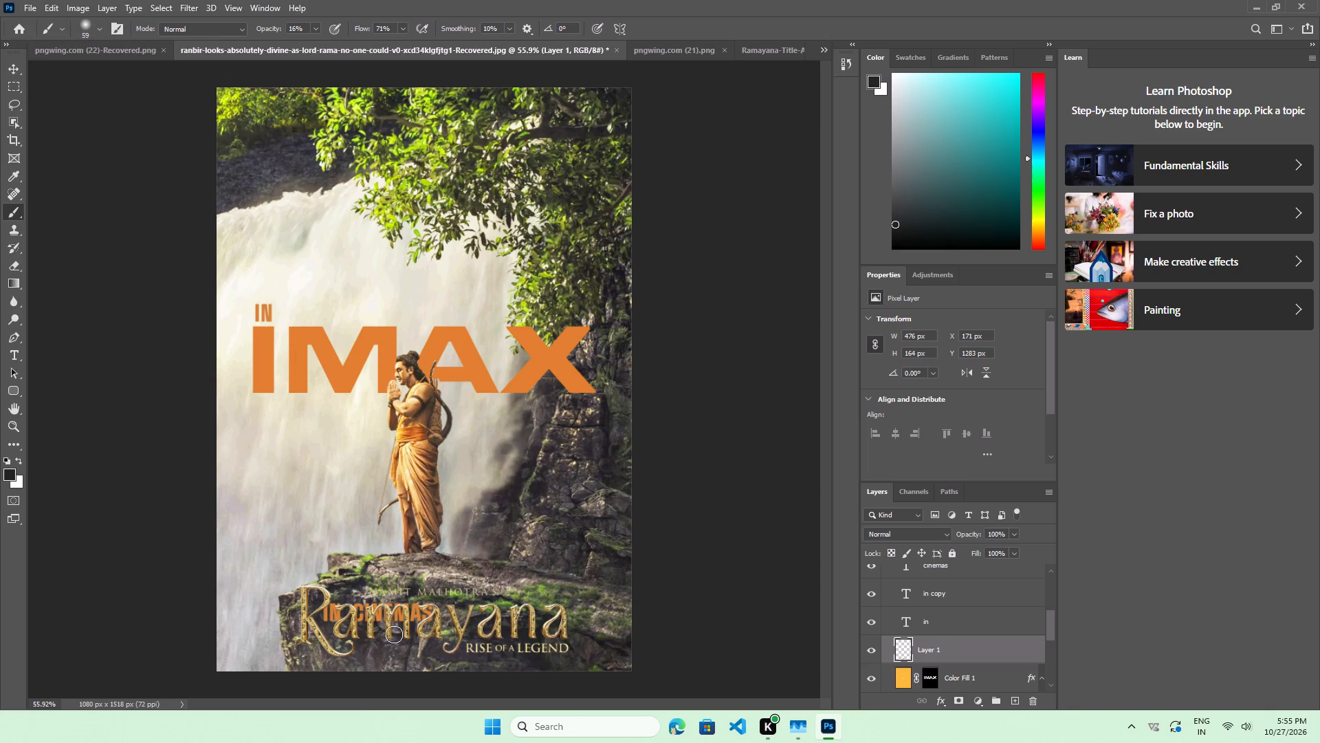
left_click_drag(394, 634, 414, 644)
left_click_drag(414, 644, 417, 561)
left_click_drag(417, 561, 417, 633)
left_click_drag(417, 633, 314, 647)
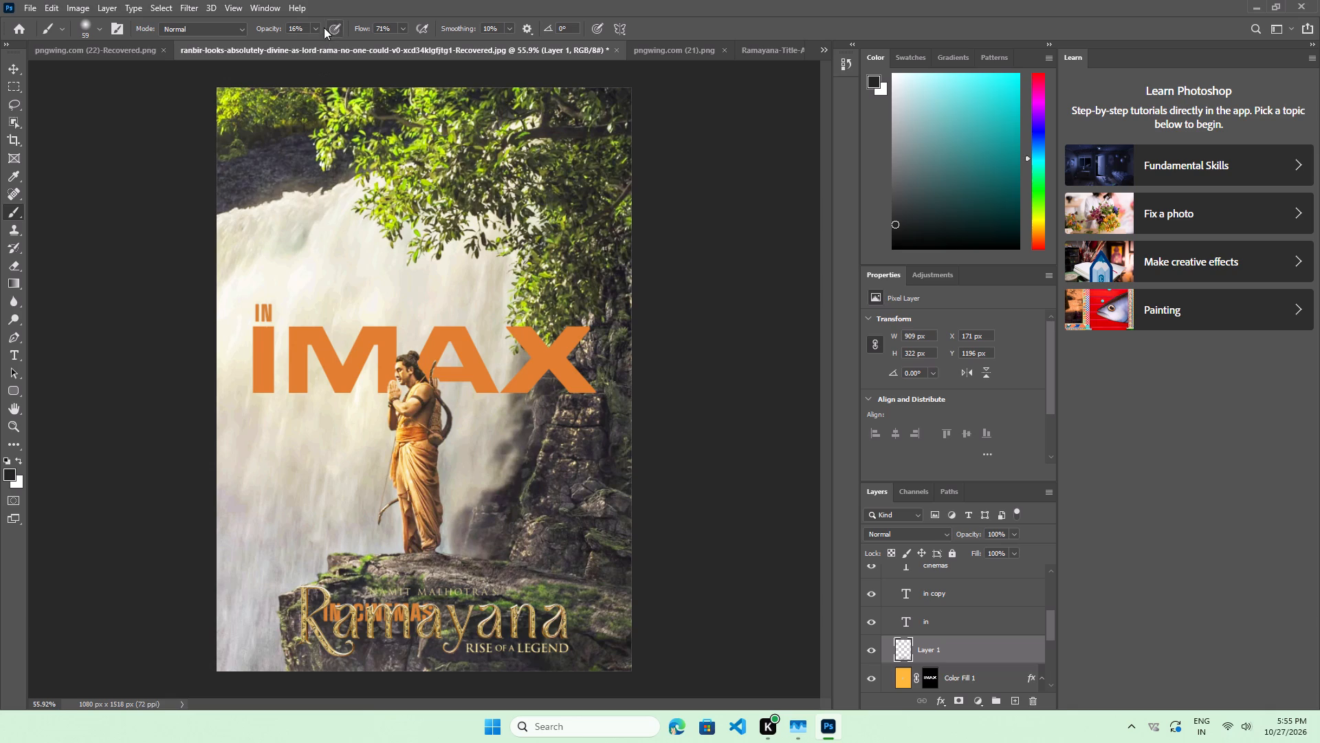
Deepen the dark shading on Layer 1 over the rock around the Ramayana title, using the brush at 34% opacity.
left_click(316, 28)
left_click(322, 37)
left_click(327, 41)
left_click_drag(504, 616, 450, 619)
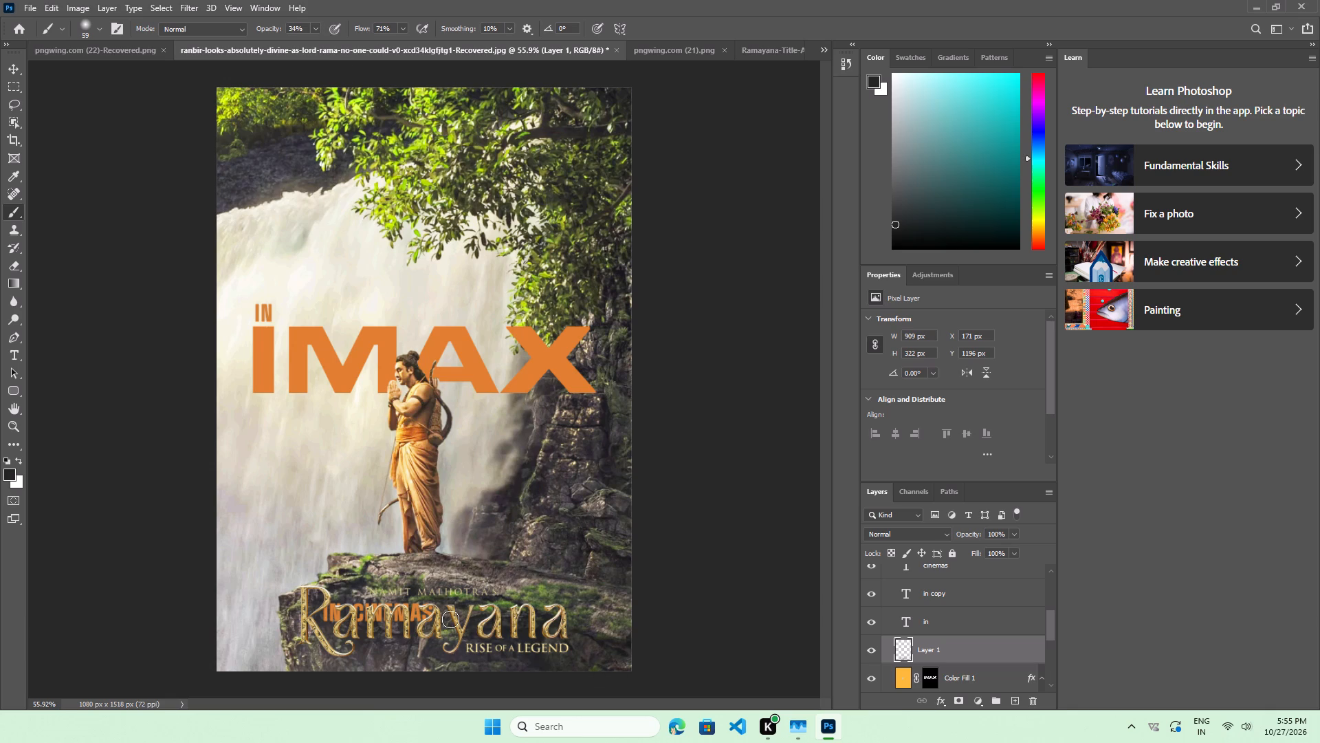
left_click_drag(450, 619, 336, 630)
left_click_drag(336, 630, 618, 663)
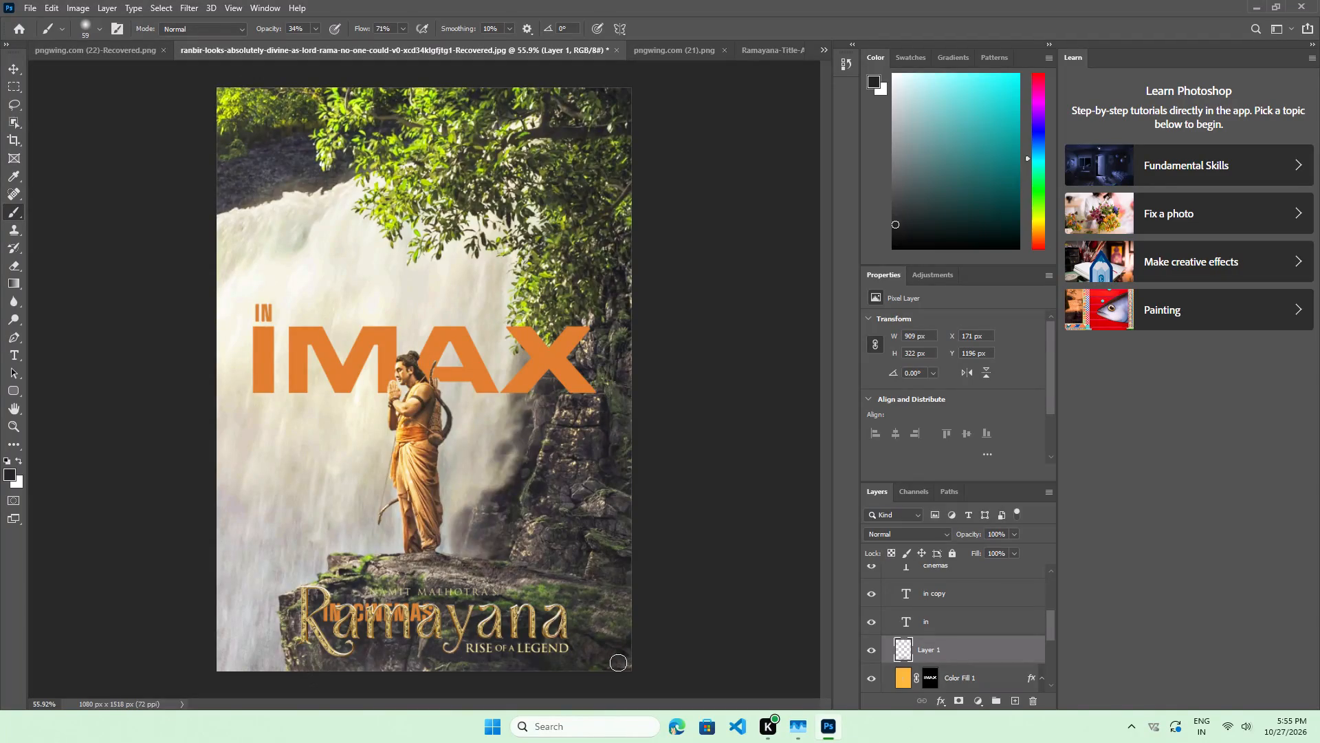
left_click_drag(618, 663, 294, 660)
left_click_drag(294, 660, 628, 610)
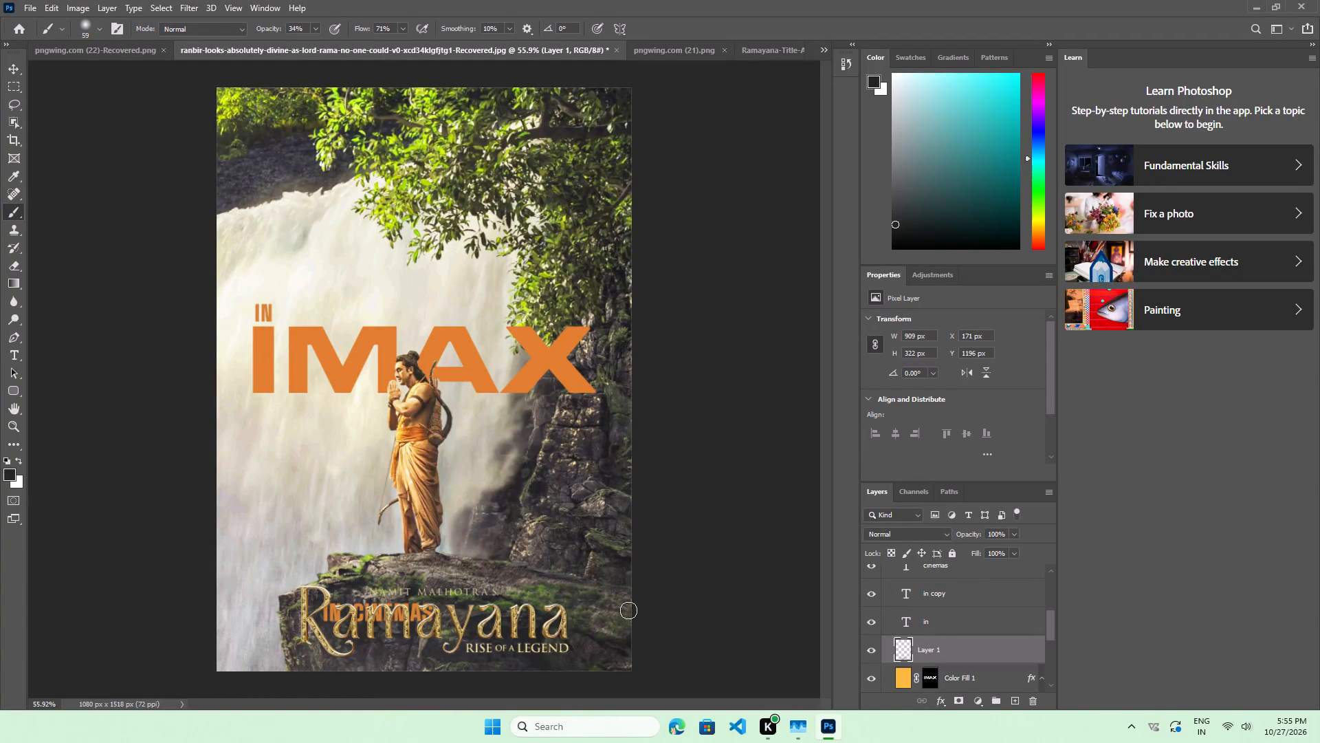
left_click_drag(628, 610, 567, 613)
left_click_drag(567, 613, 629, 650)
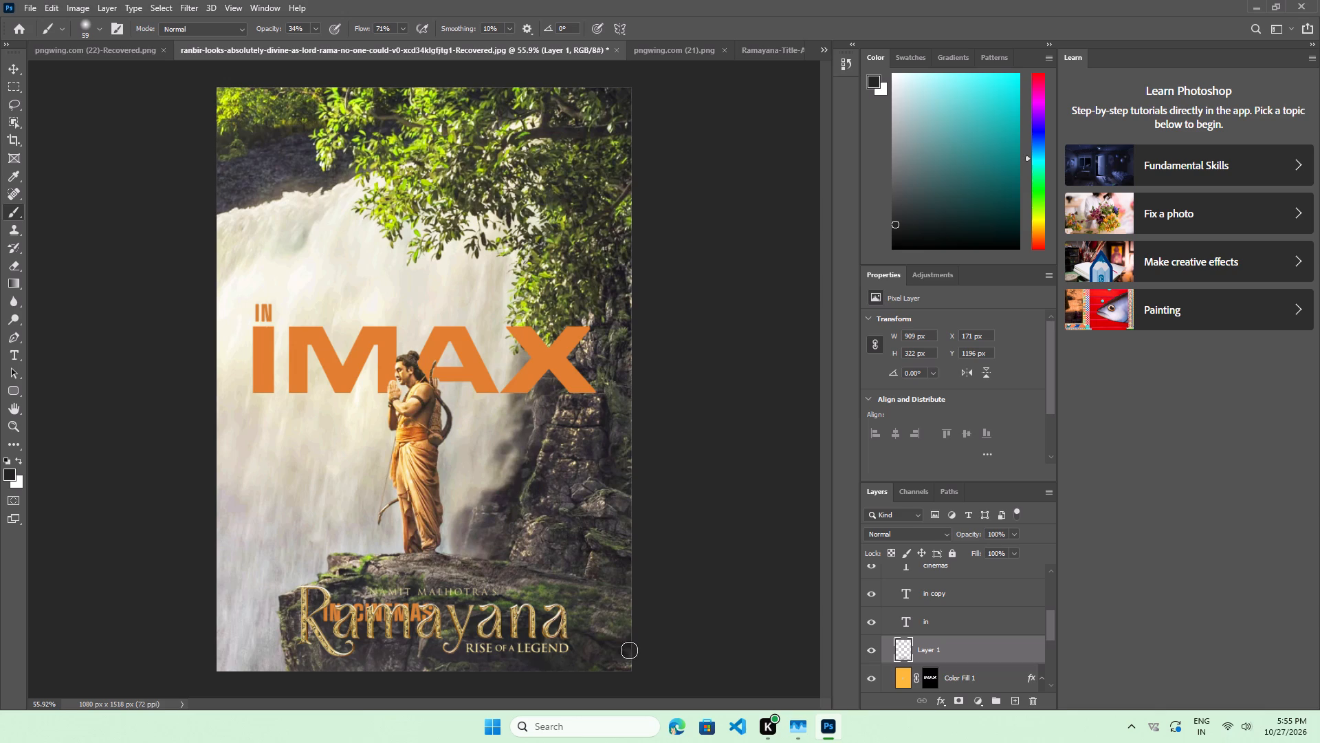
left_click_drag(629, 650, 605, 669)
left_click_drag(605, 669, 564, 676)
left_click_drag(372, 581, 635, 651)
left_click_drag(635, 651, 612, 673)
left_click_drag(612, 673, 466, 583)
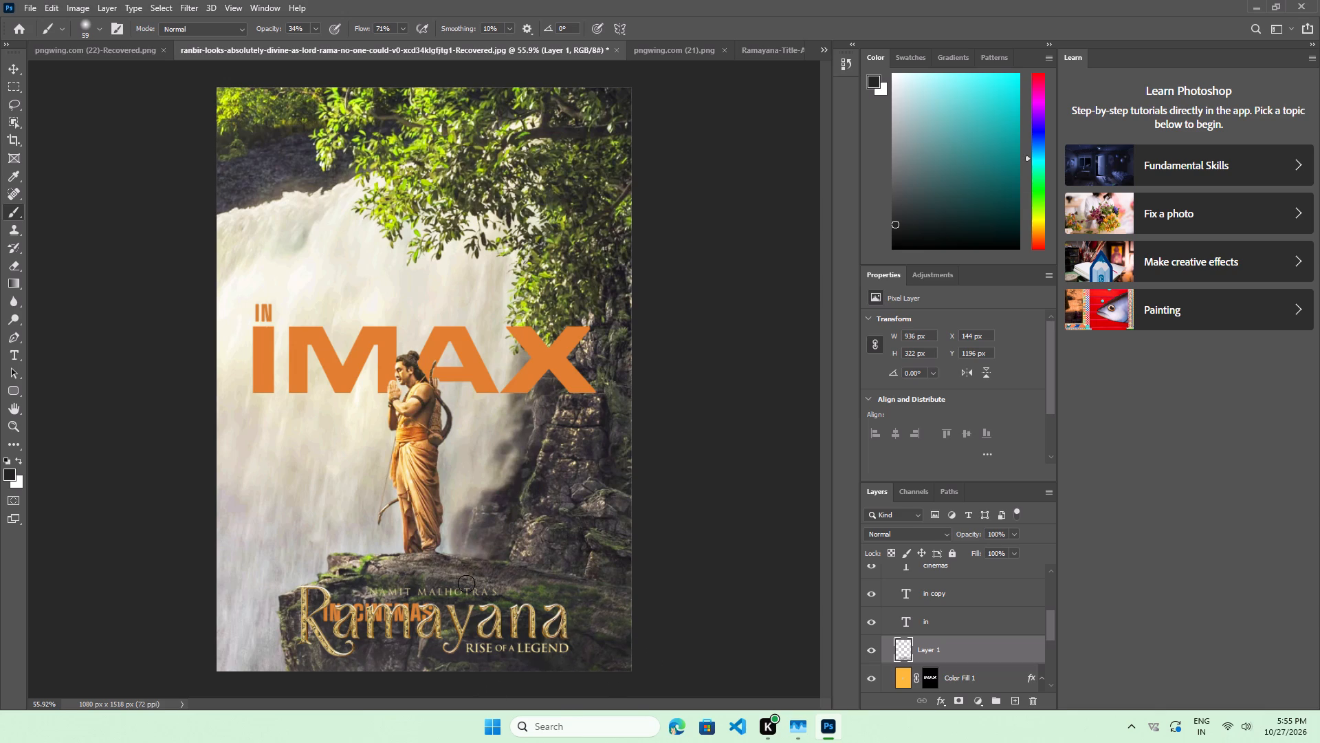
left_click_drag(466, 583, 655, 671)
Hide the orange cinemas text layer that overlaps the Ramayana title on the rock.
left_click(13, 69)
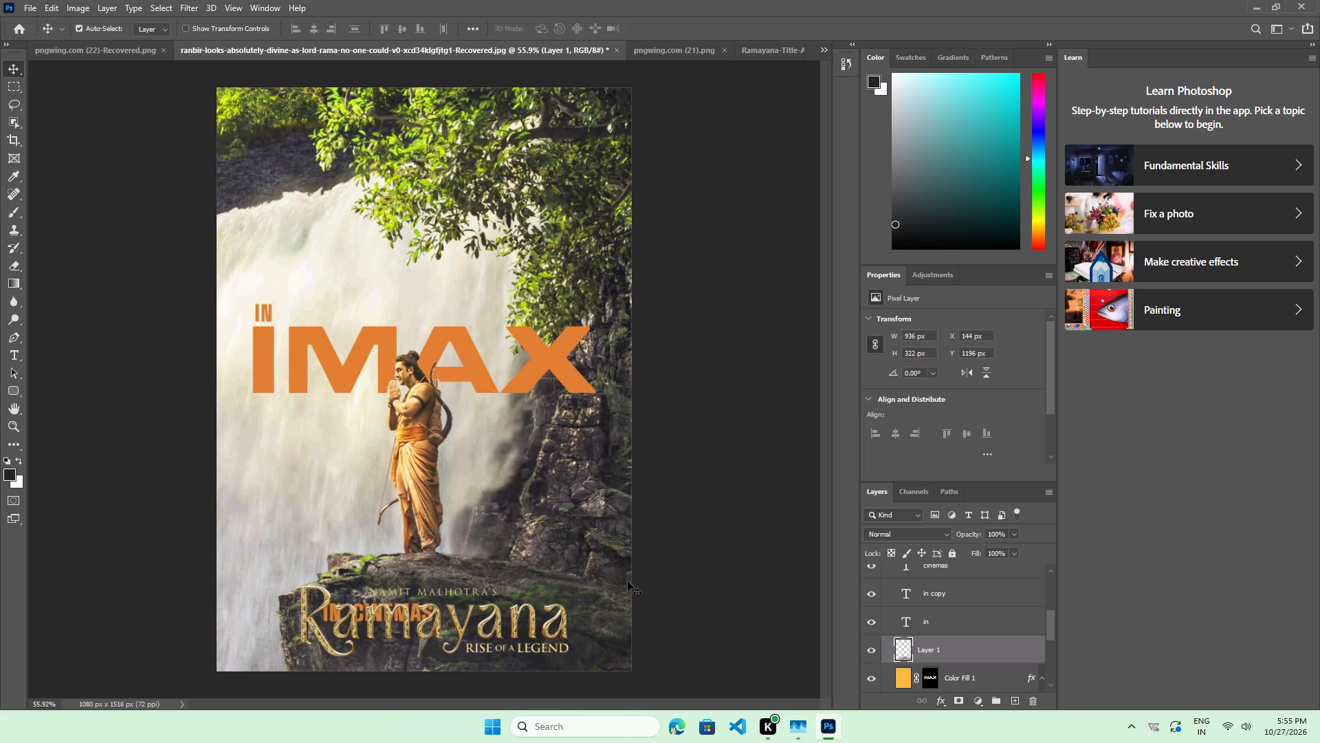
scroll(980, 631, "down", 1)
scroll(980, 631, "up", 2)
left_click(871, 598)
left_click(871, 598)
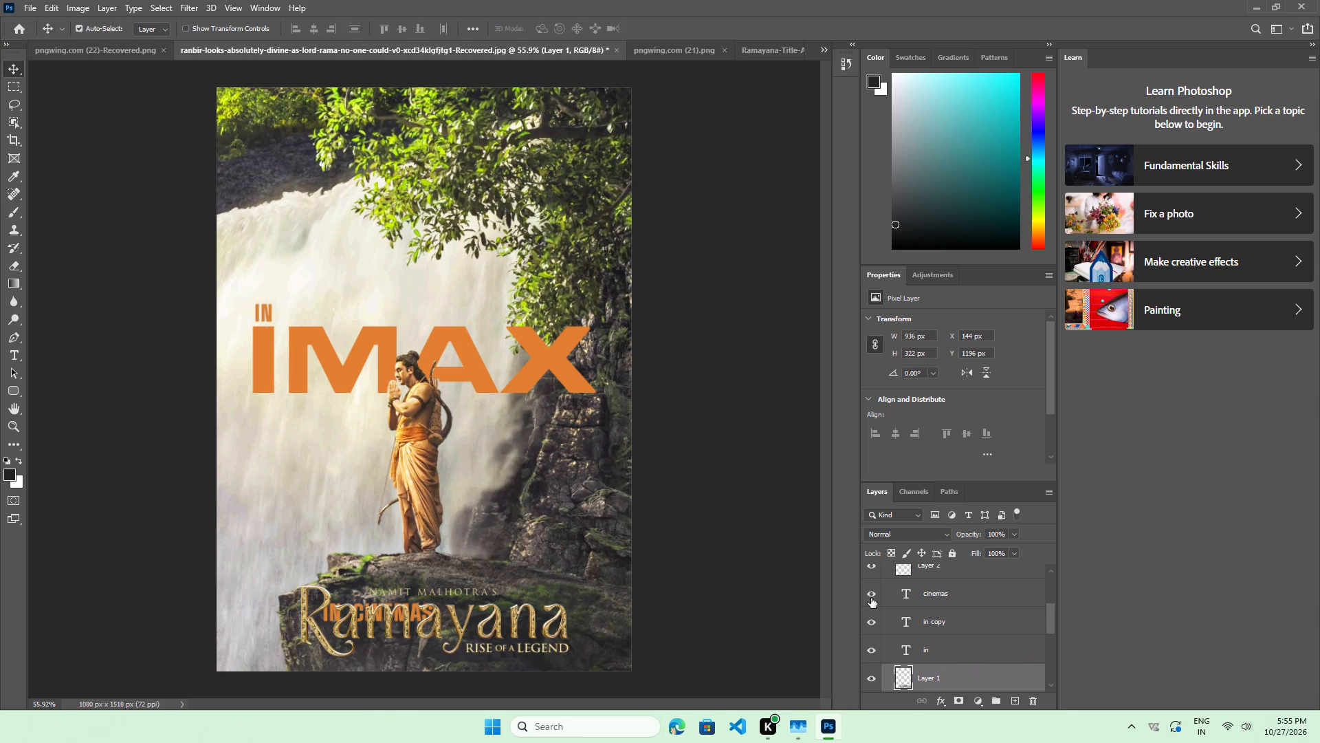
left_click(871, 598)
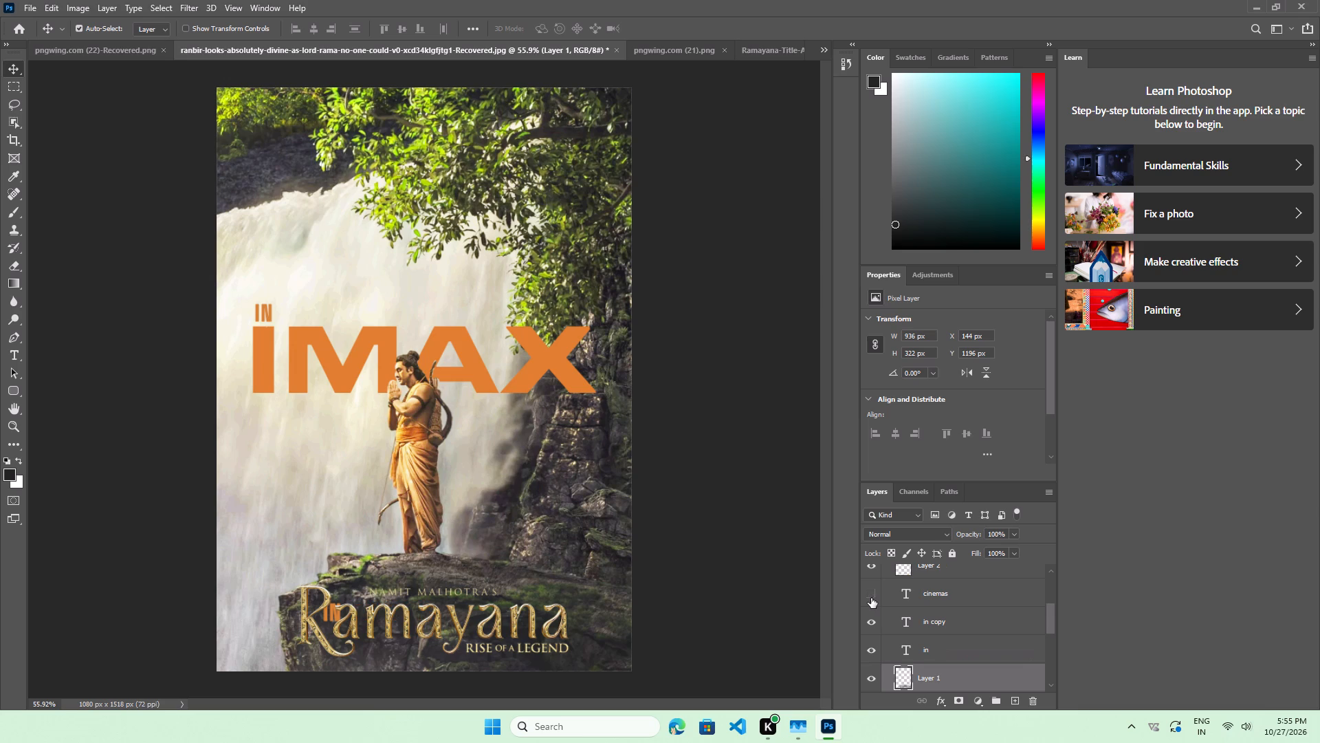
Hide the in copy text layer that overlaps the first letters of the Ramayana title.
left_click(874, 648)
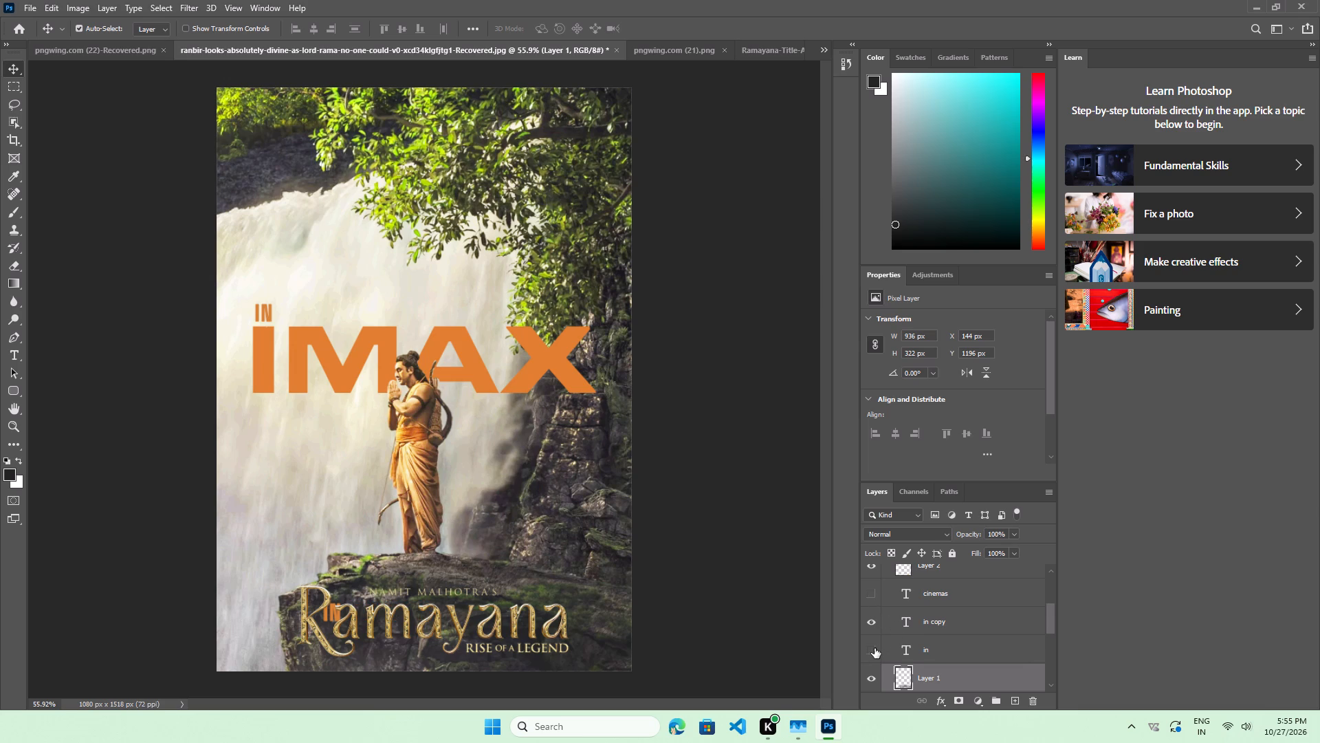
left_click(874, 648)
scroll(874, 648, "up", 2)
scroll(874, 648, "down", 1)
scroll(874, 648, "up", 1)
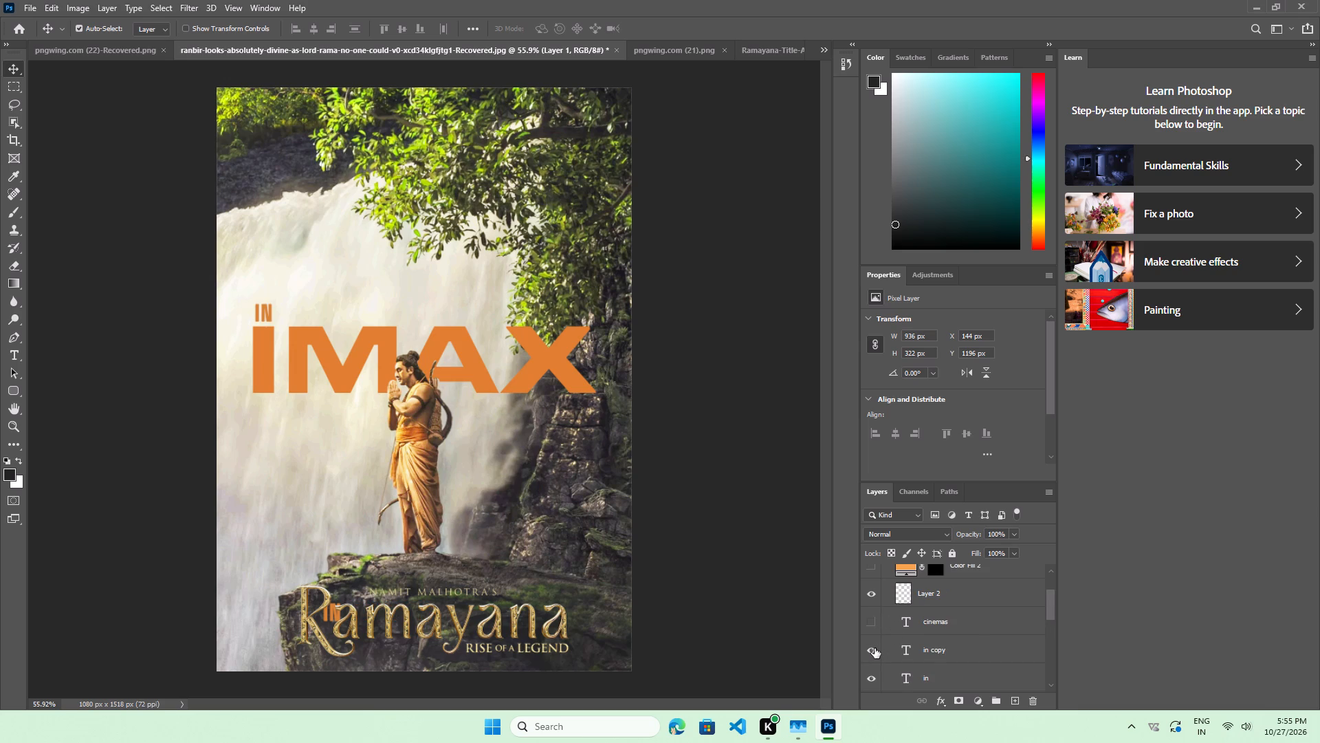
scroll(879, 647, "up", 1)
scroll(880, 647, "down", 4)
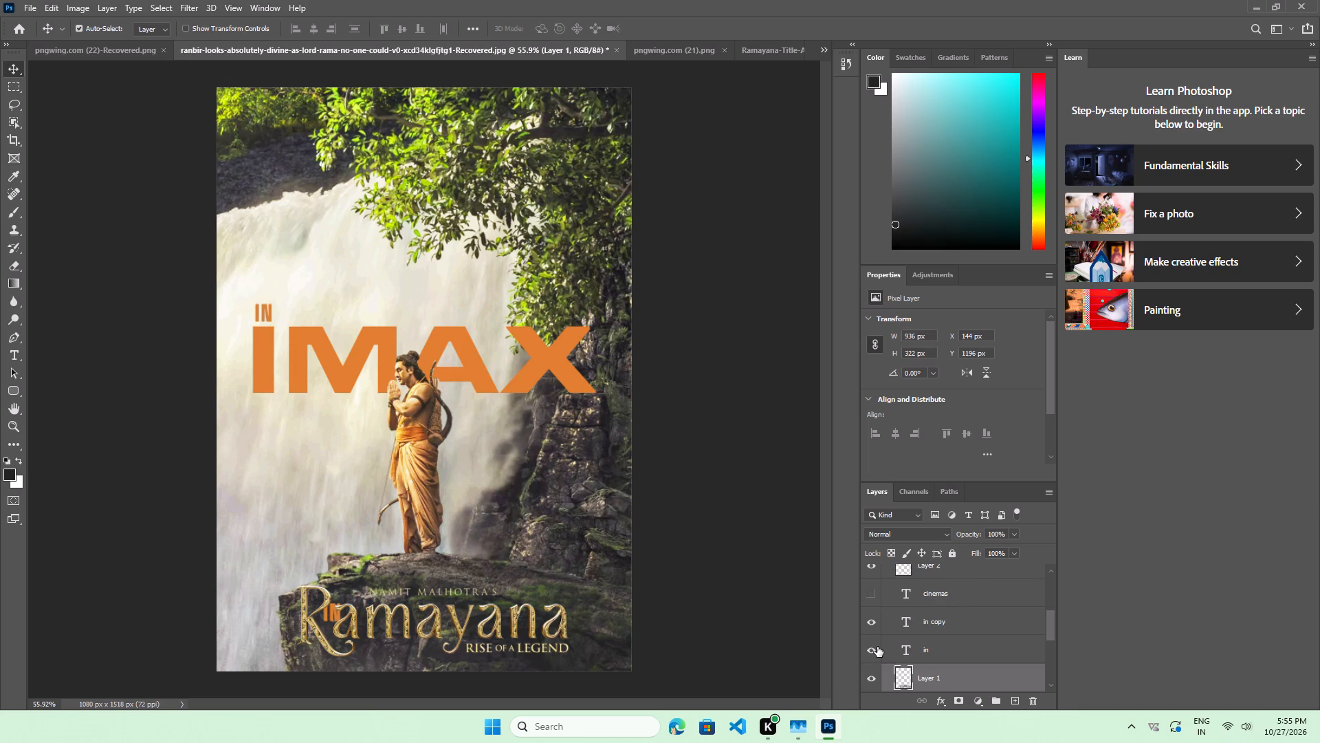
left_click(870, 627)
left_click(870, 627)
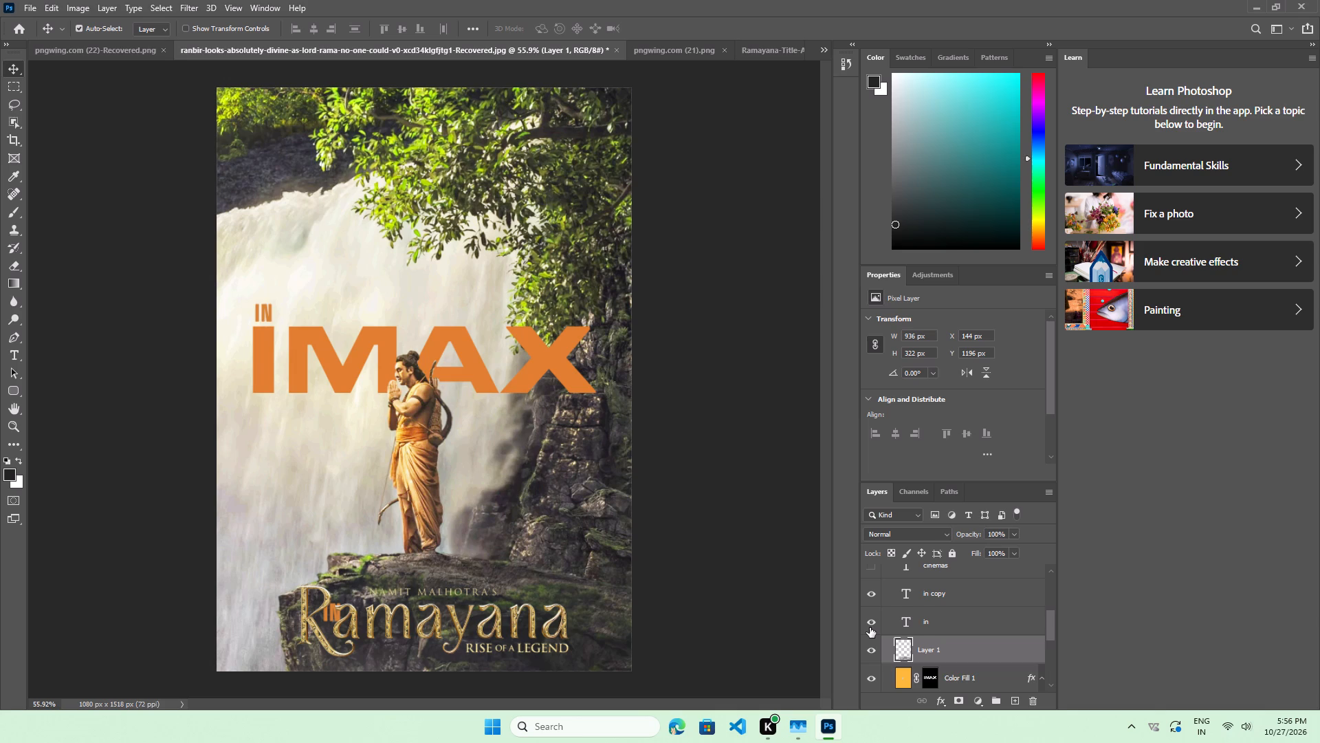
scroll(870, 627, "up", 13)
scroll(875, 647, "down", 5)
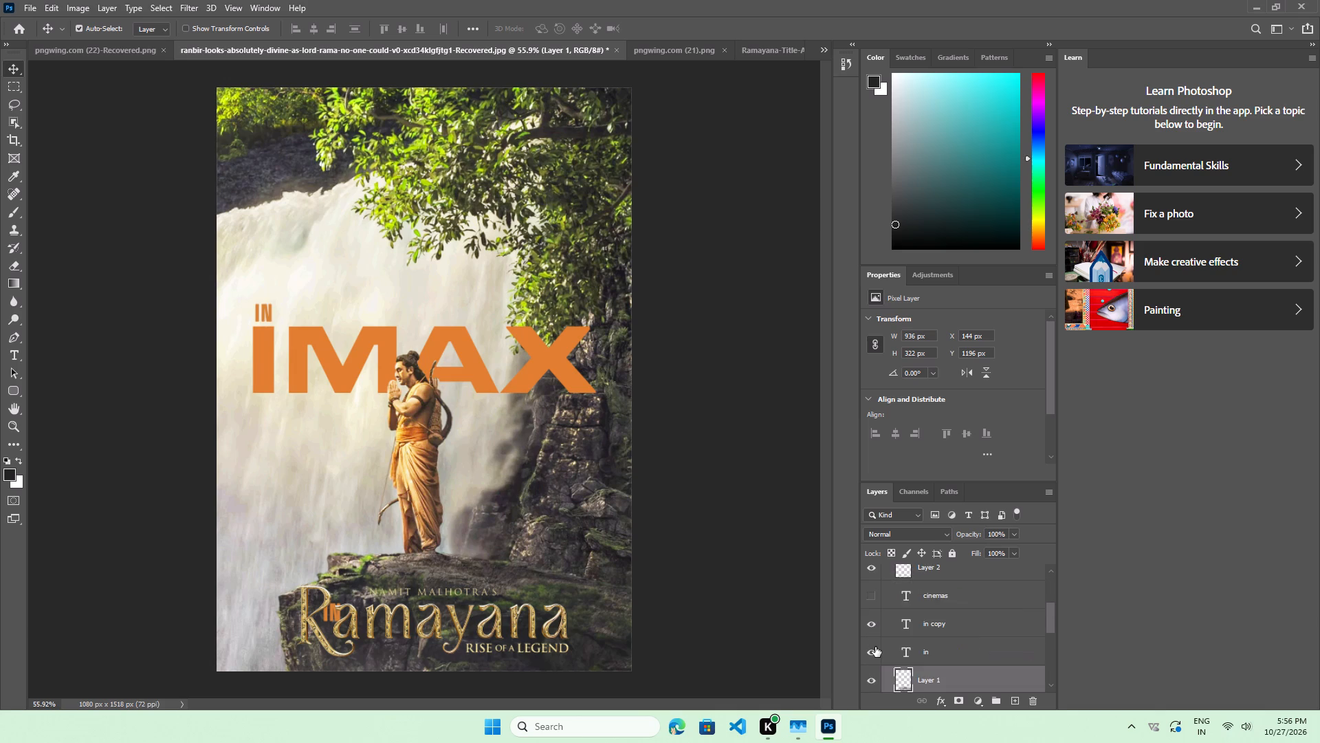
scroll(906, 634, "down", 3)
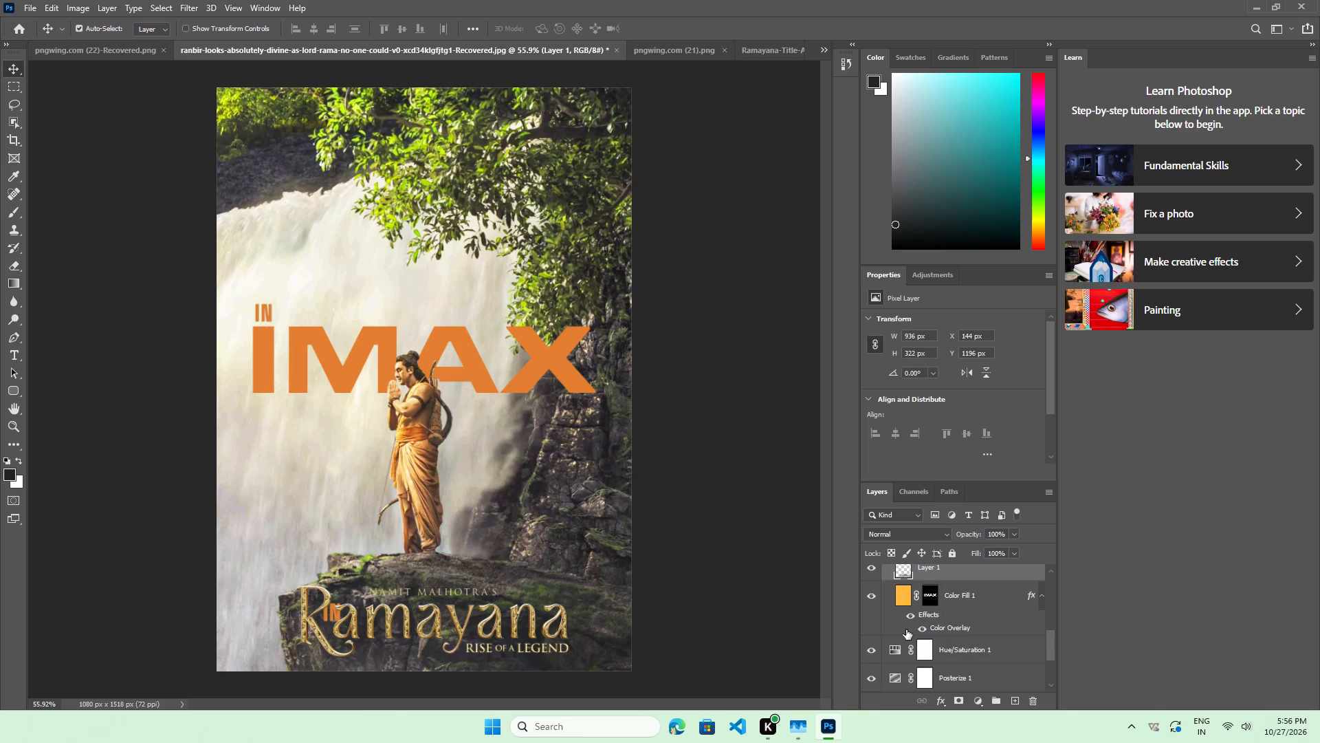
scroll(906, 629, "up", 4)
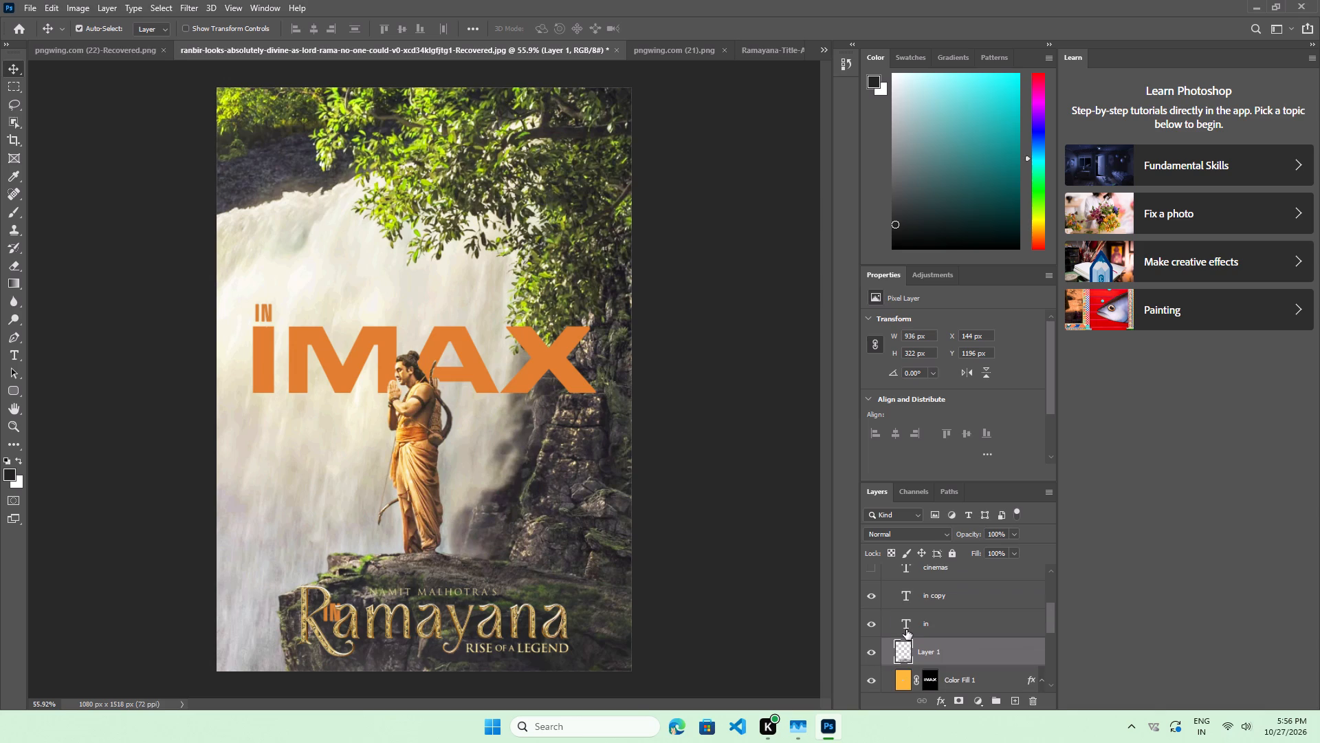
scroll(906, 629, "up", 1)
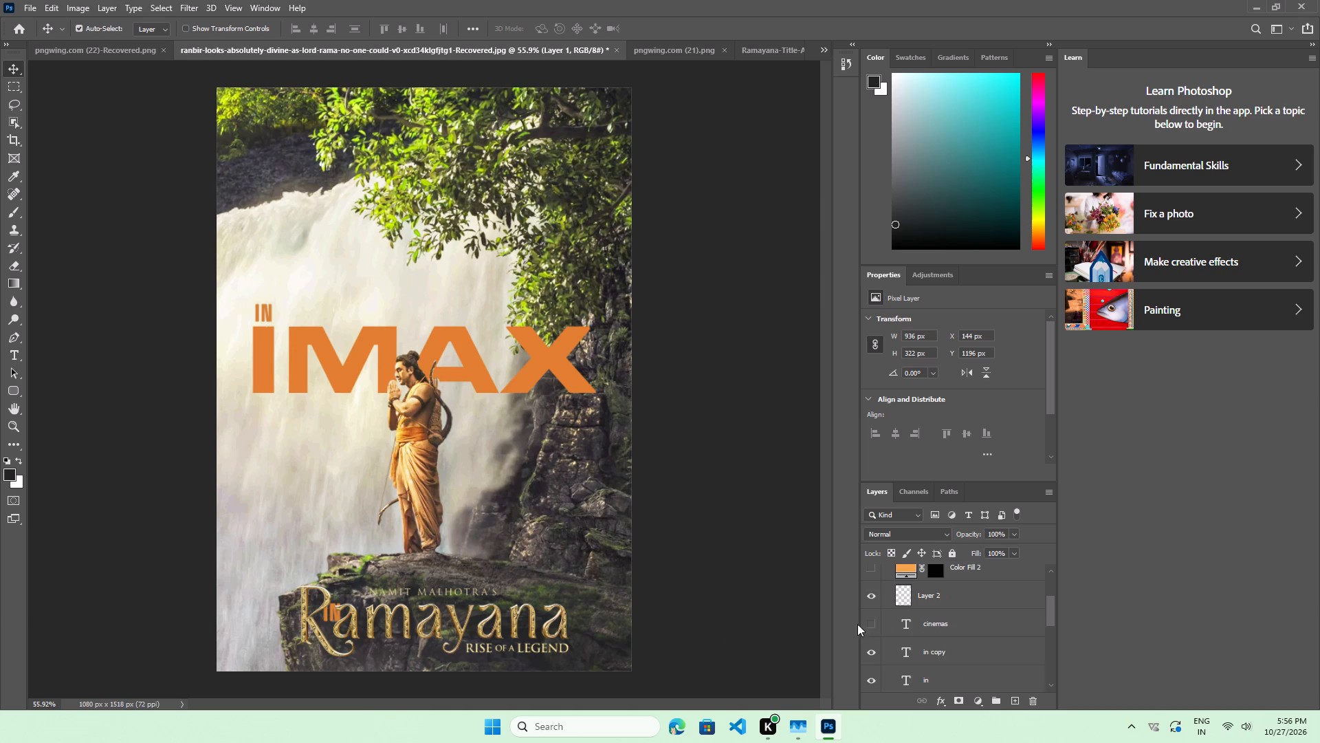
left_click(870, 656)
Scale the Ramayana title on Layer 2 to 64.71% and place it on the rock at about X 361 px, Y 1273 px.
left_click(503, 617)
left_click(514, 611)
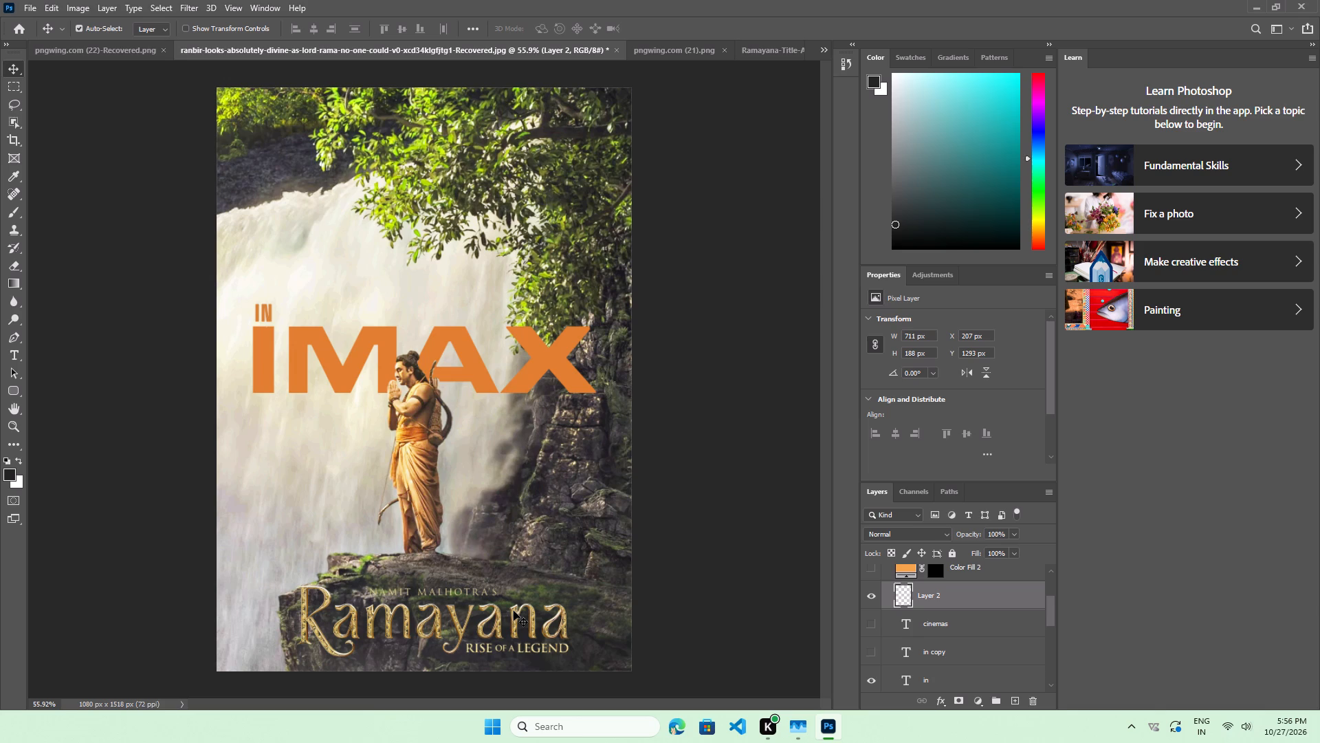
key("ctrl+t")
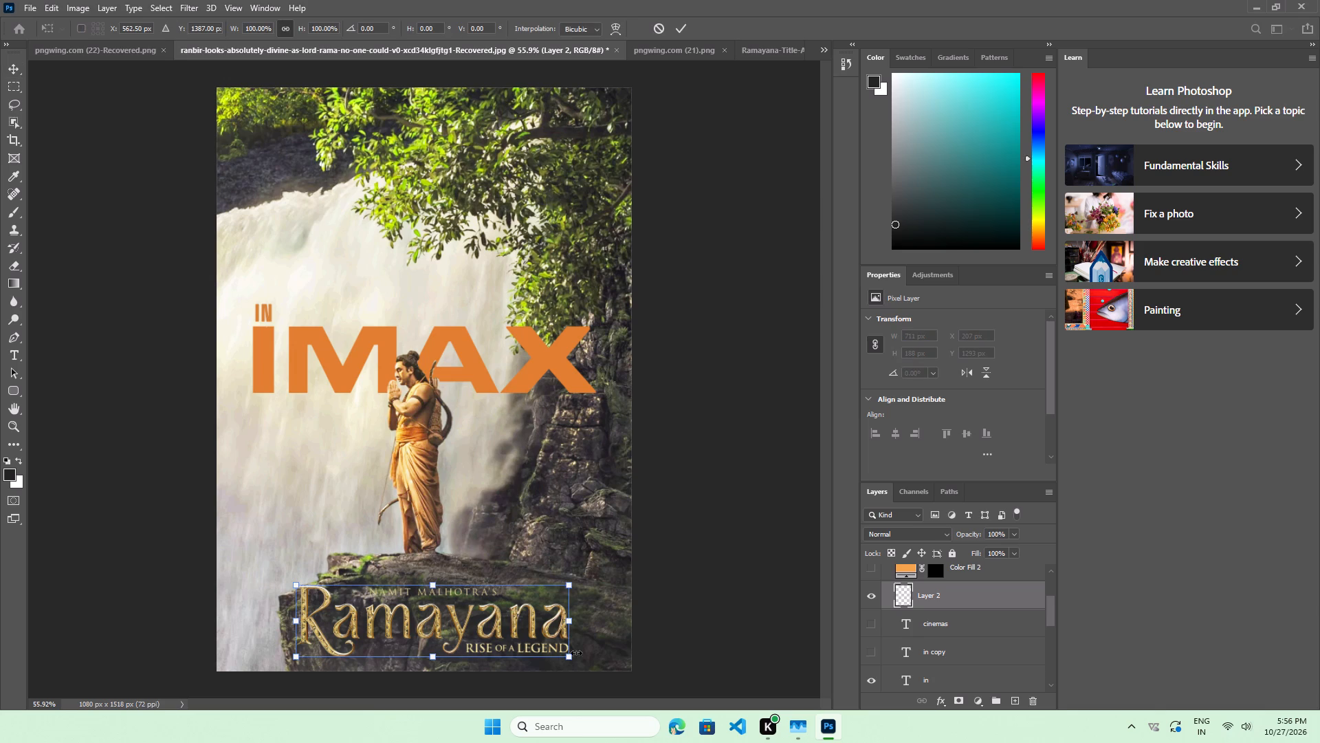
left_click_drag(567, 661, 475, 619)
left_click_drag(404, 612, 461, 615)
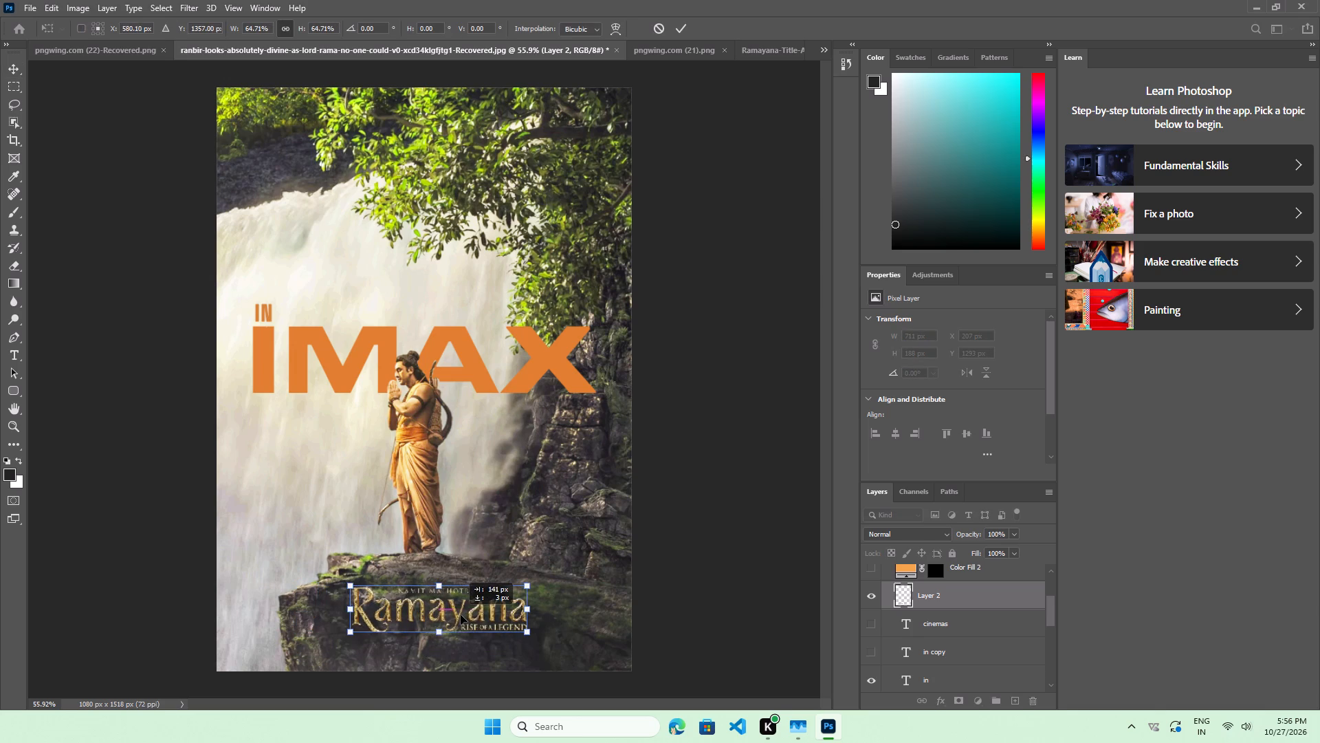
left_click_drag(461, 615, 463, 605)
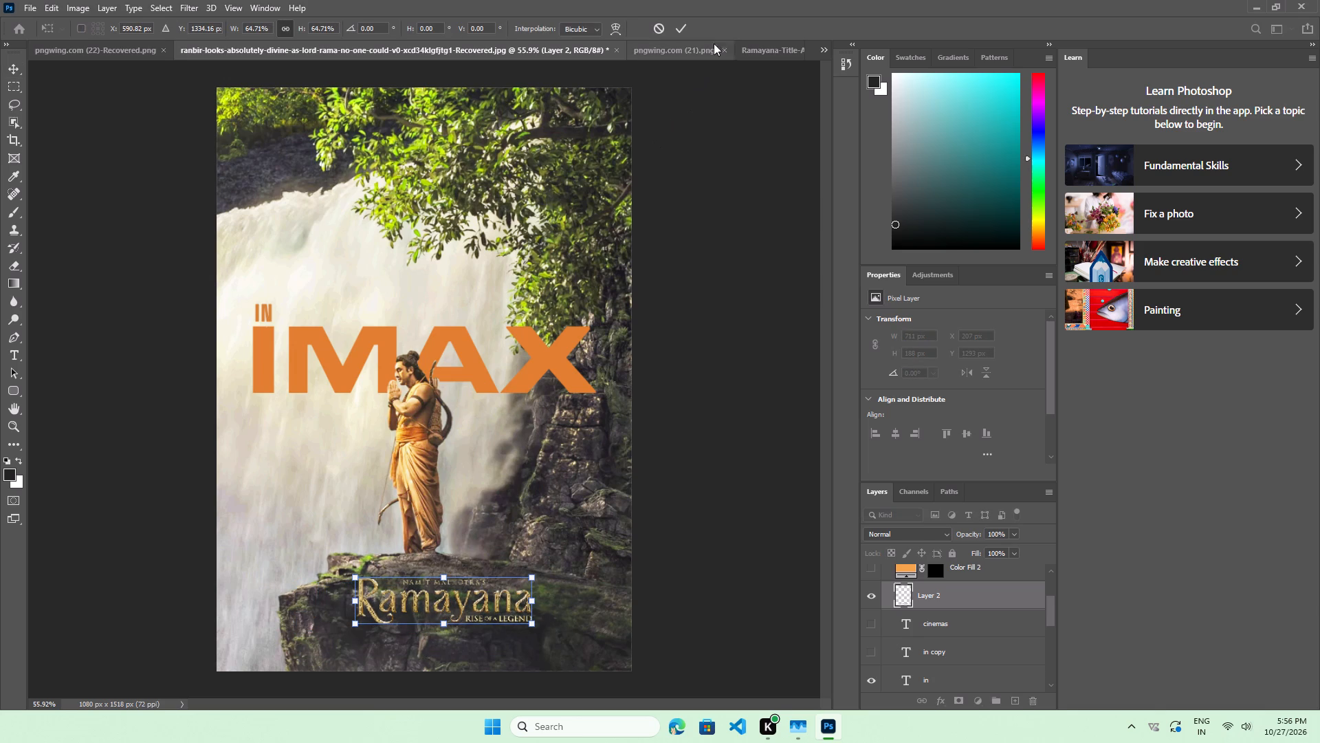
left_click(682, 22)
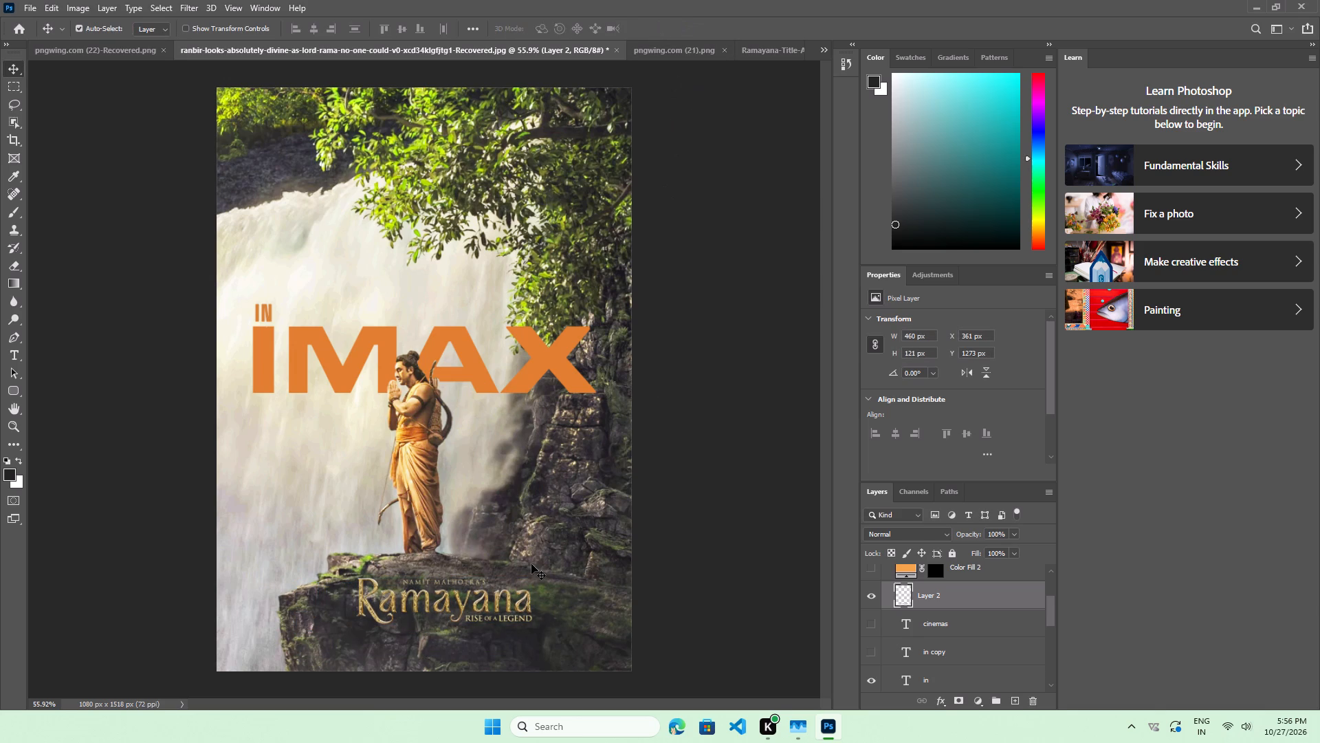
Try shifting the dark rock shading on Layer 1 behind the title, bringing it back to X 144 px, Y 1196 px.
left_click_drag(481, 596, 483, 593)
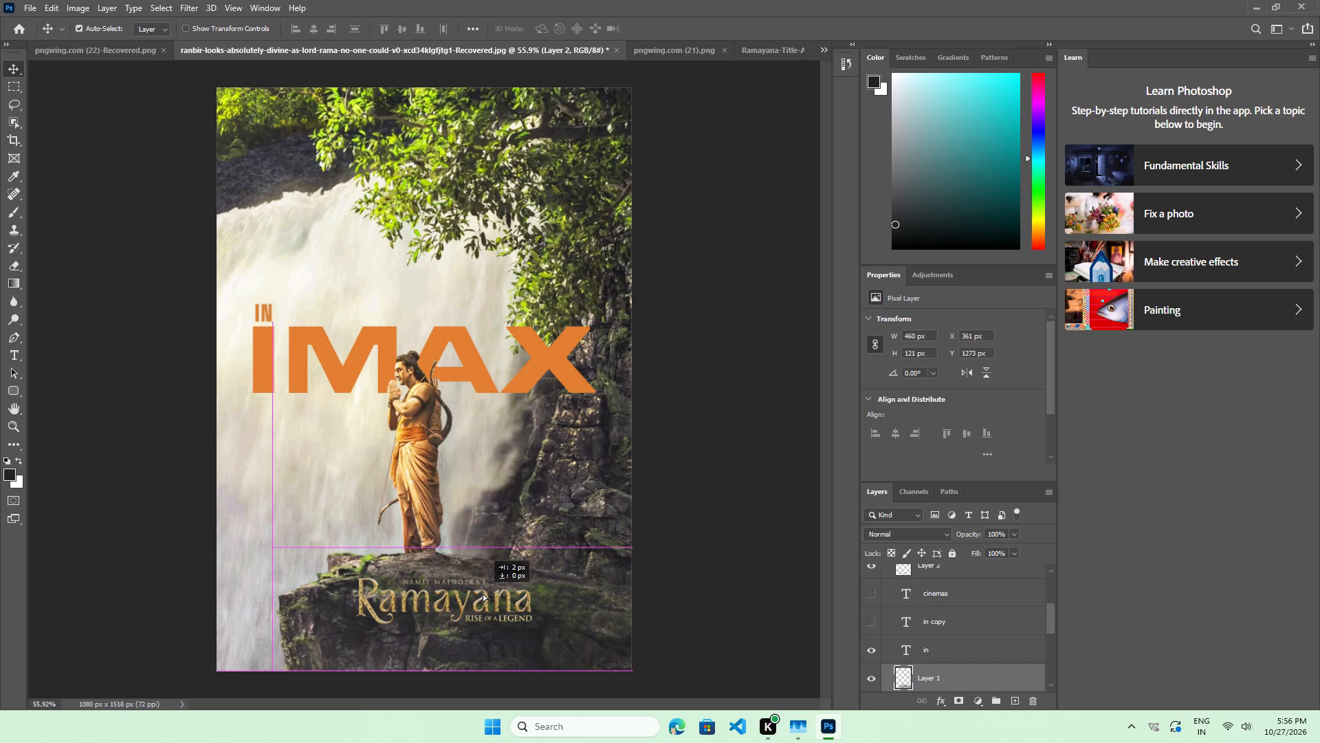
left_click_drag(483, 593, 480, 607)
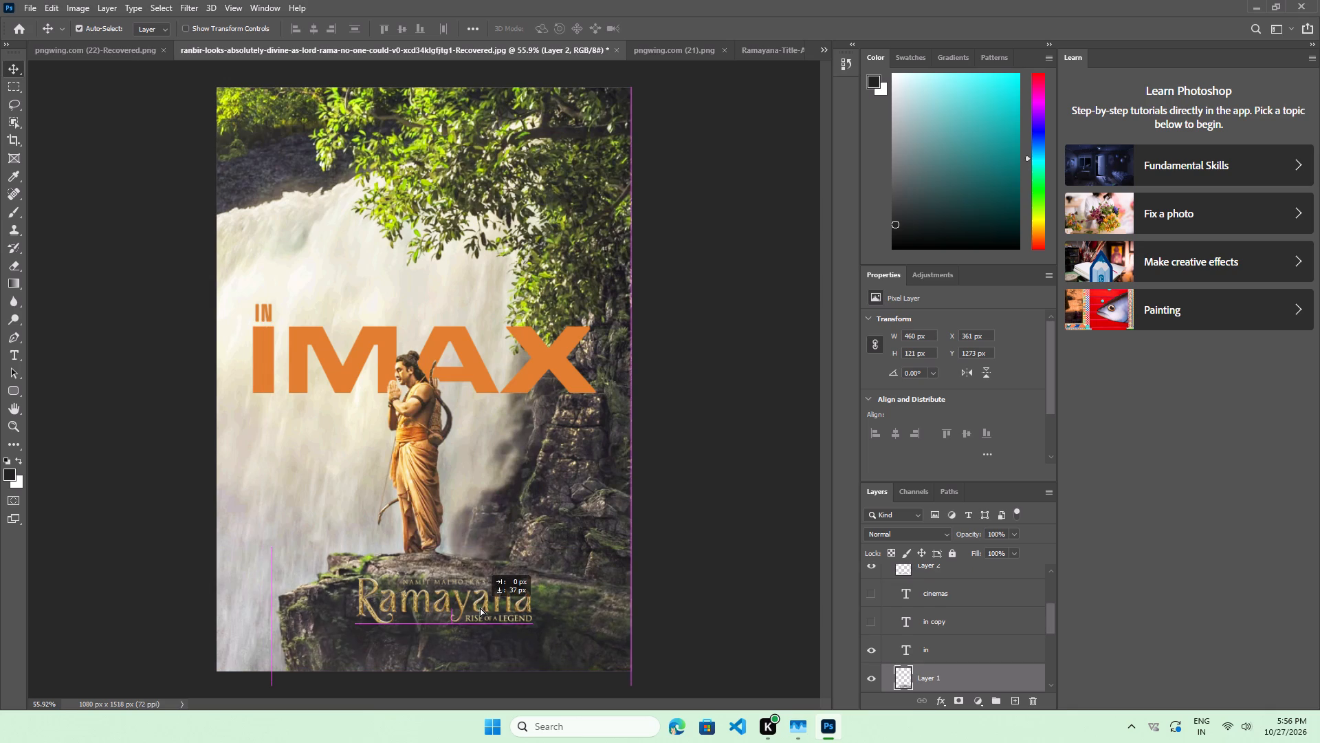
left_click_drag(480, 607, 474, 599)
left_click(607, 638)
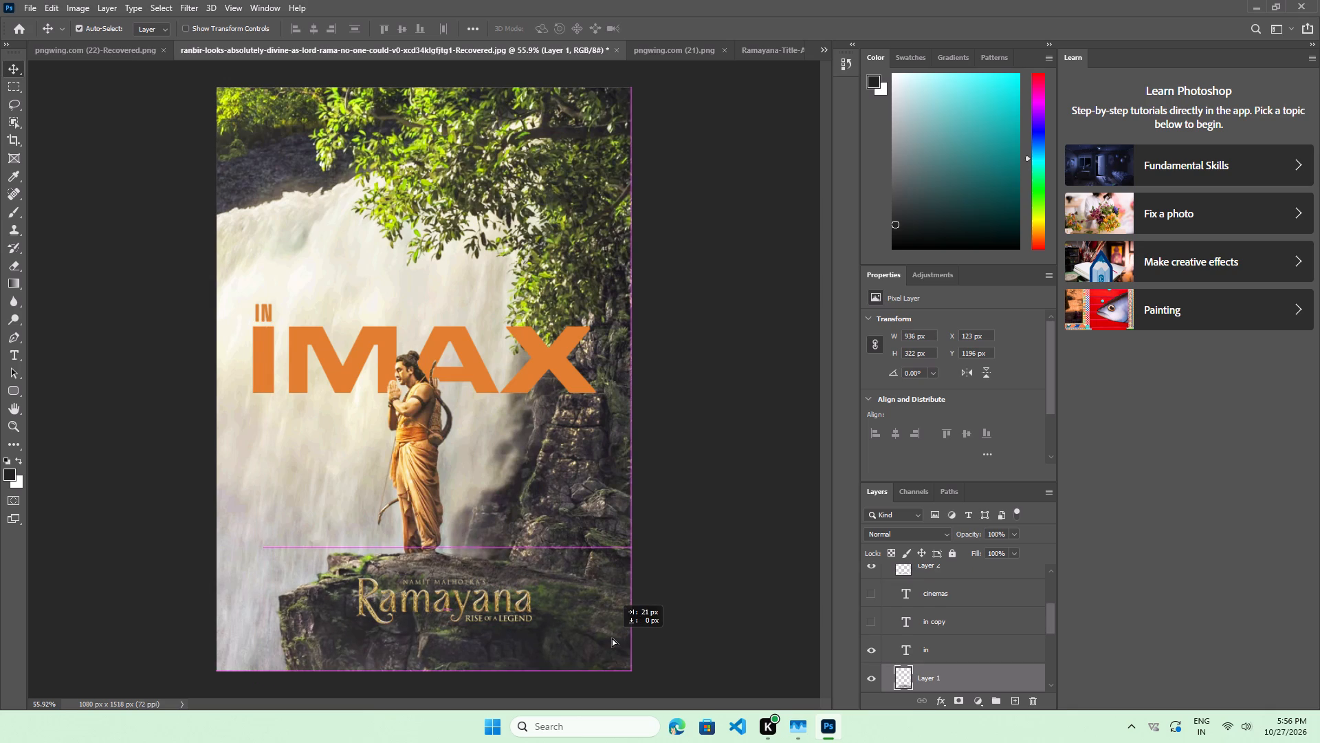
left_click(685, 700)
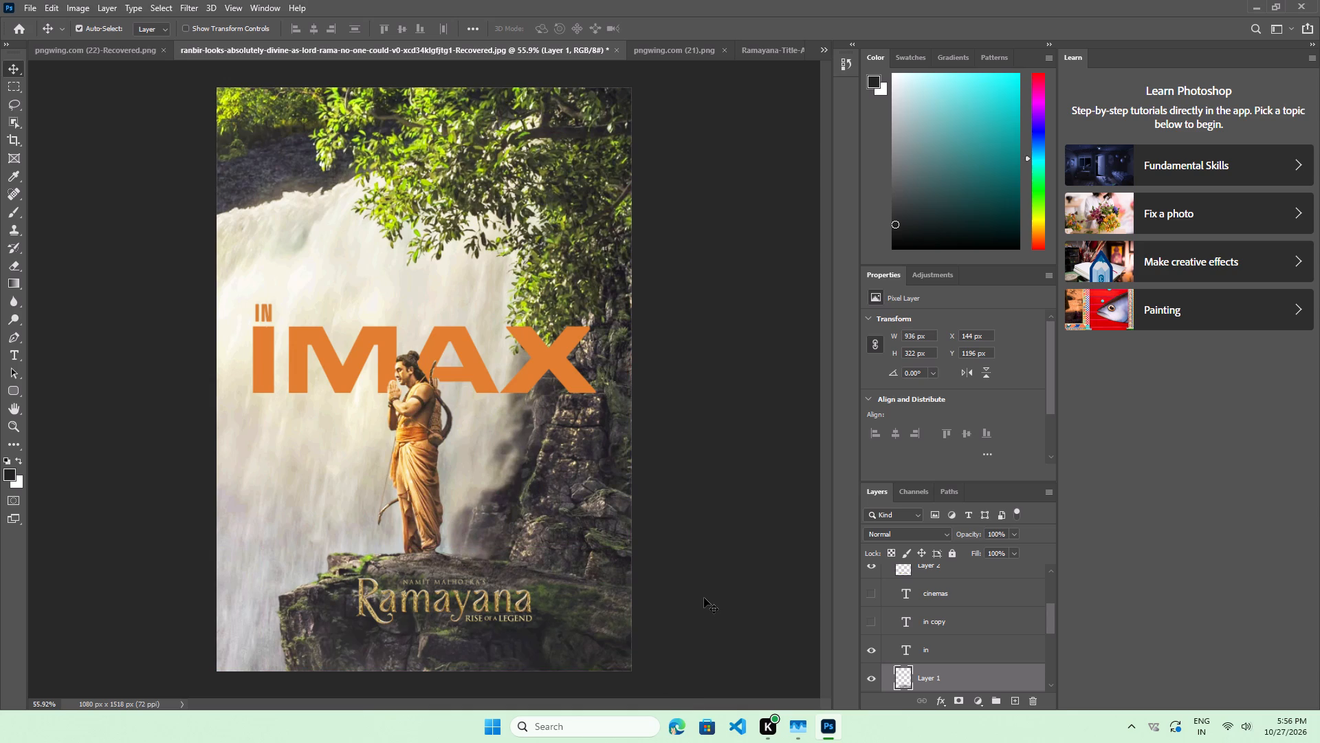
Hide and show the dark rock shading on Layer 1 to compare the rock with and without it.
left_click(877, 682)
left_click(877, 682)
Select the Ramayana title on Layer 2, then hide and show it to check it against the rock.
scroll(985, 629, "down", 1)
scroll(985, 629, "up", 2)
left_click(976, 599)
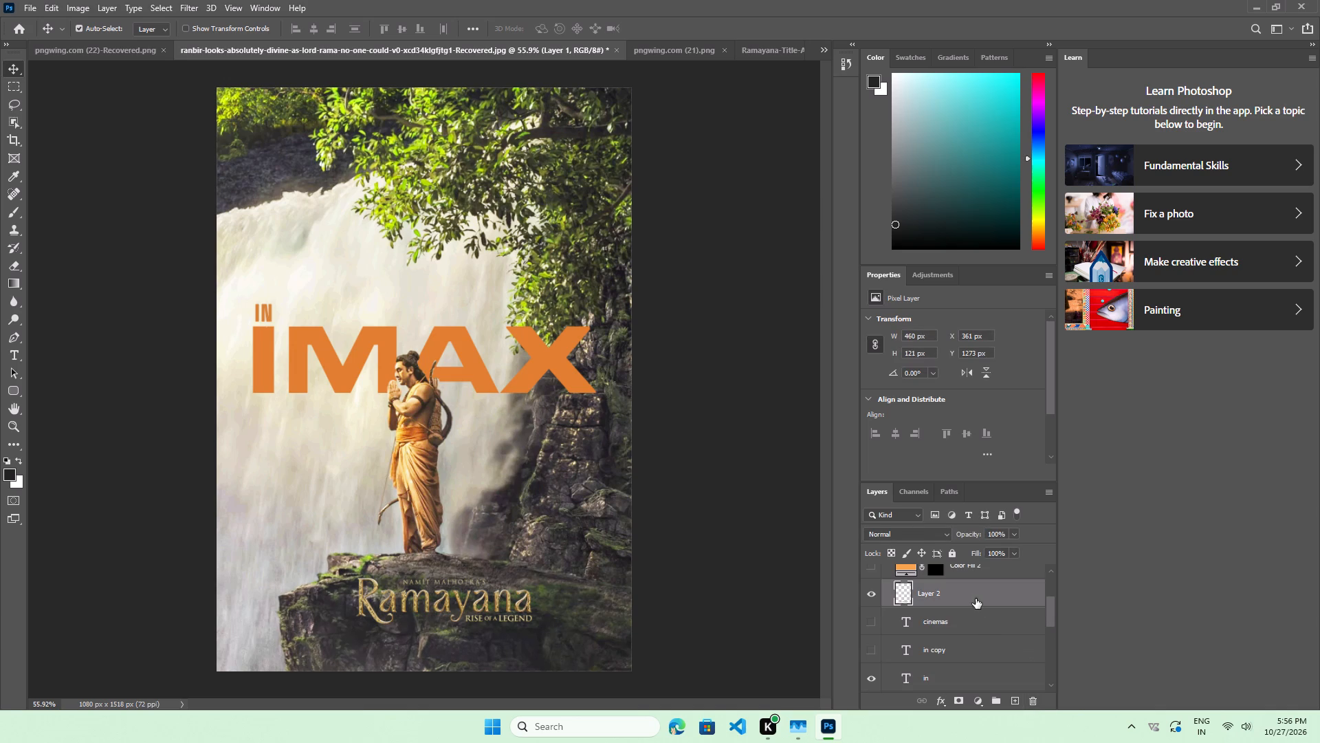
left_click(872, 596)
left_click(872, 596)
Bring up the available adjustment layer types, then the layer commands for the Ramayana title on Layer 2.
left_click(972, 701)
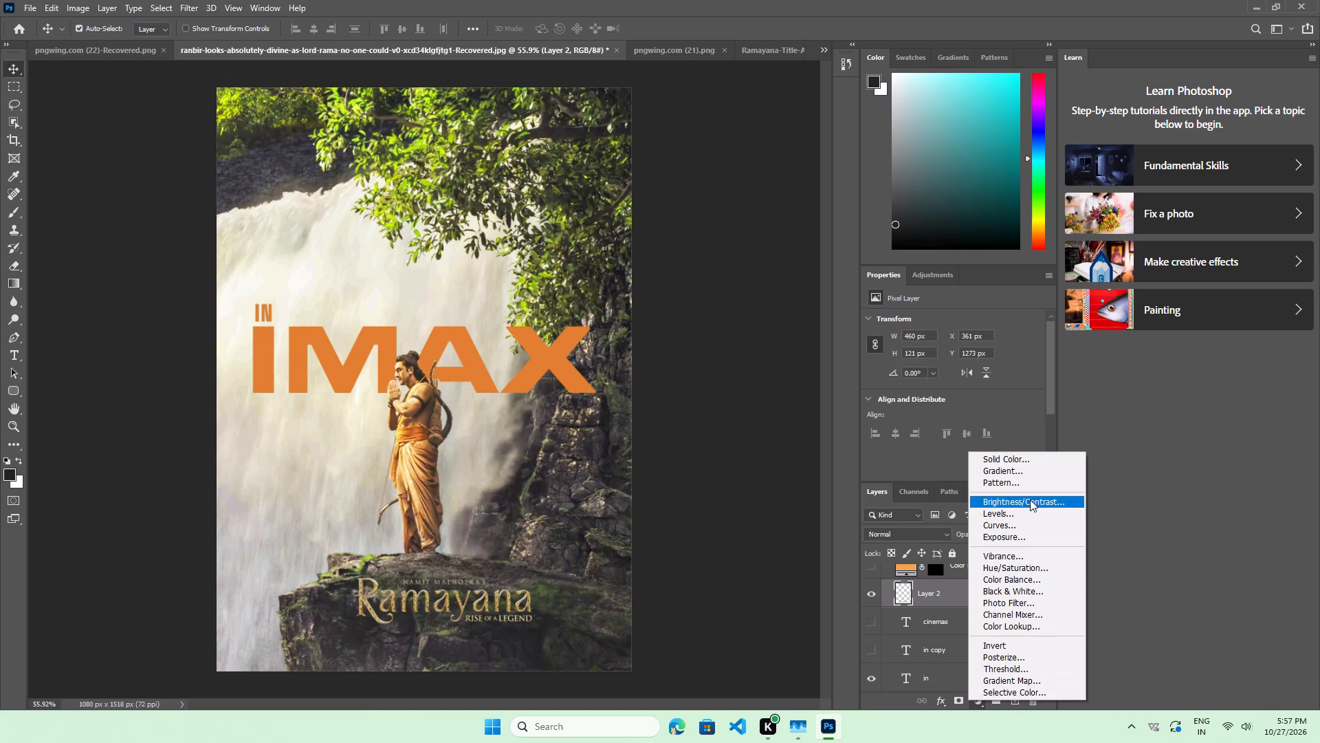
right_click(936, 590)
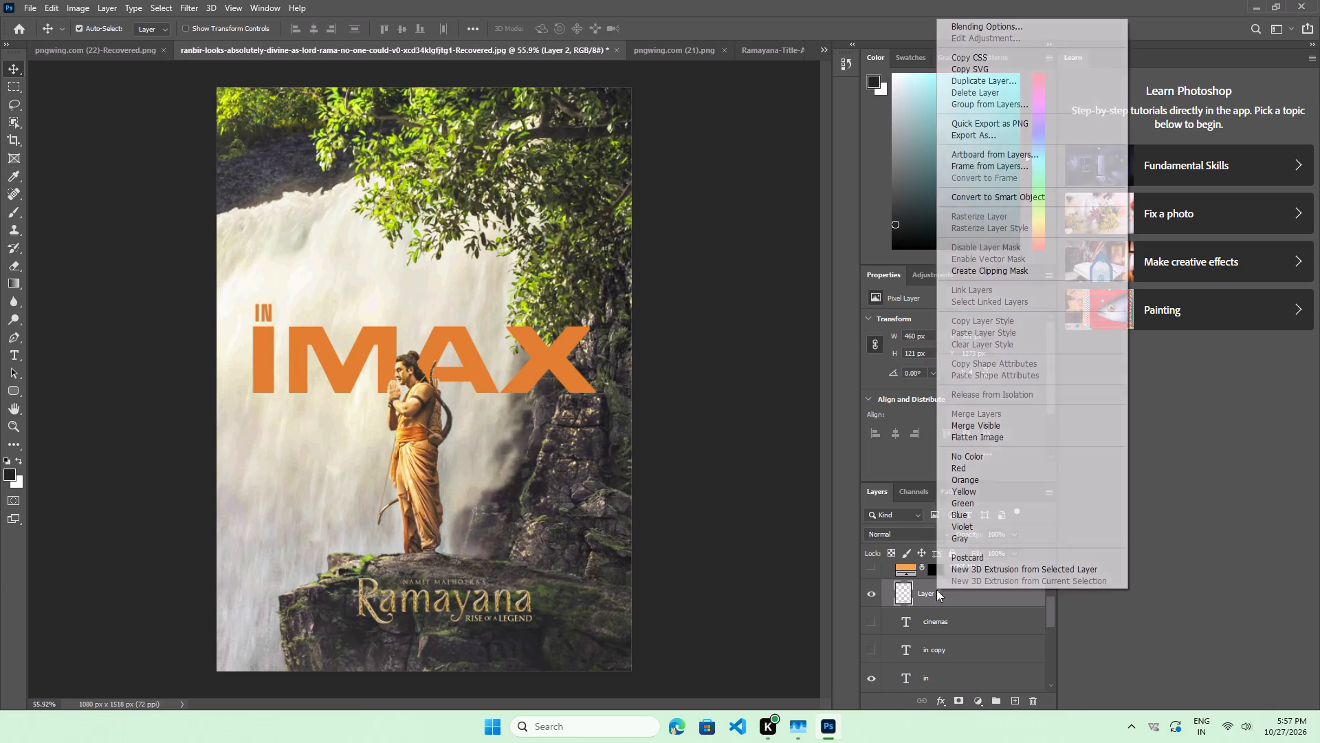
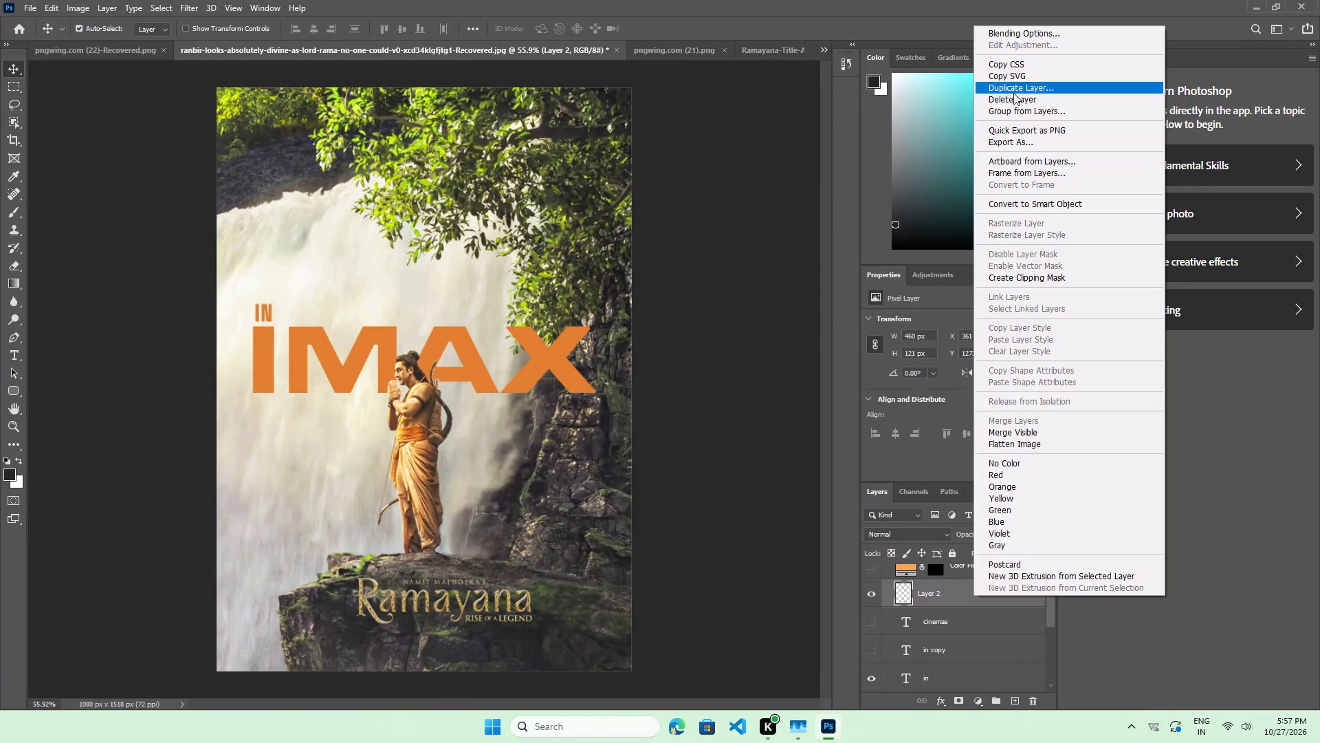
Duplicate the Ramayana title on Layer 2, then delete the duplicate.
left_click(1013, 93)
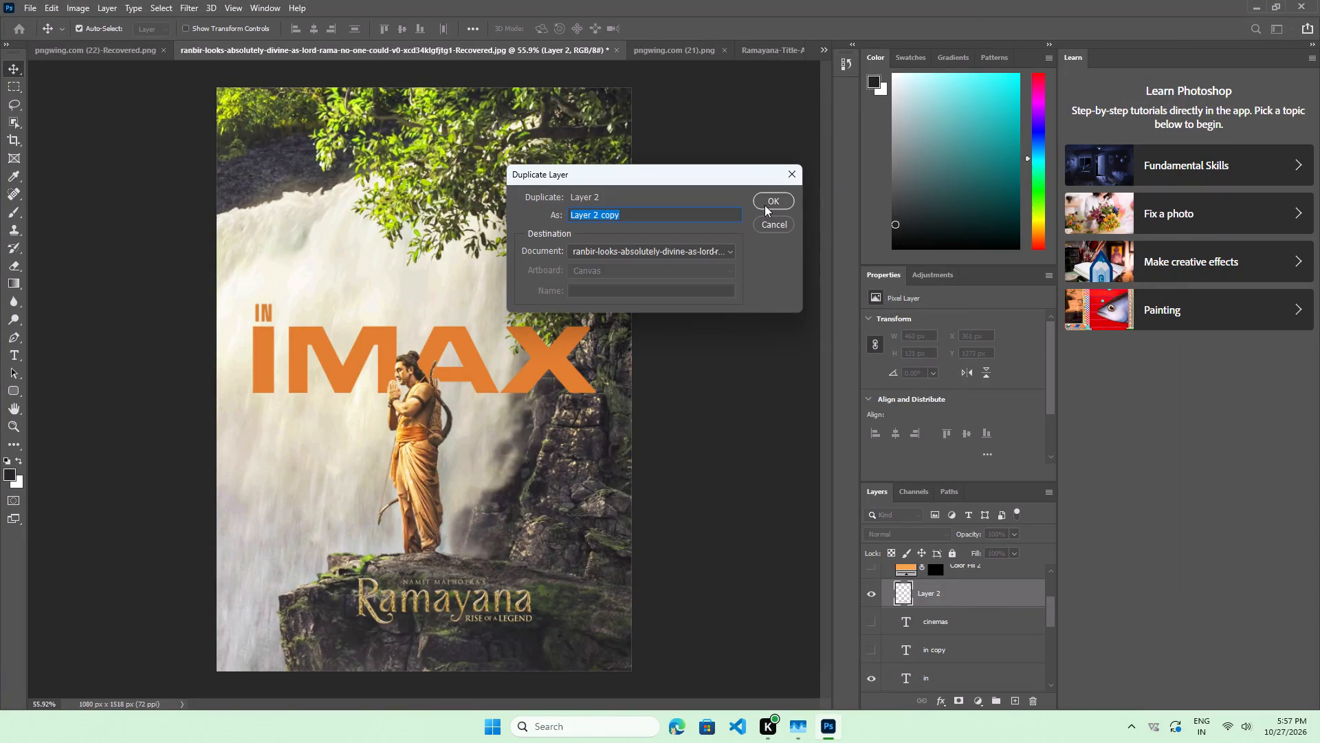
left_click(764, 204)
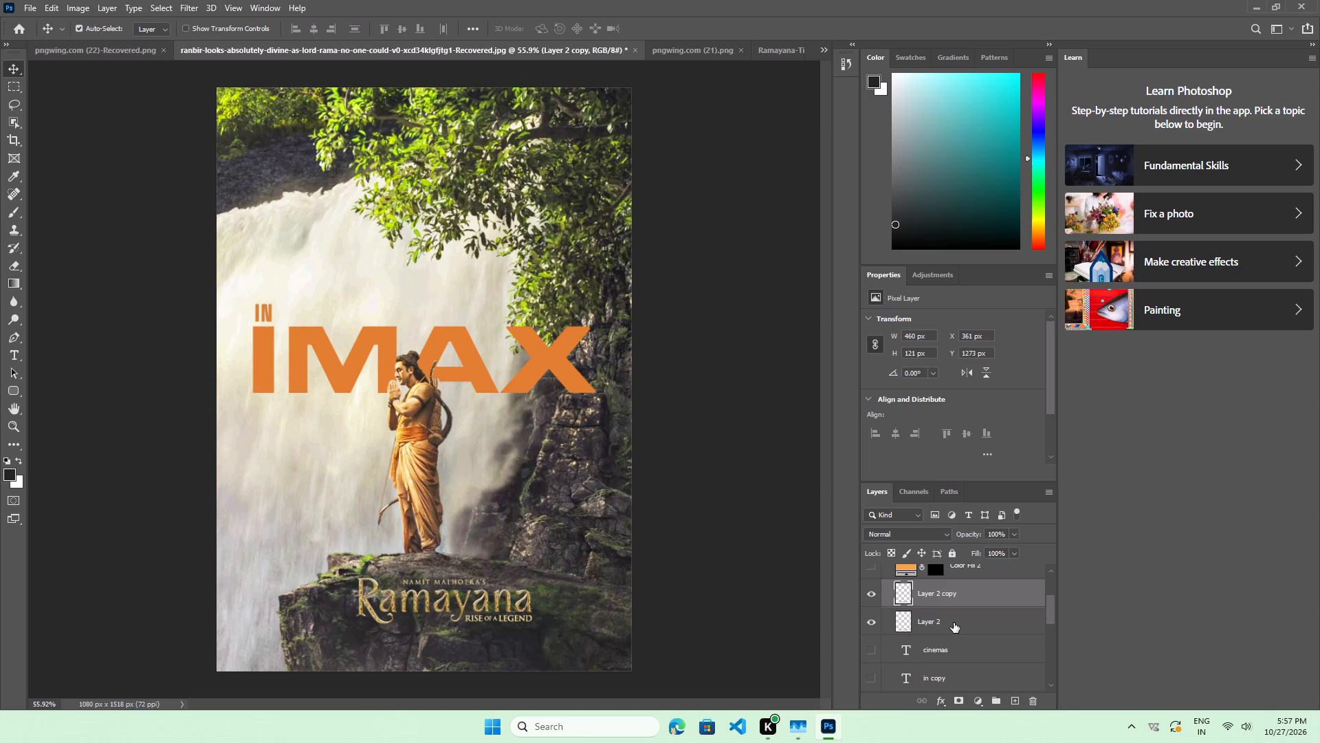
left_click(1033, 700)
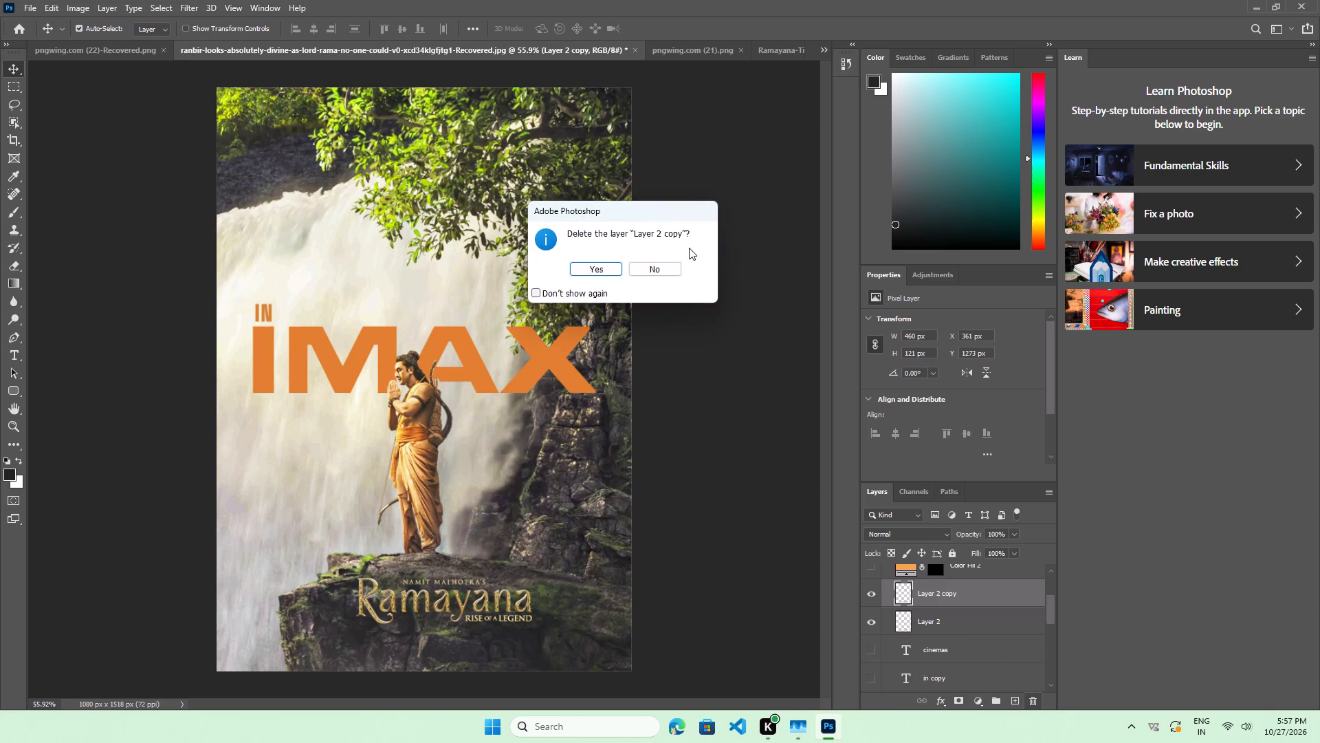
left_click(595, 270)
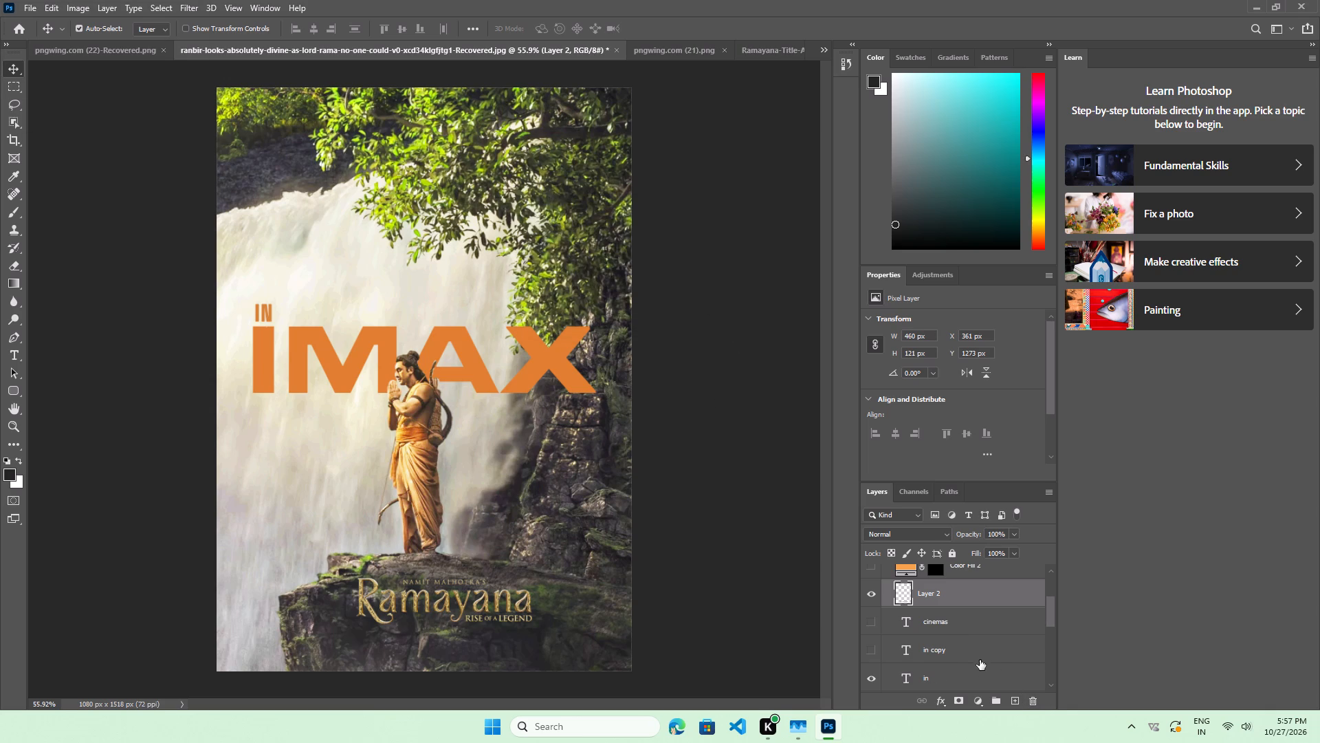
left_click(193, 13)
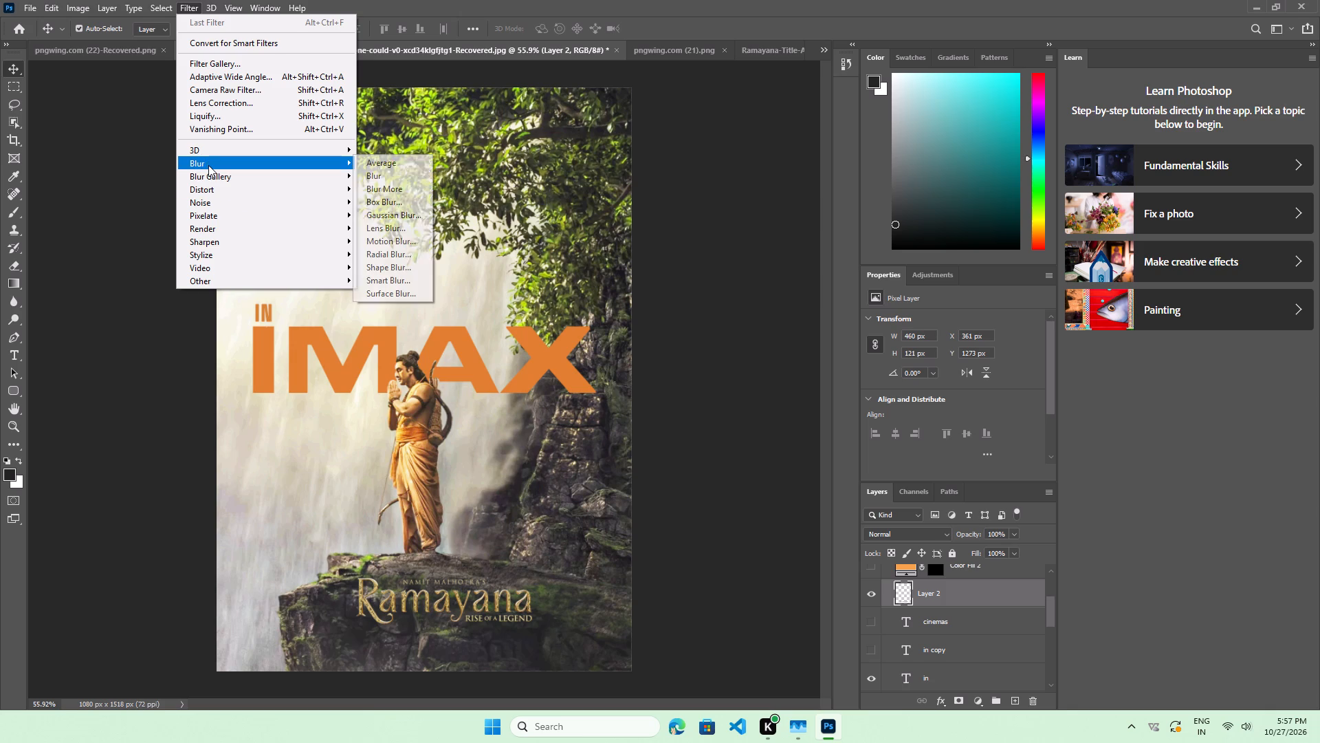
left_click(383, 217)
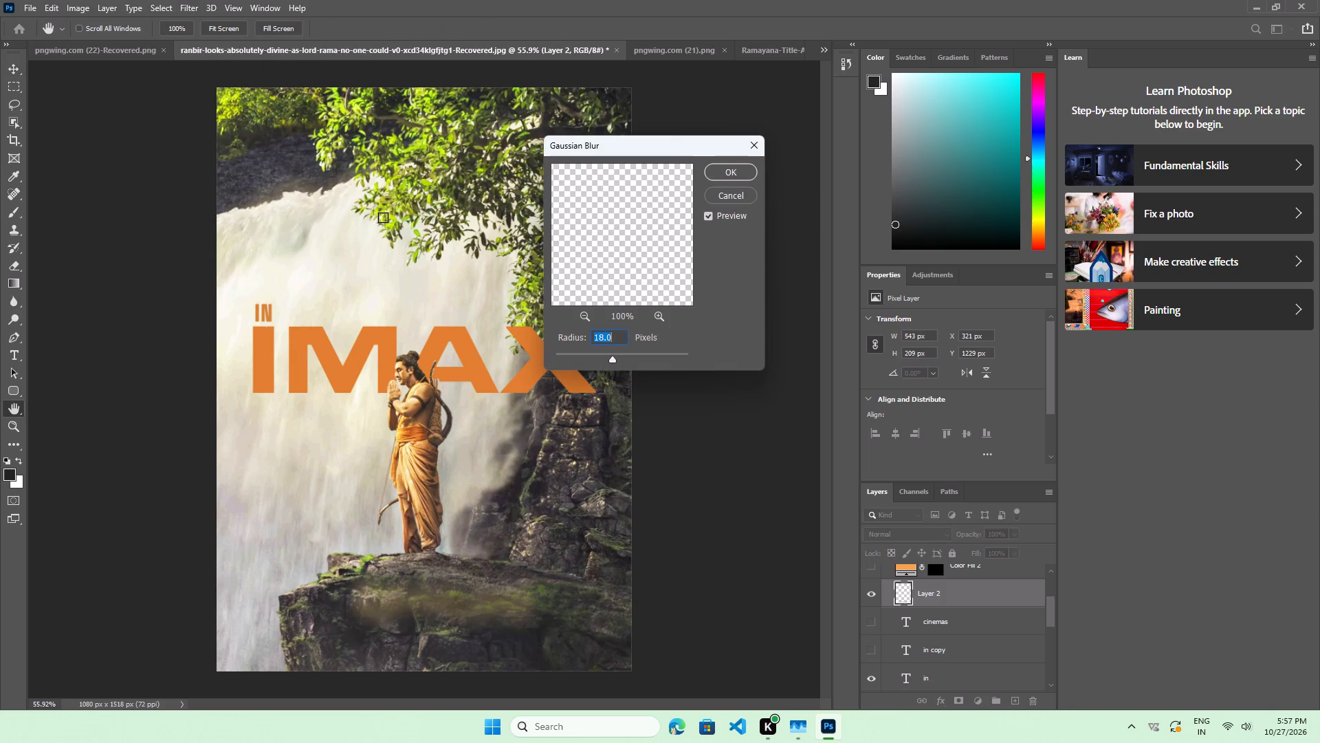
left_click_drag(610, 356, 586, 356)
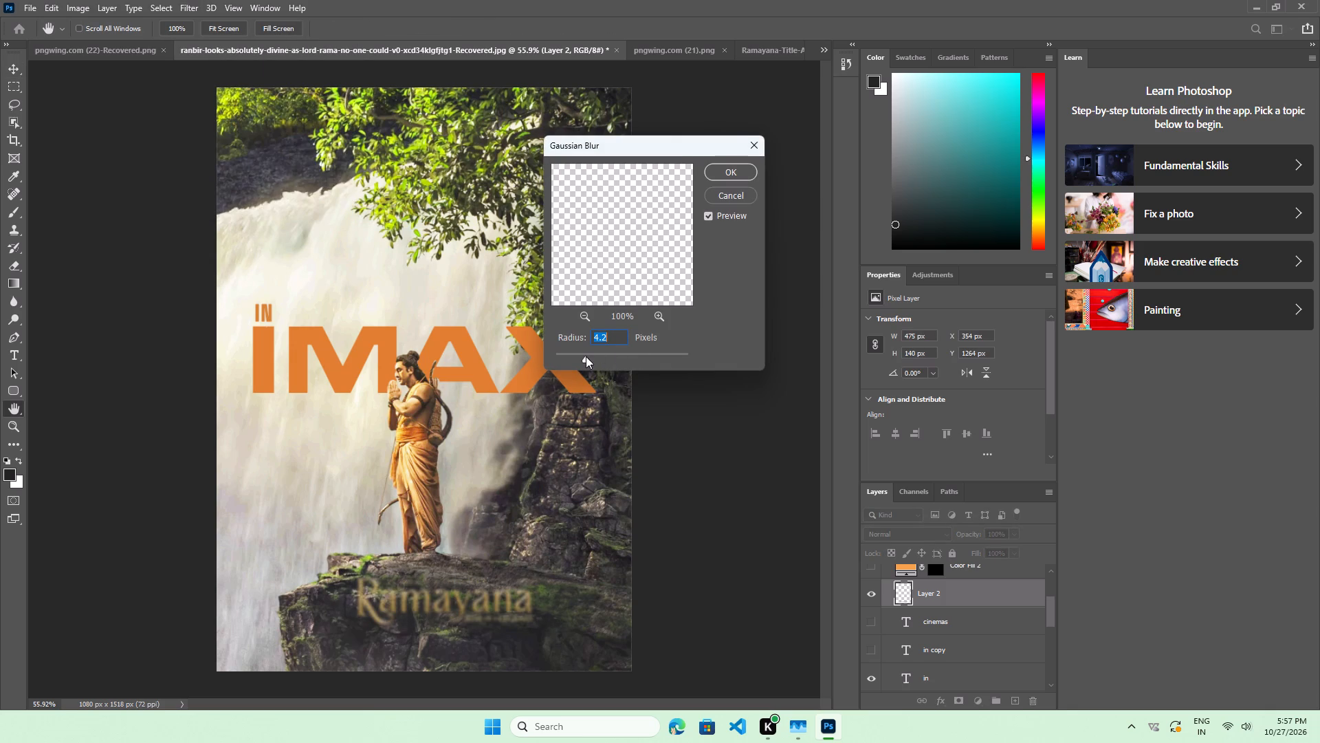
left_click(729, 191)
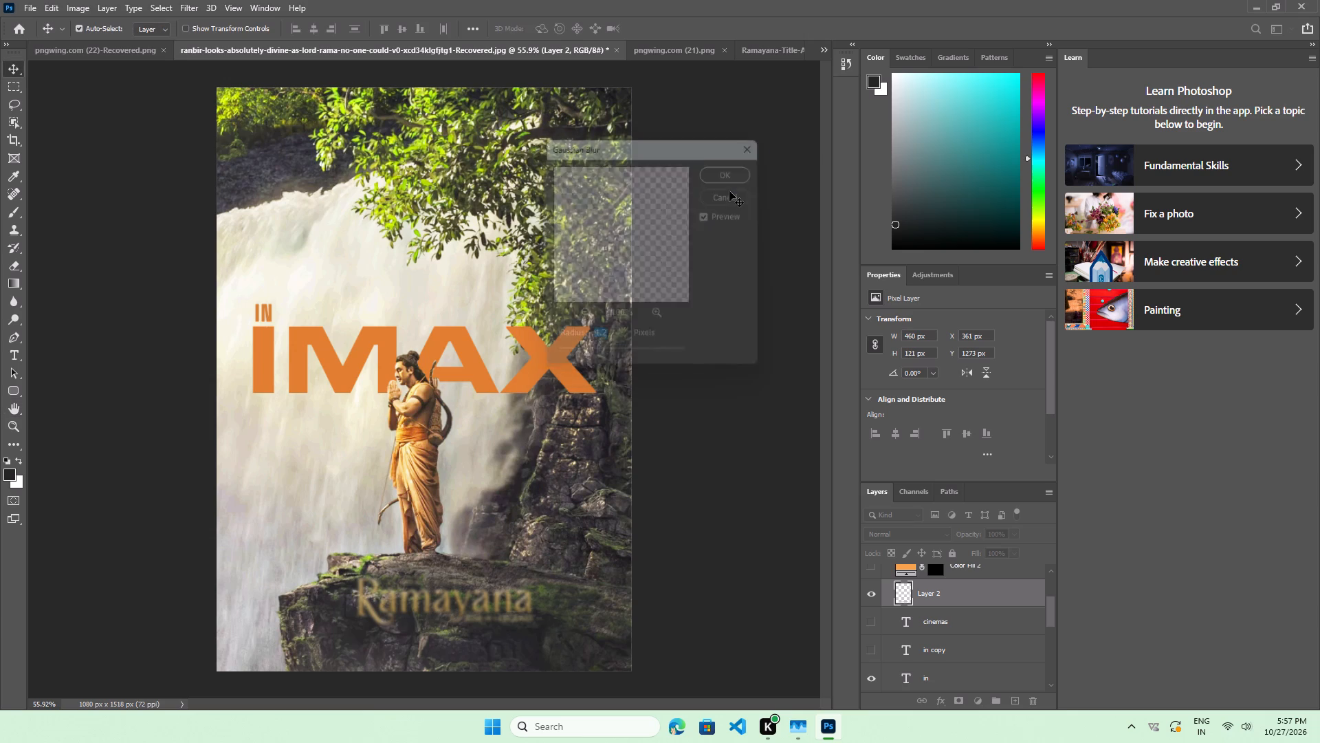
Duplicate the Ramayana title on Layer 2 within the same document.
right_click(973, 592)
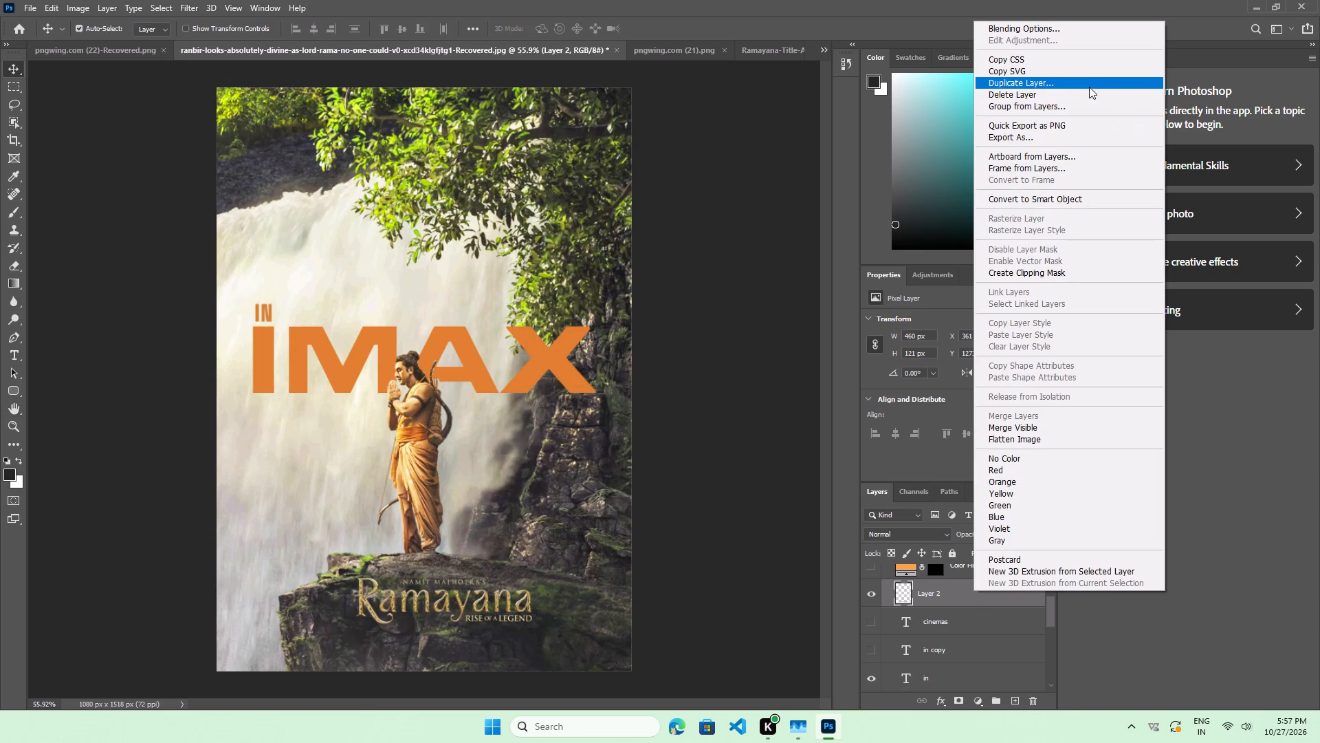
left_click(1080, 83)
left_click(767, 200)
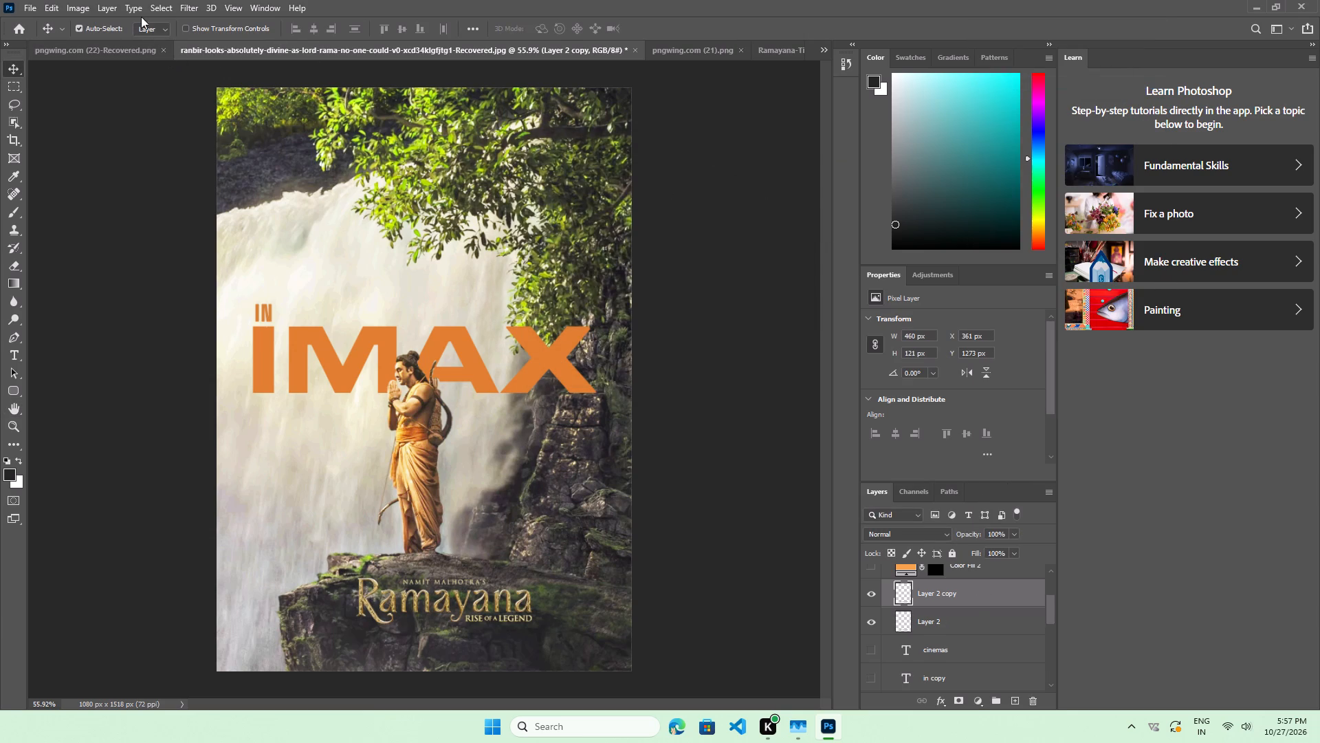
Apply a Gaussian Blur with a radius of 4.8 pixels to the duplicated Ramayana title layer.
left_click(190, 6)
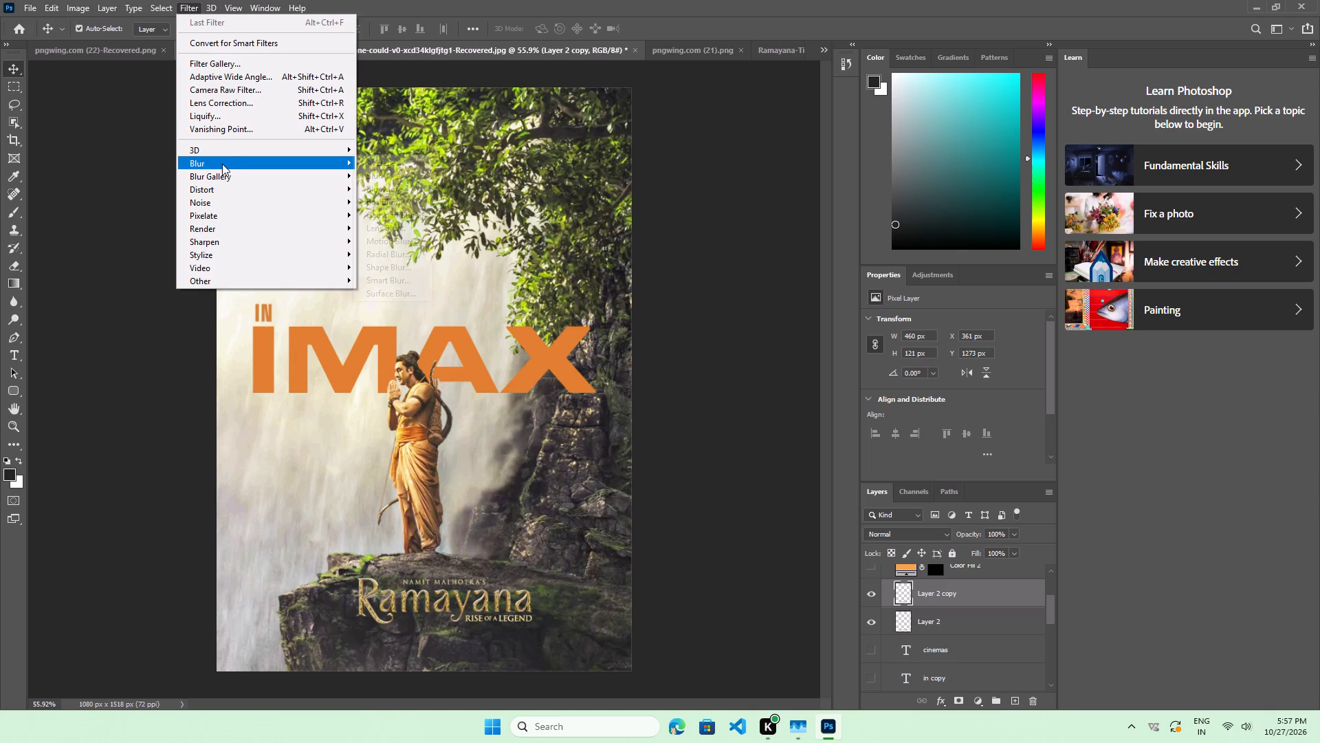
left_click(402, 215)
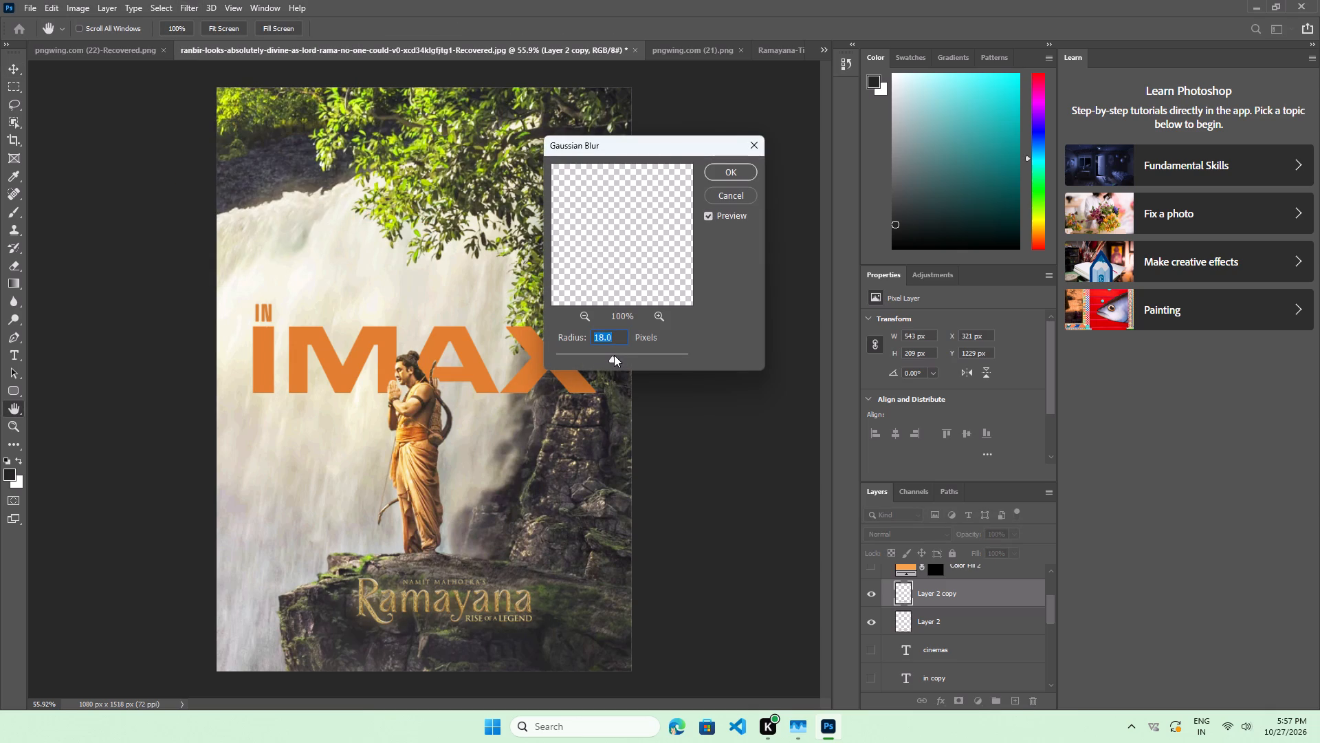
left_click_drag(613, 356, 625, 355)
left_click_drag(621, 358, 607, 360)
left_click_drag(603, 360, 590, 358)
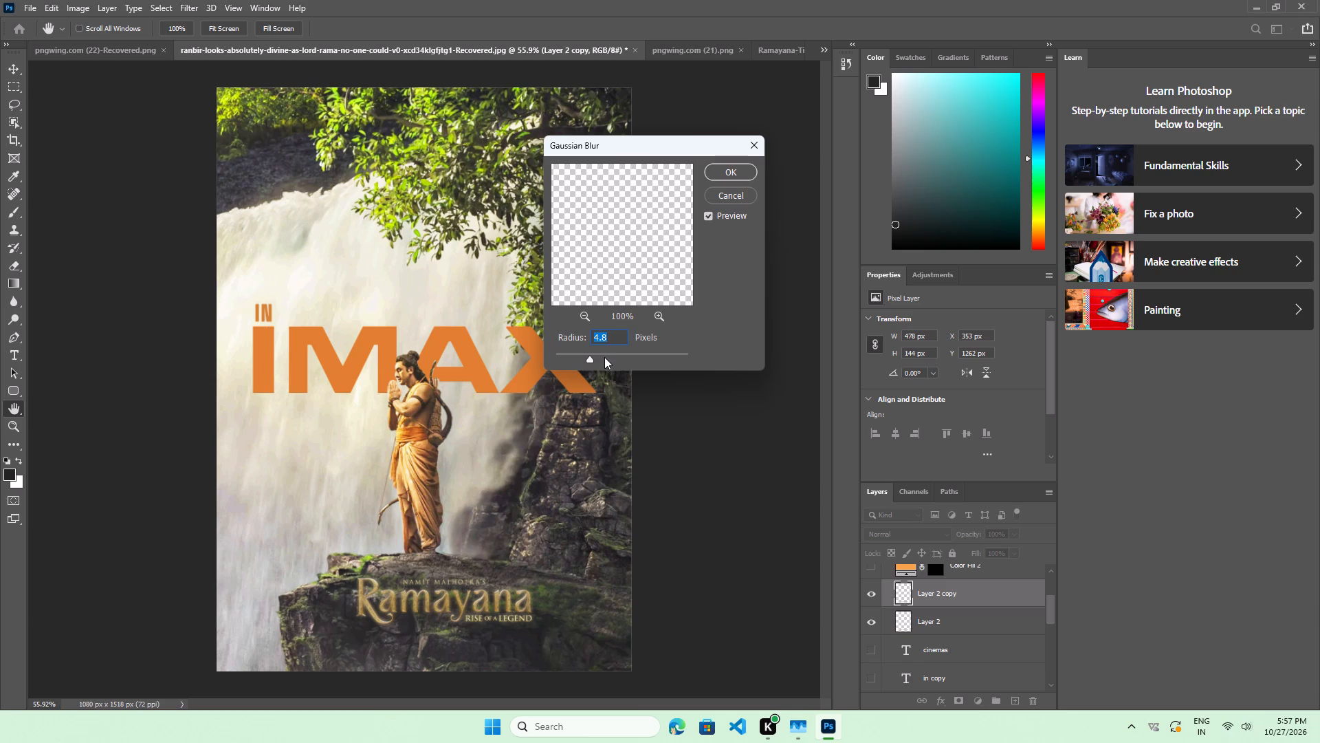
left_click(597, 357)
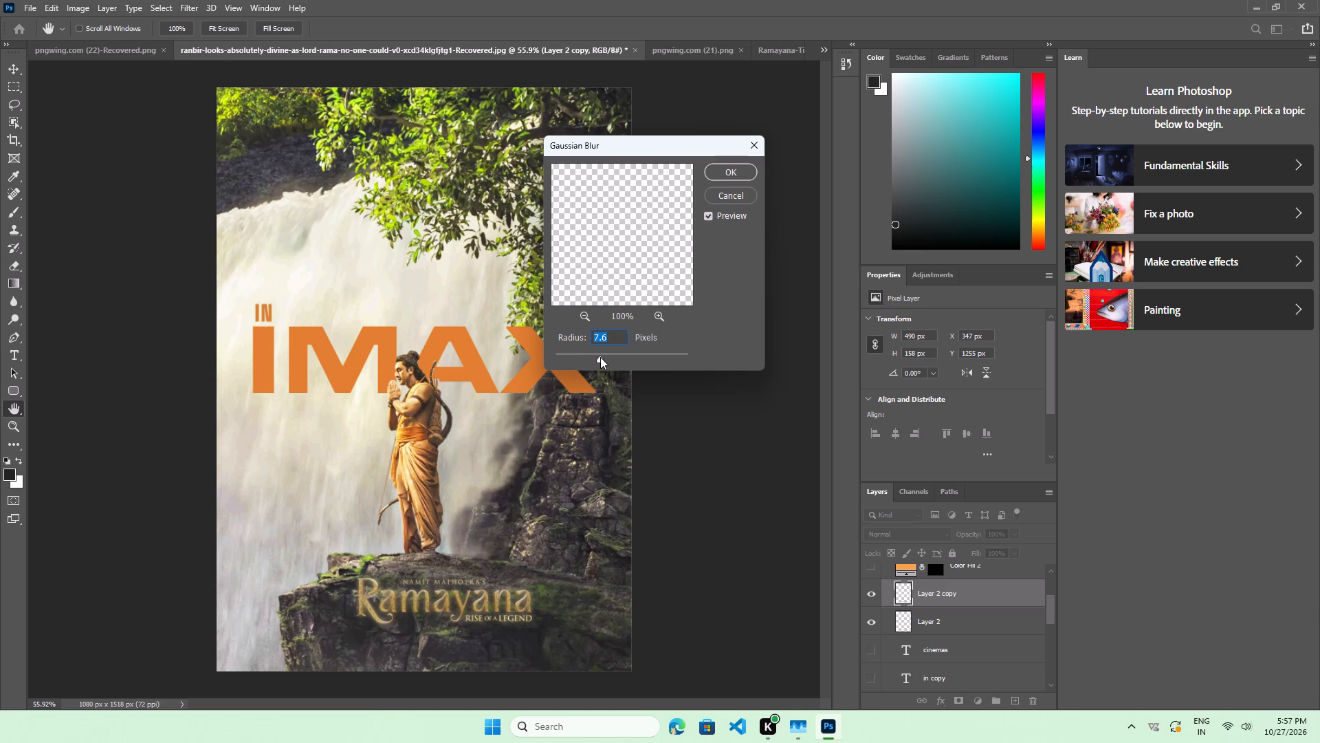
left_click(599, 357)
left_click_drag(597, 357, 592, 357)
left_click_drag(592, 357, 590, 357)
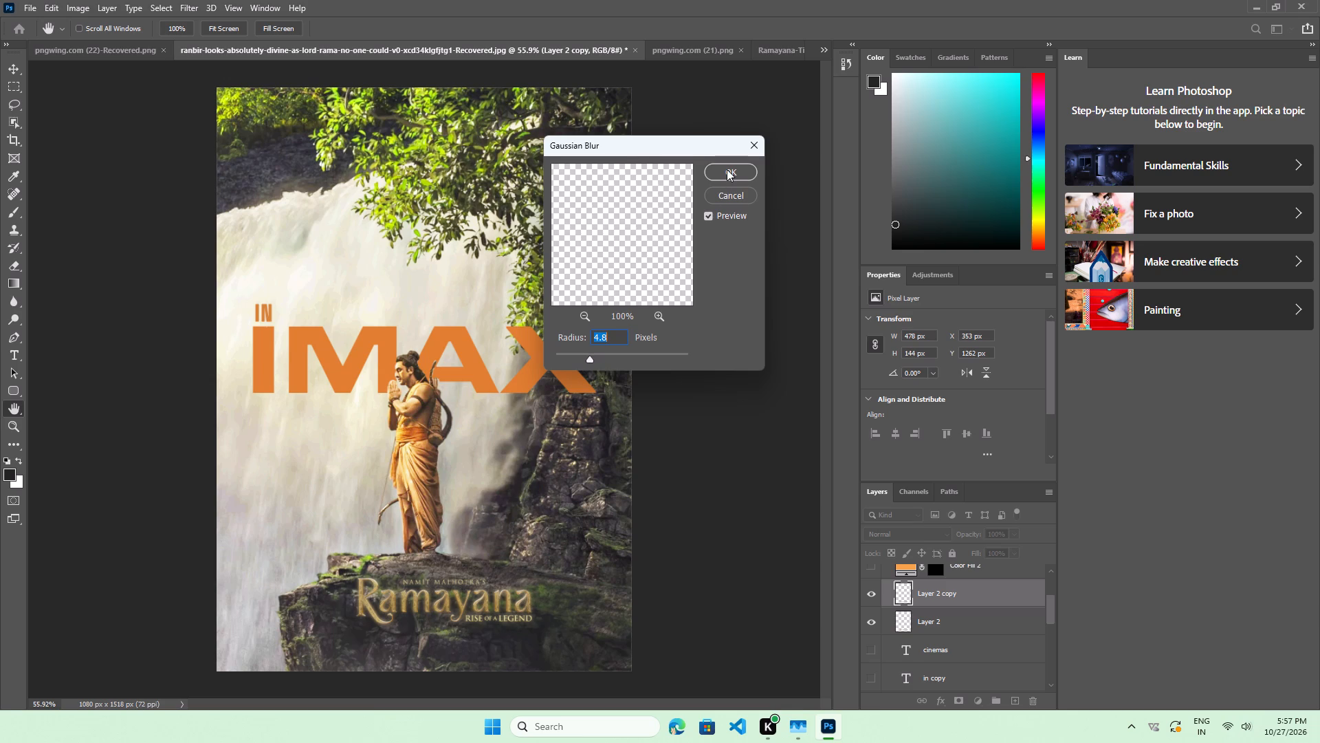
left_click(727, 169)
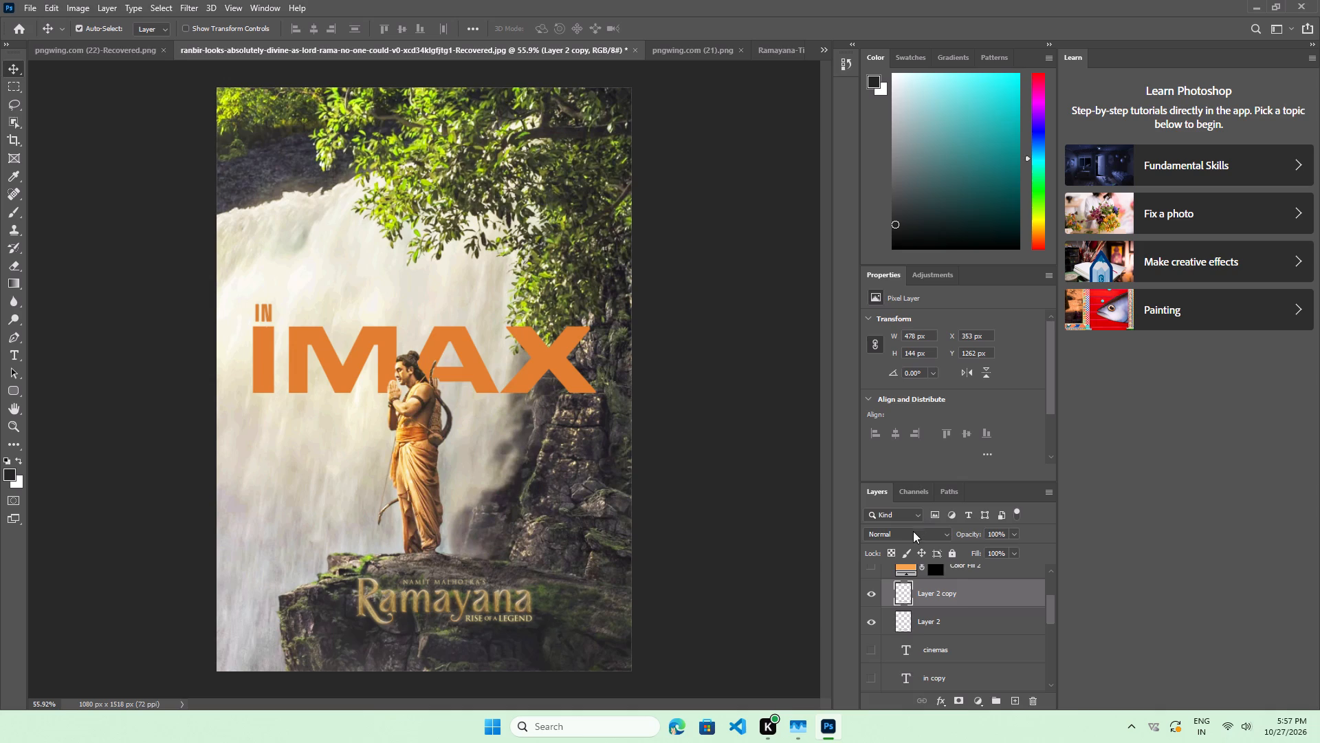
Set the blurred title copy's blend mode to Linear Dodge (Add) and its opacity to 61%.
left_click(913, 535)
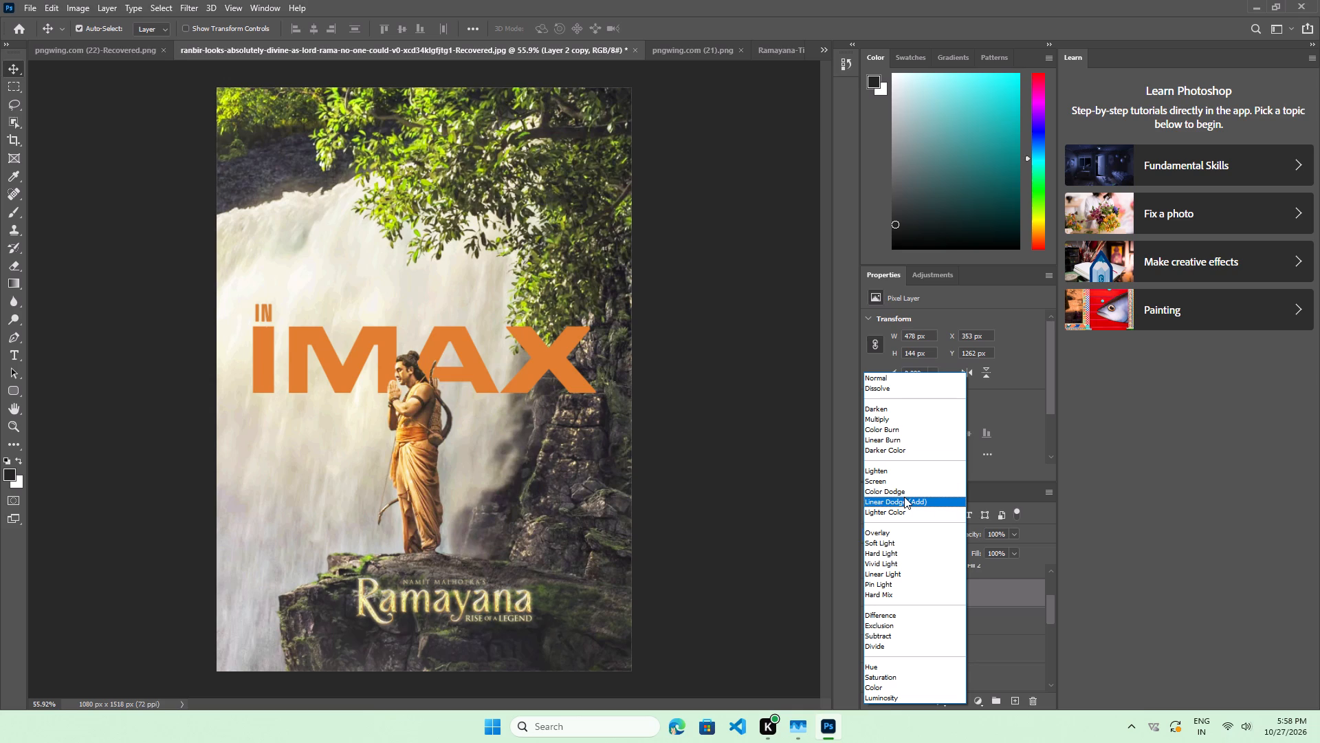
left_click(904, 497)
left_click(1011, 531)
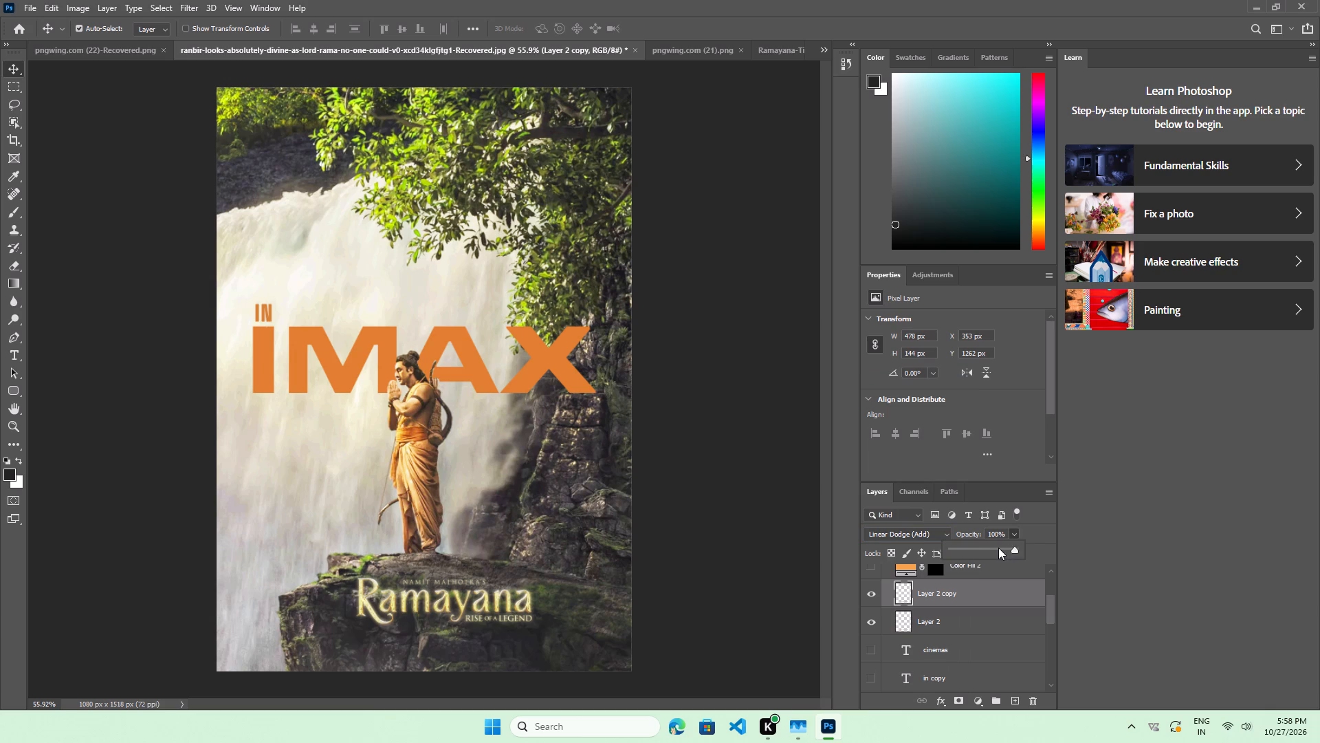
left_click(998, 548)
left_click(973, 550)
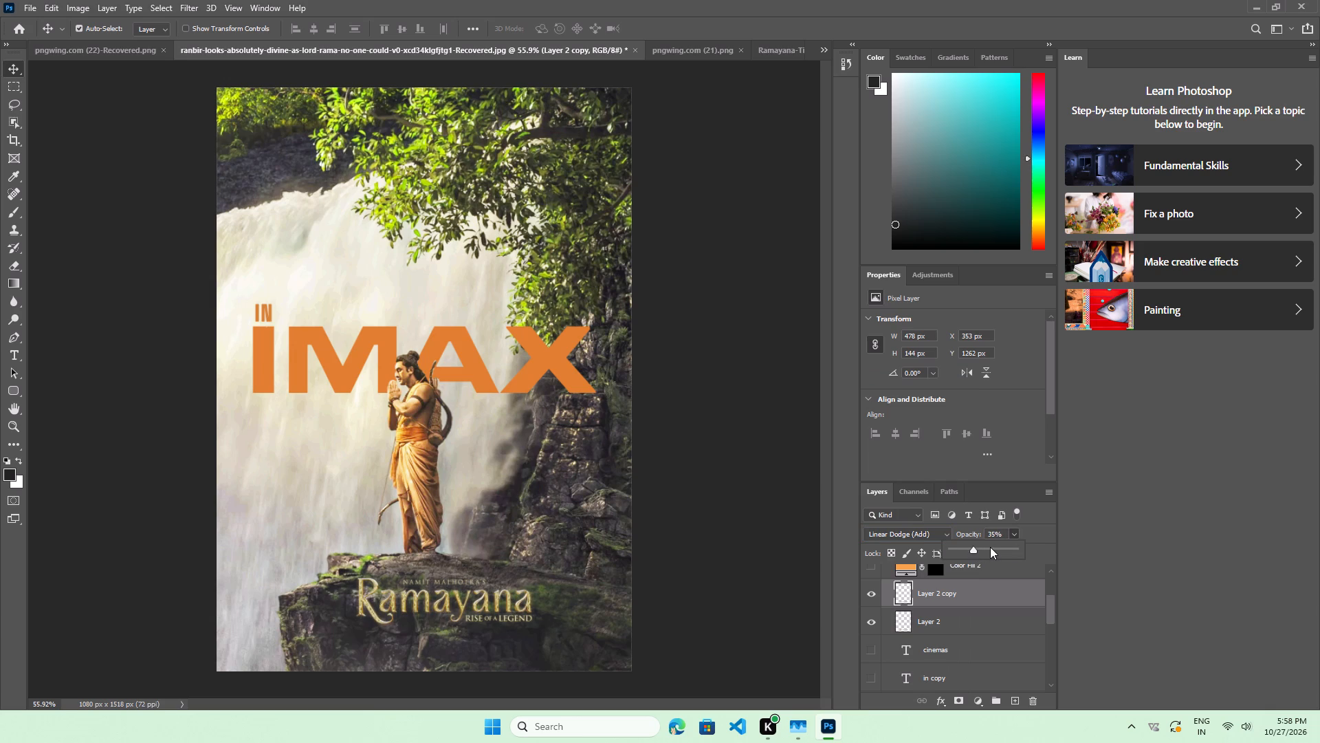
left_click(990, 547)
Hide and show the blurred title copy to compare the Ramayana title with and without its glow.
left_click(868, 599)
left_click(868, 599)
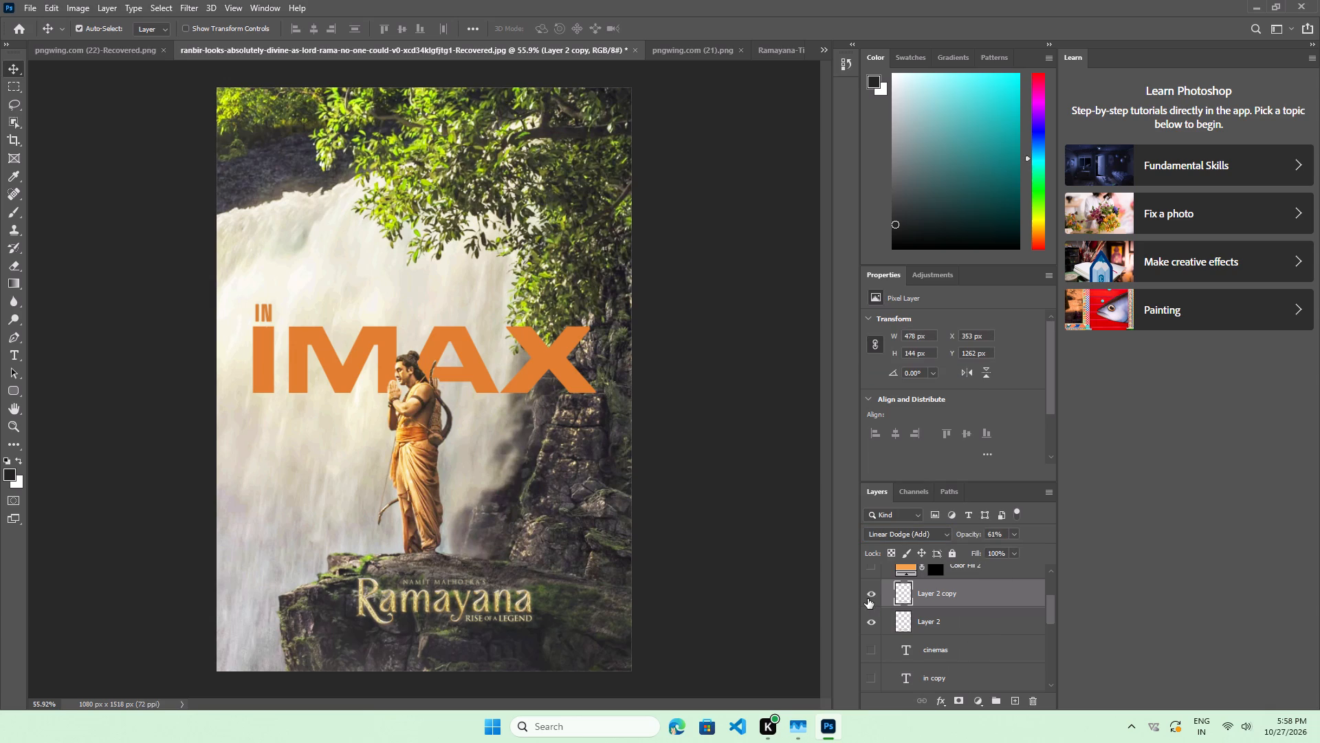
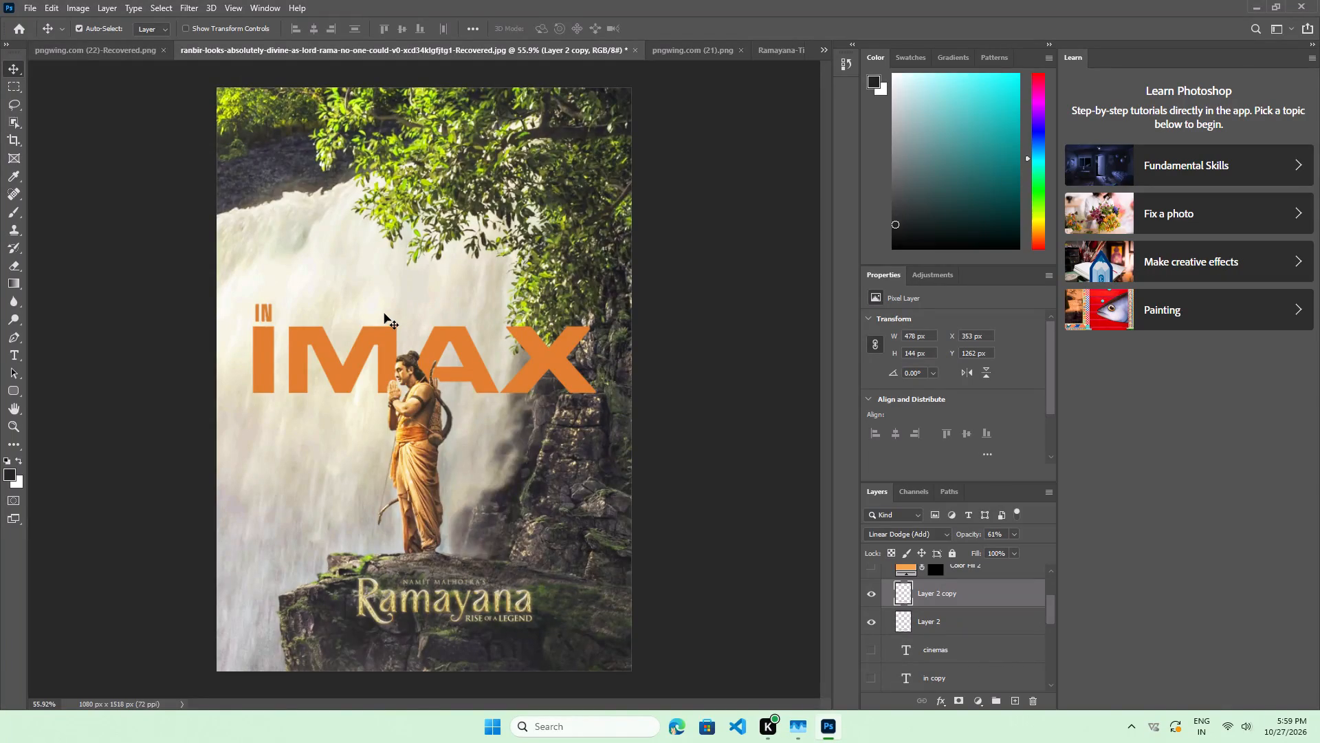
Add a new empty layer above the blurred title copy and set up a soft 17 px brush for retouching.
scroll(401, 352, "up", 17, "ctrl+alt")
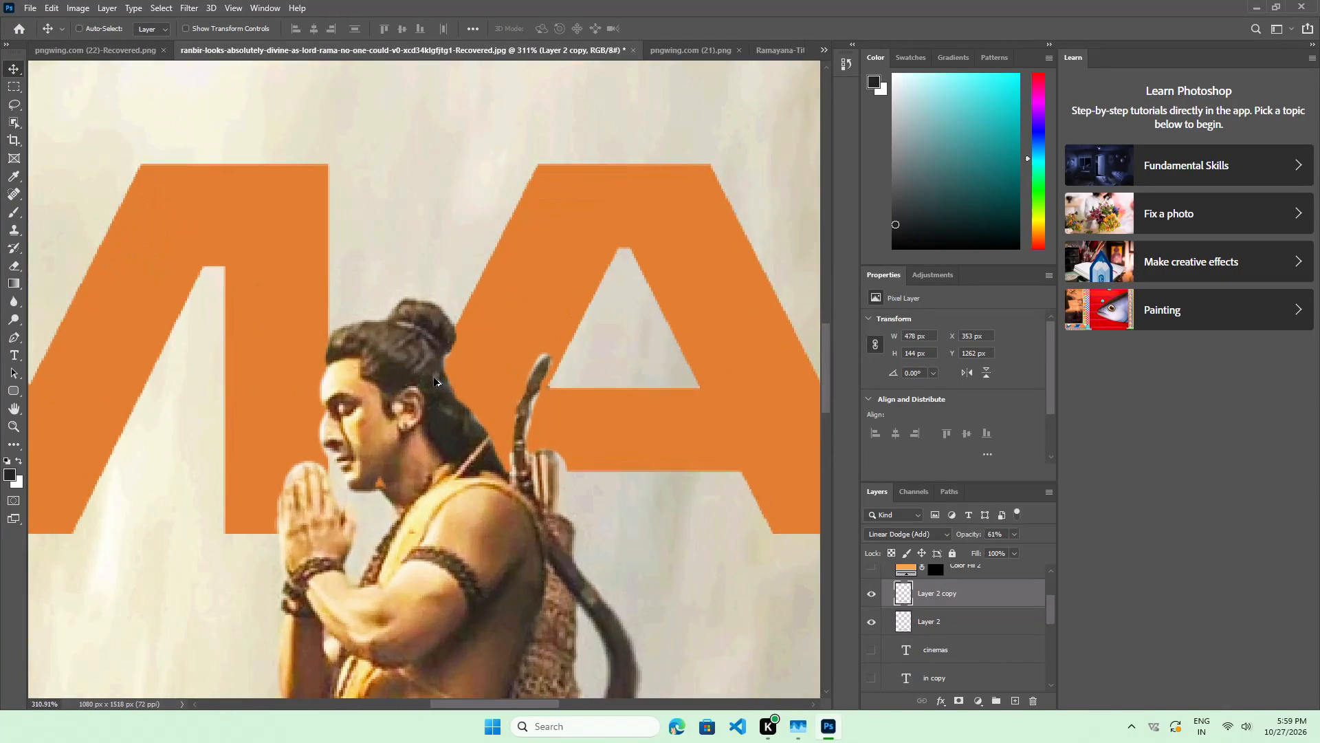
scroll(434, 378, "up", 17, "ctrl+alt")
scroll(467, 338, "up", 7, "ctrl+alt")
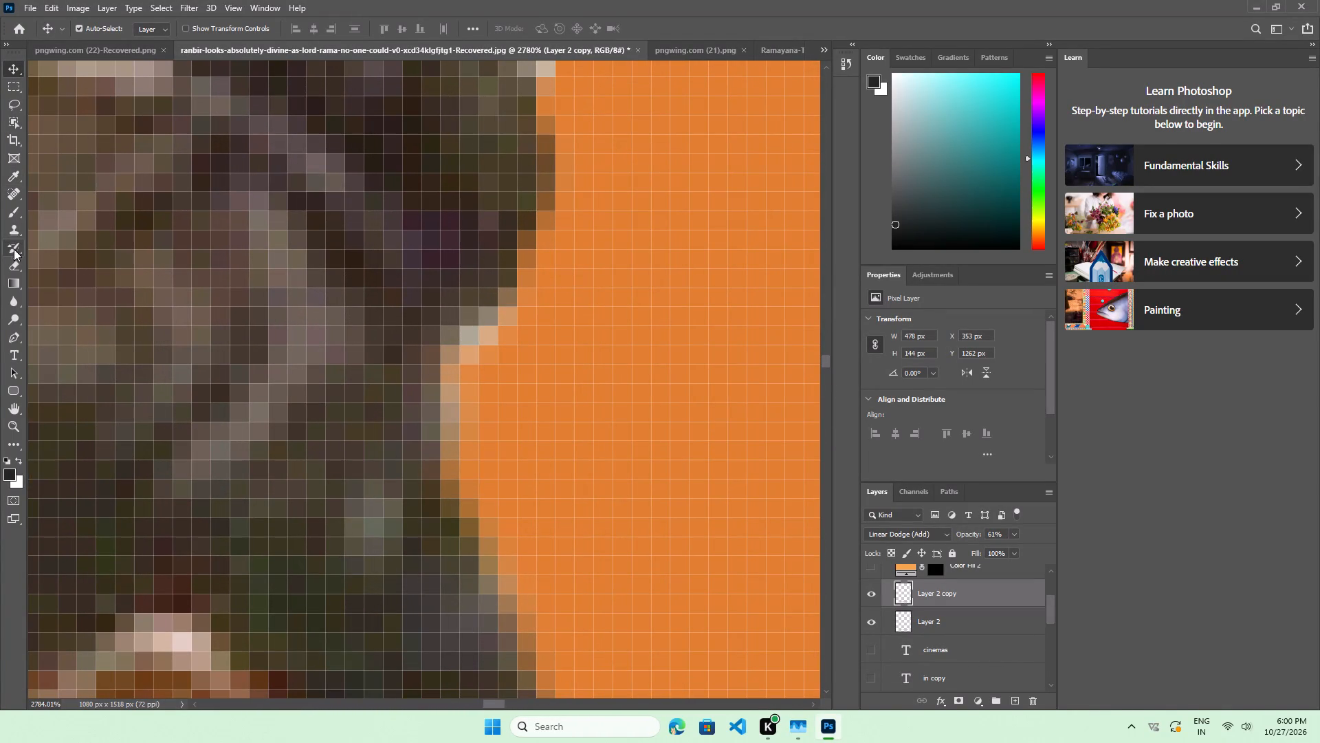
left_click(10, 211)
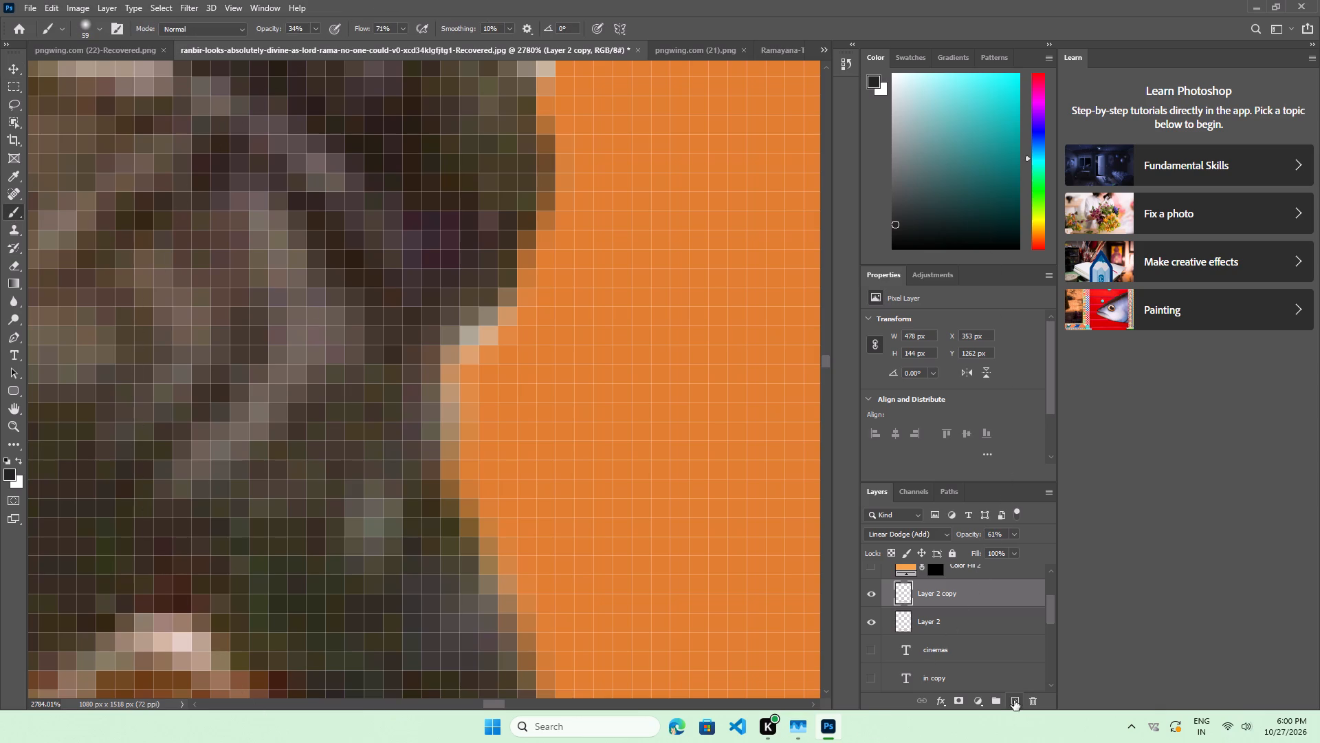
left_click(1014, 700)
left_click(95, 28)
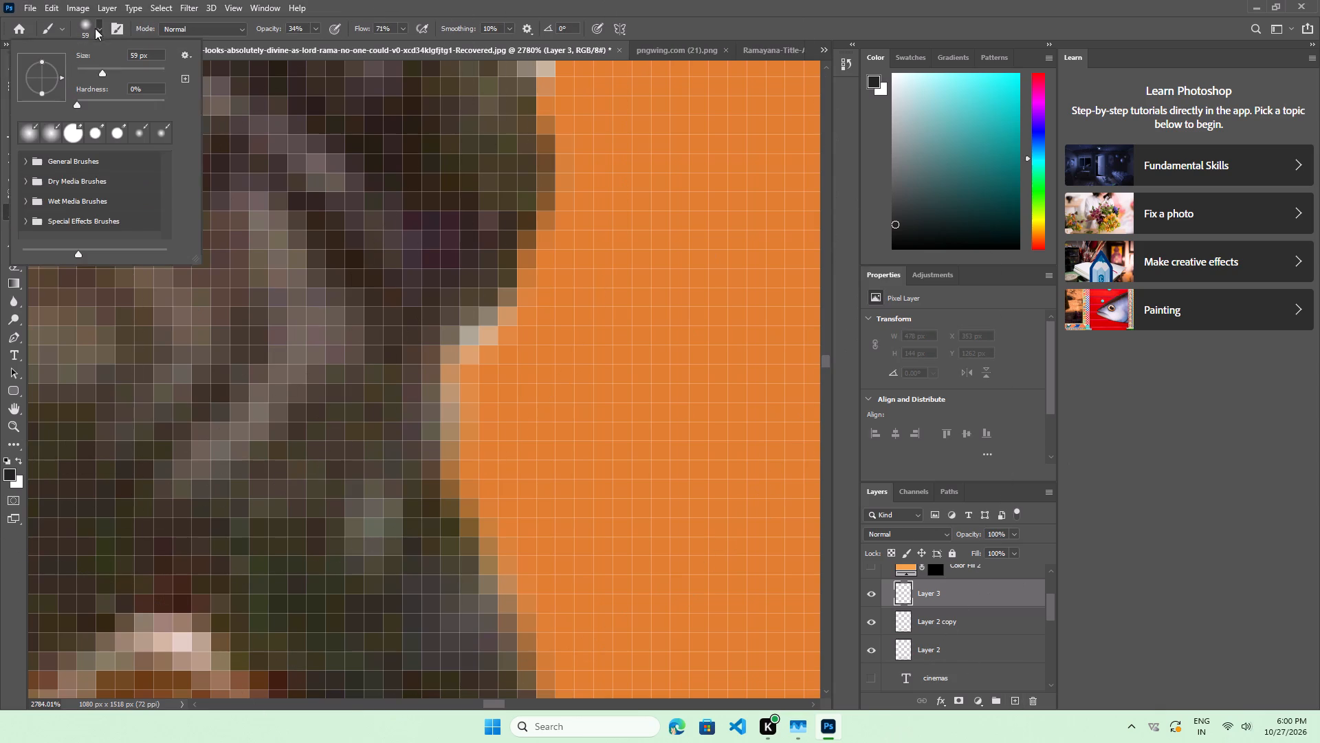
left_click_drag(95, 73, 84, 70)
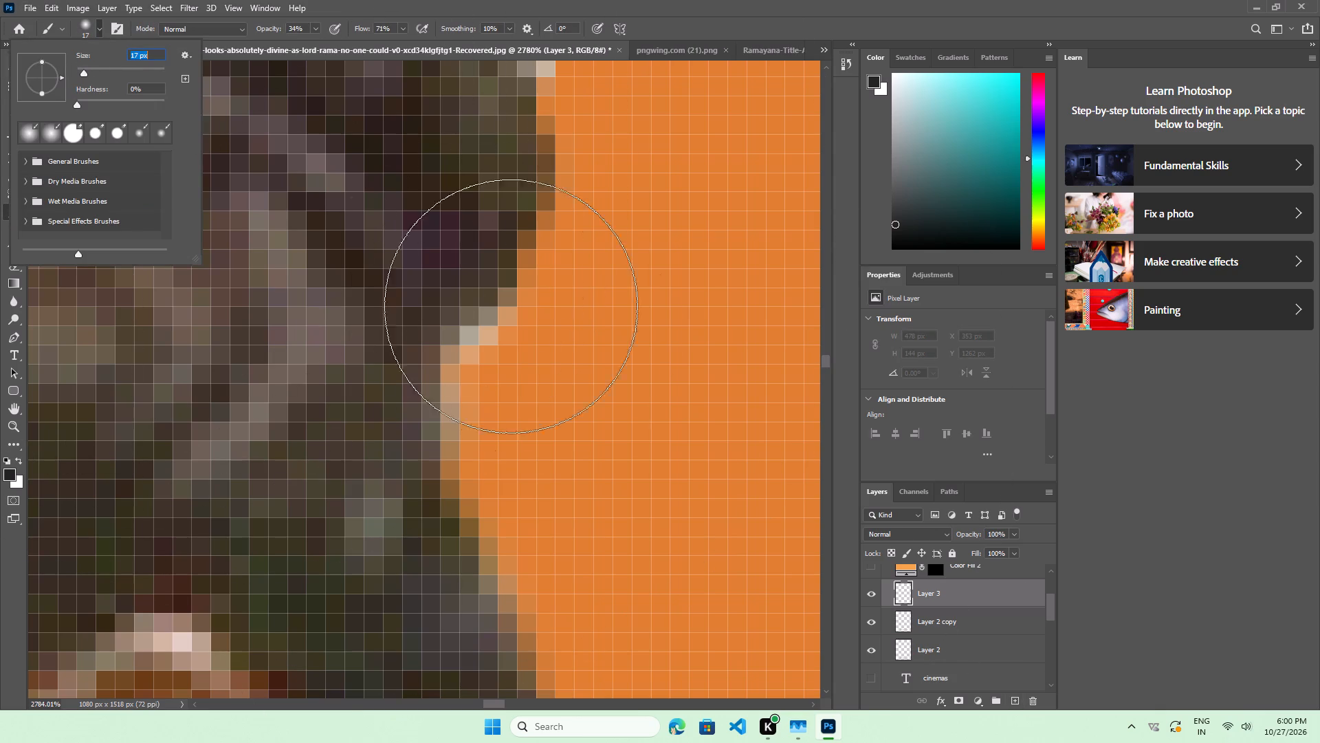
left_click(575, 393)
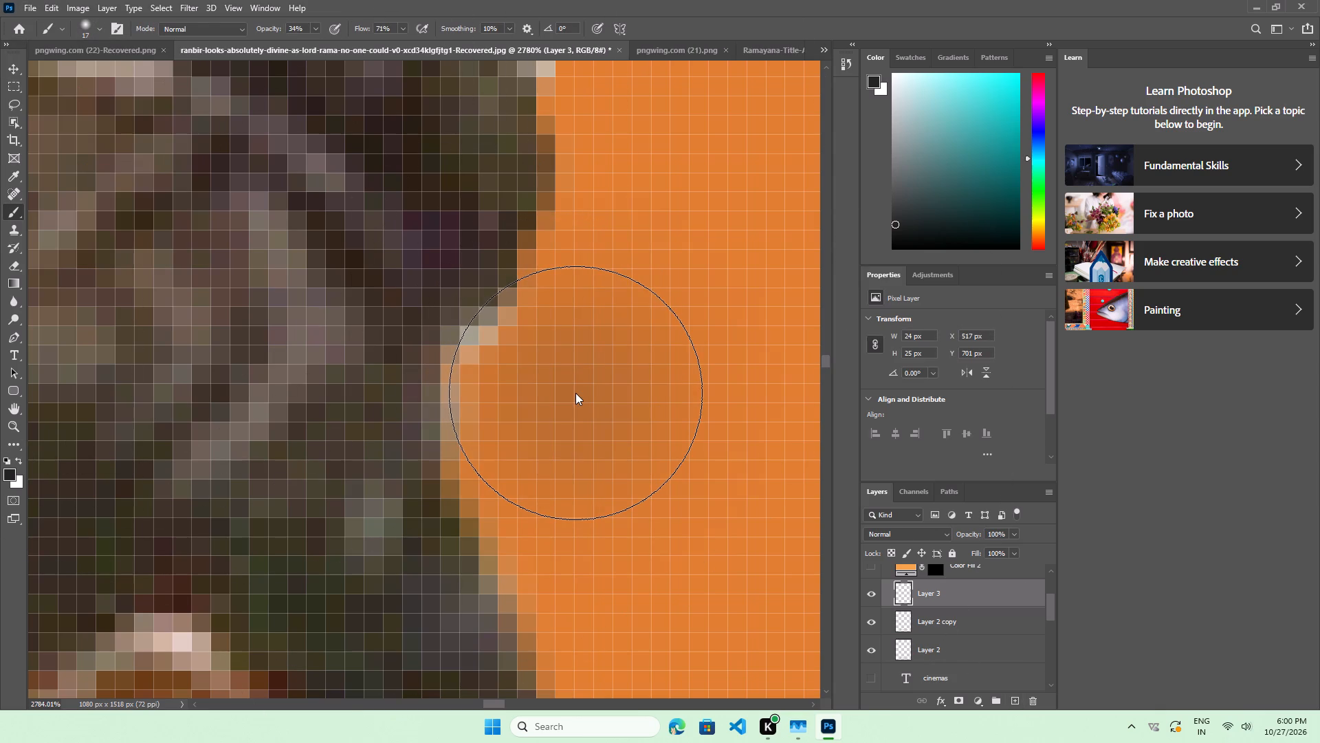
Sample the IMAX letters' orange (#e17e2f) as foreground color and paint over the dark dab and pale fringe below the hair bun.
left_click(8, 474)
left_click(789, 462)
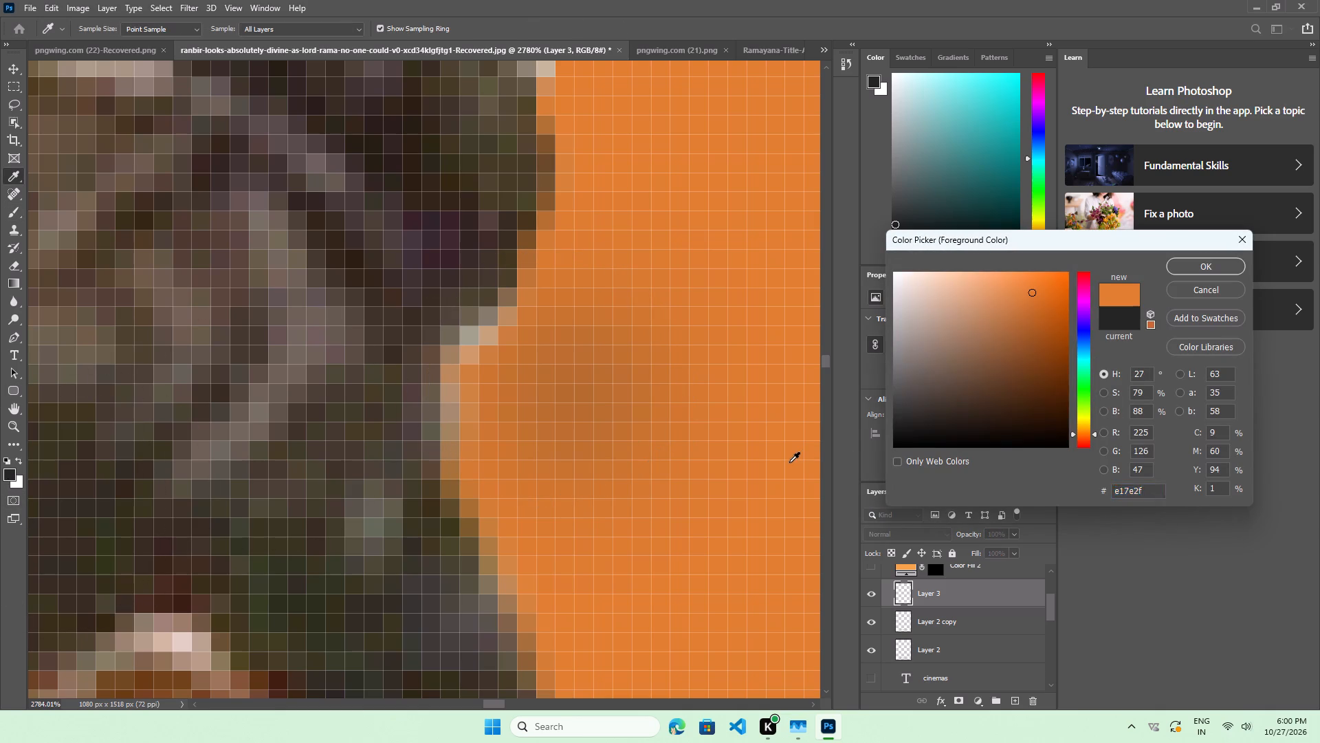
left_click(1198, 271)
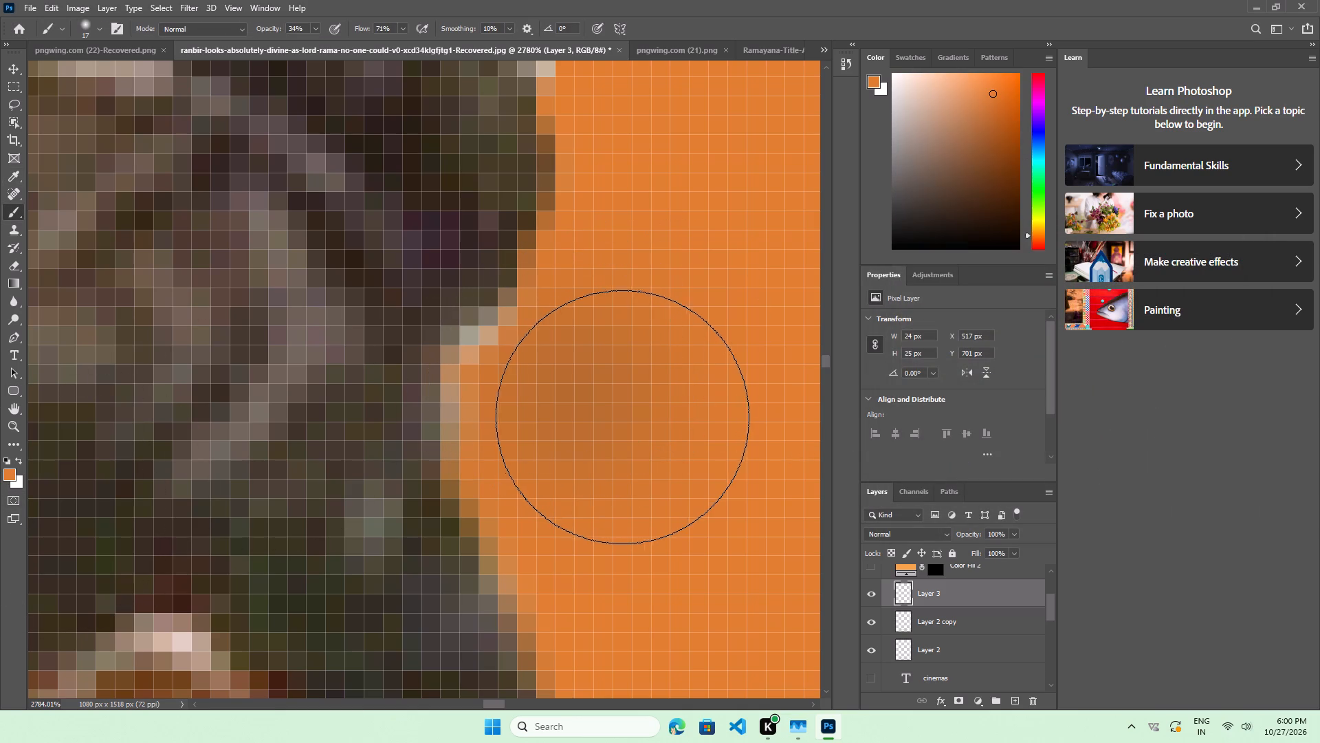
left_click(626, 416)
left_click(588, 416)
left_click(579, 397)
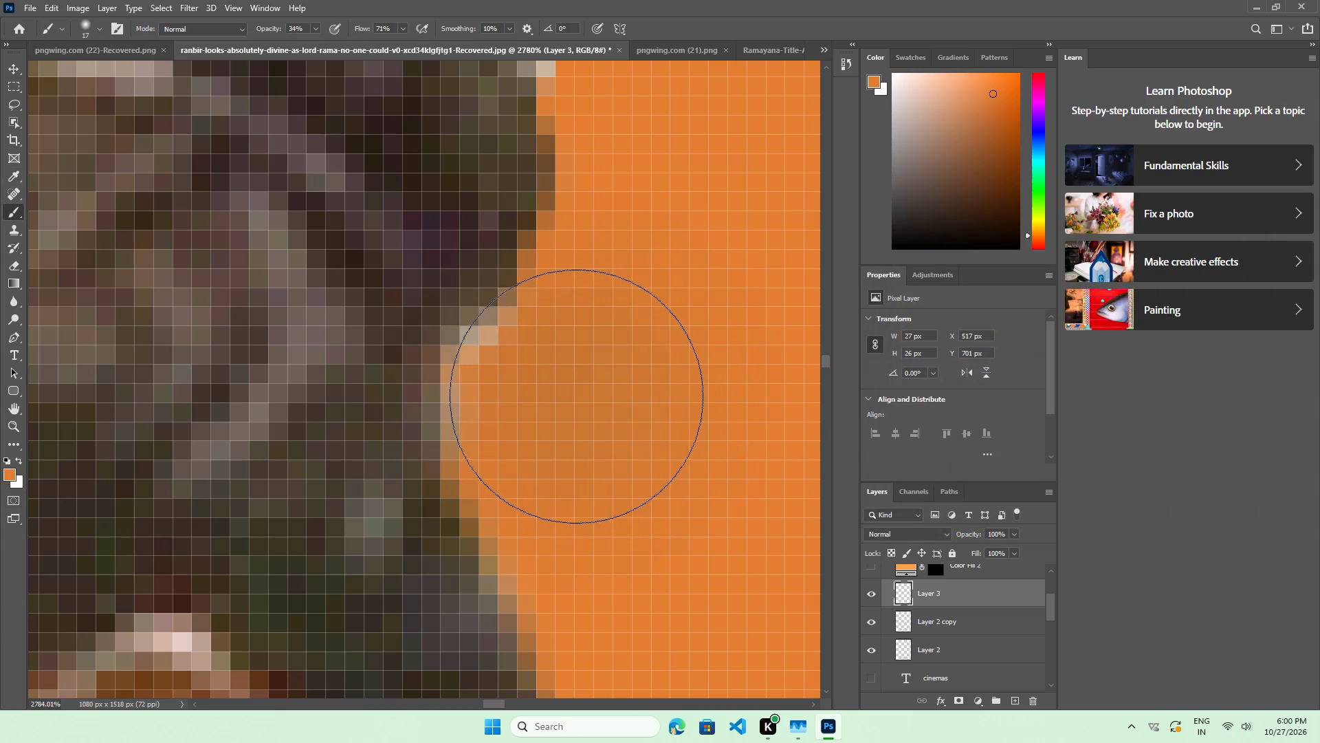
left_click(573, 393)
triple_click(573, 393)
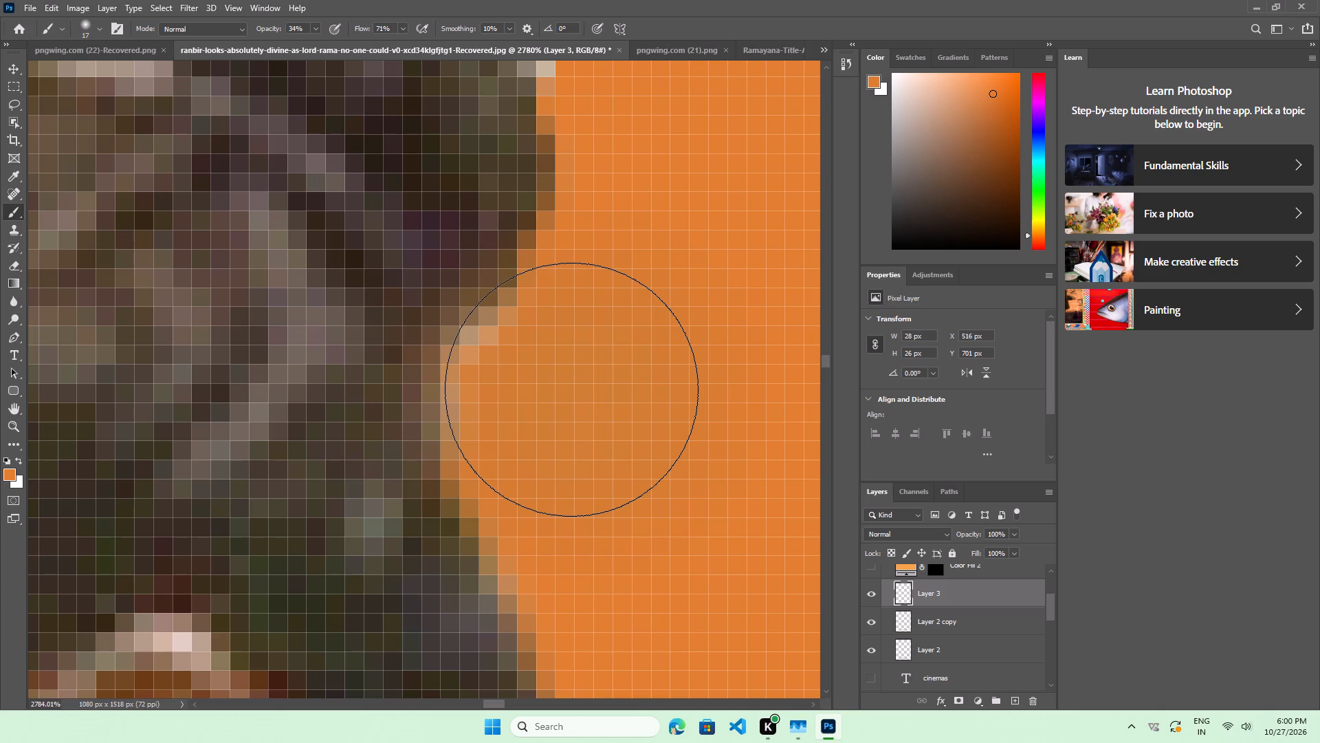
triple_click(569, 389)
Build up more orange on the new layer over the pale edge in the notch beneath the hair bun.
scroll(632, 418, "up", 14)
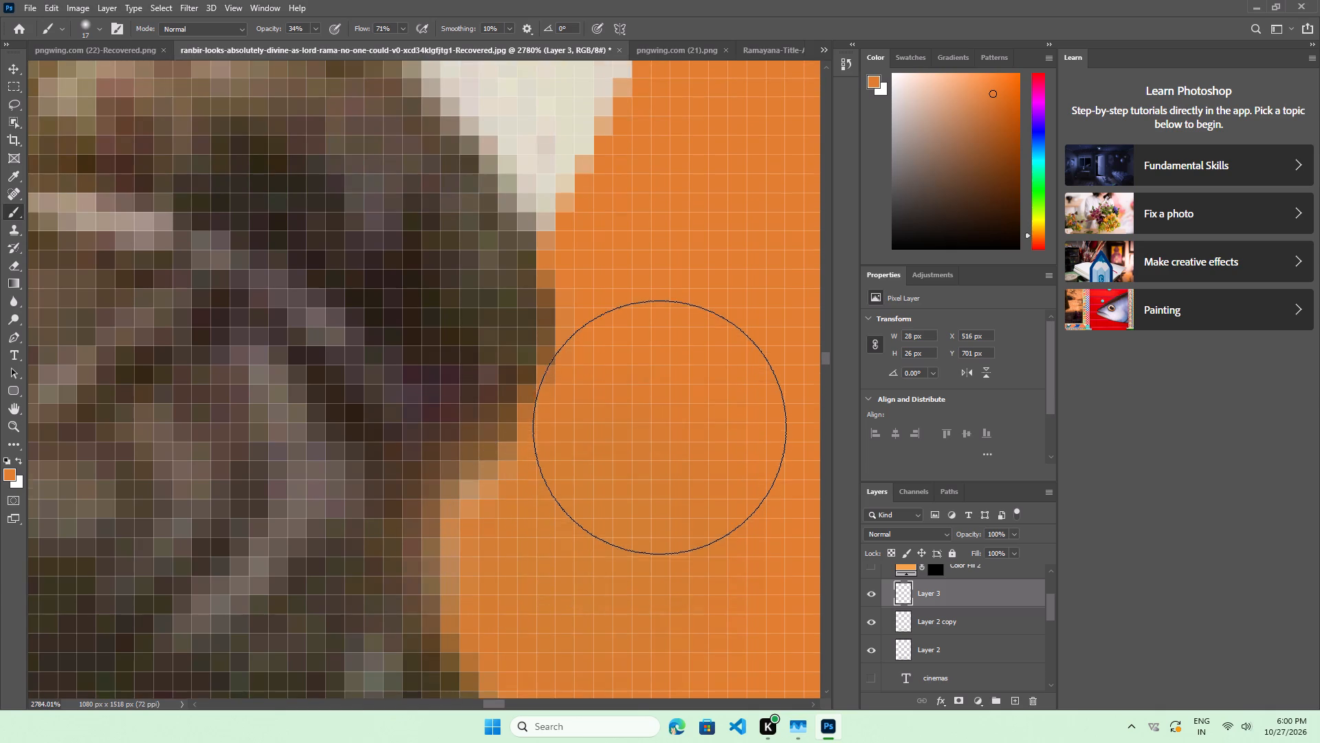
scroll(659, 427, "up", 3)
scroll(659, 427, "down", 1)
scroll(659, 427, "up", 17)
scroll(625, 370, "down", 1)
scroll(625, 370, "up", 3)
scroll(540, 345, "up", 3)
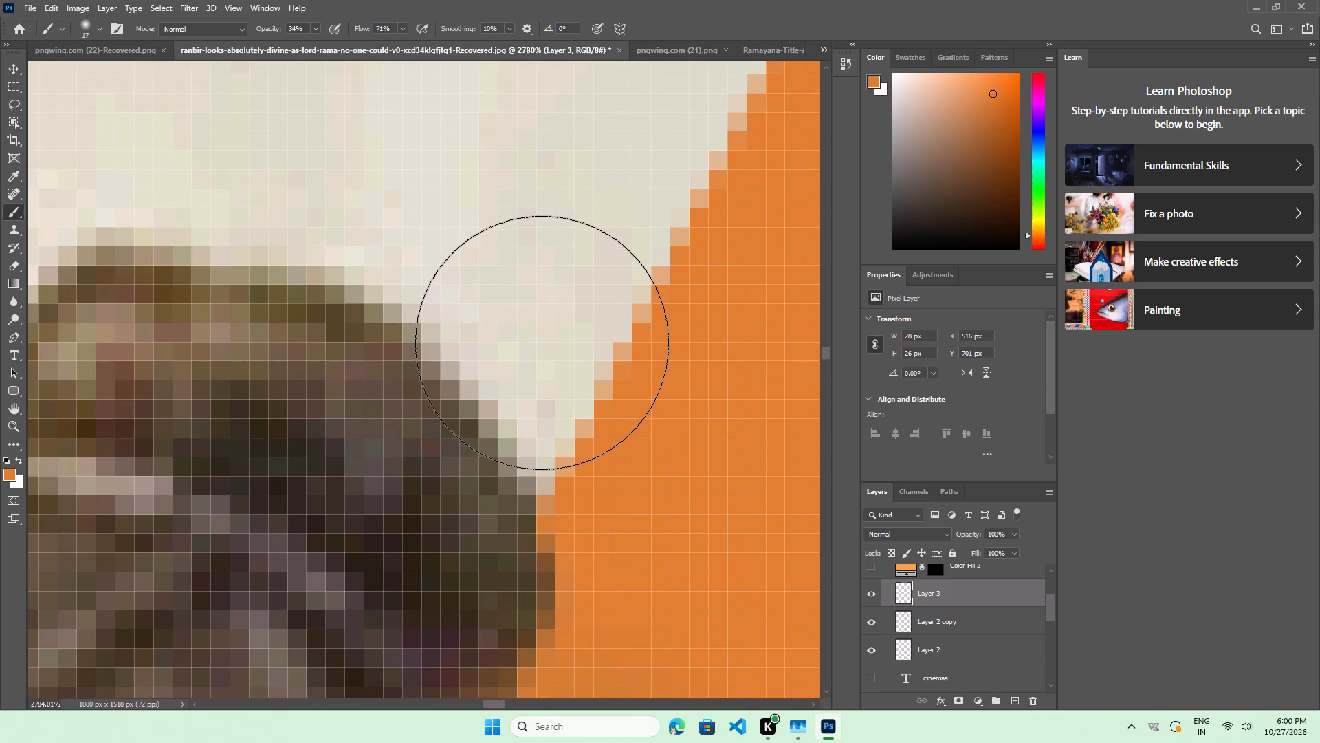
scroll(546, 342, "down", 5)
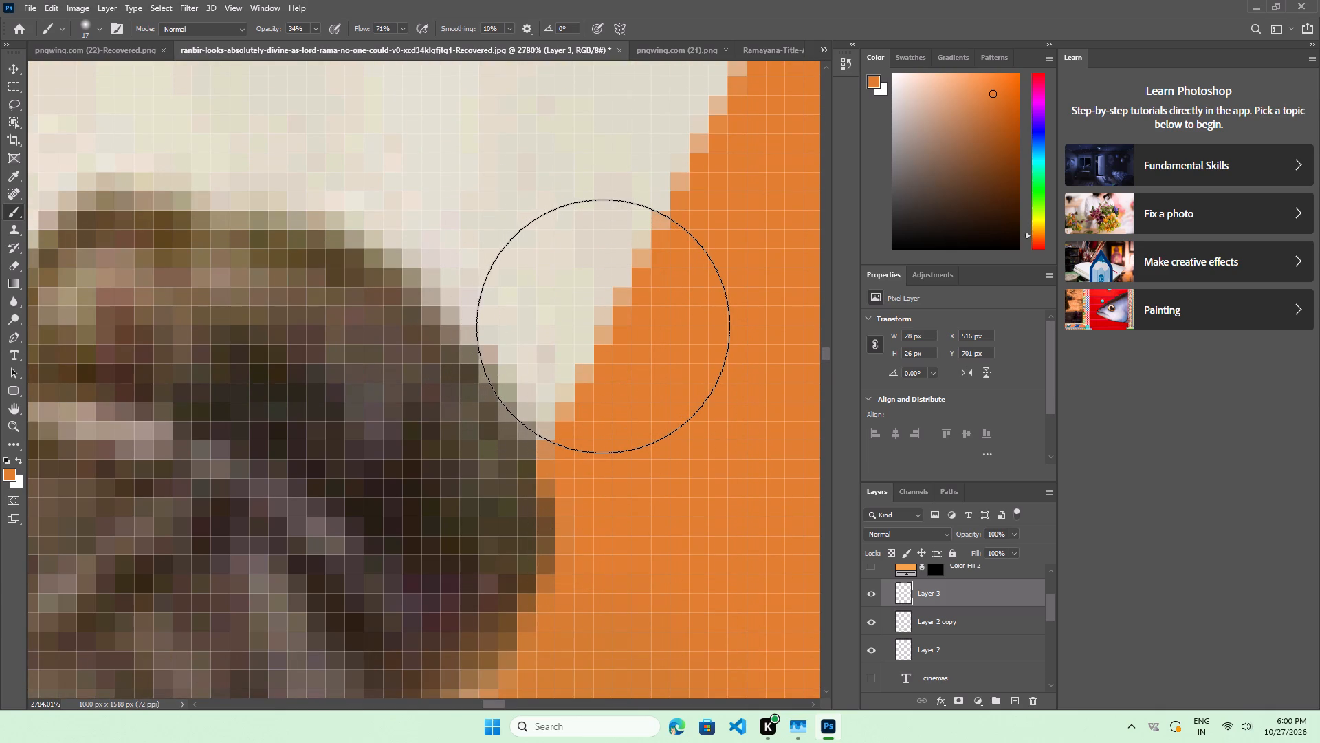
scroll(603, 326, "down", 19, "ctrl+alt")
scroll(573, 427, "down", 1, "ctrl+alt")
scroll(573, 427, "up", 4, "ctrl+alt")
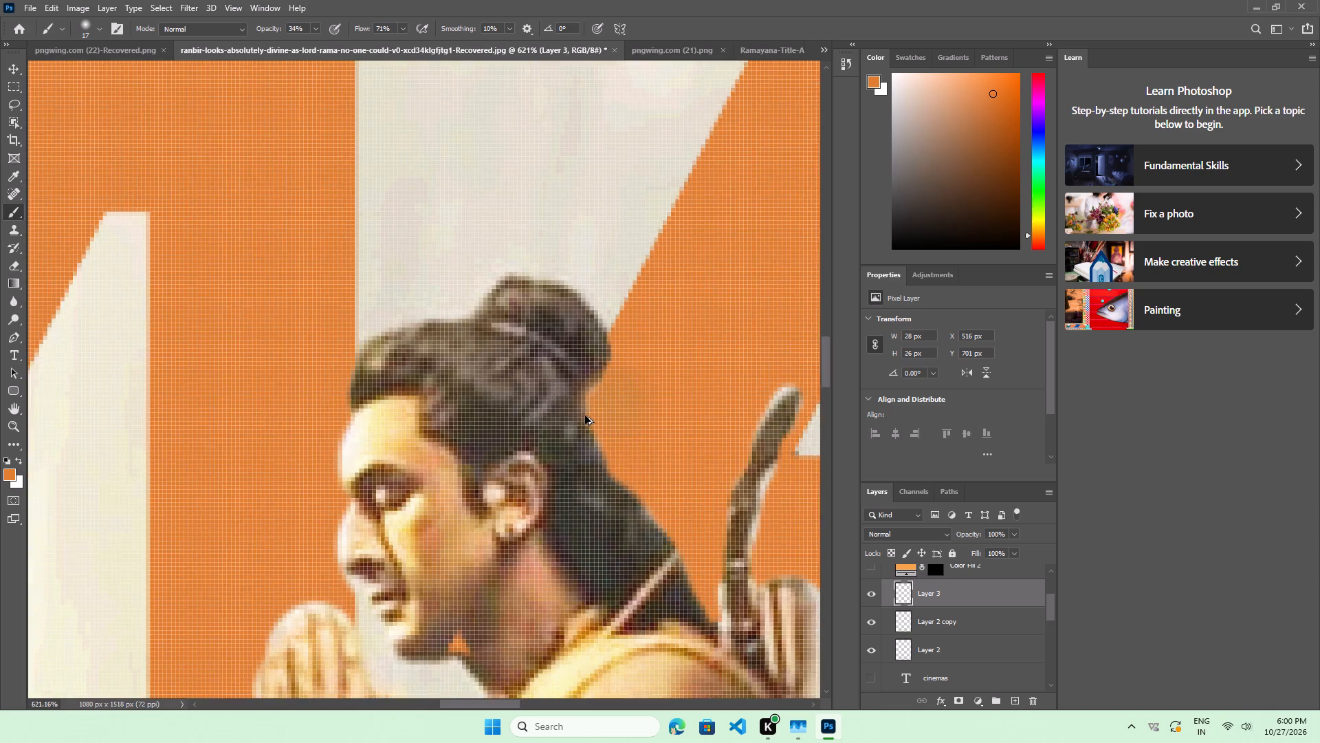
scroll(585, 416, "up", 12, "ctrl+alt")
scroll(597, 376, "down", 1, "ctrl+alt")
scroll(597, 376, "up", 4, "ctrl+alt")
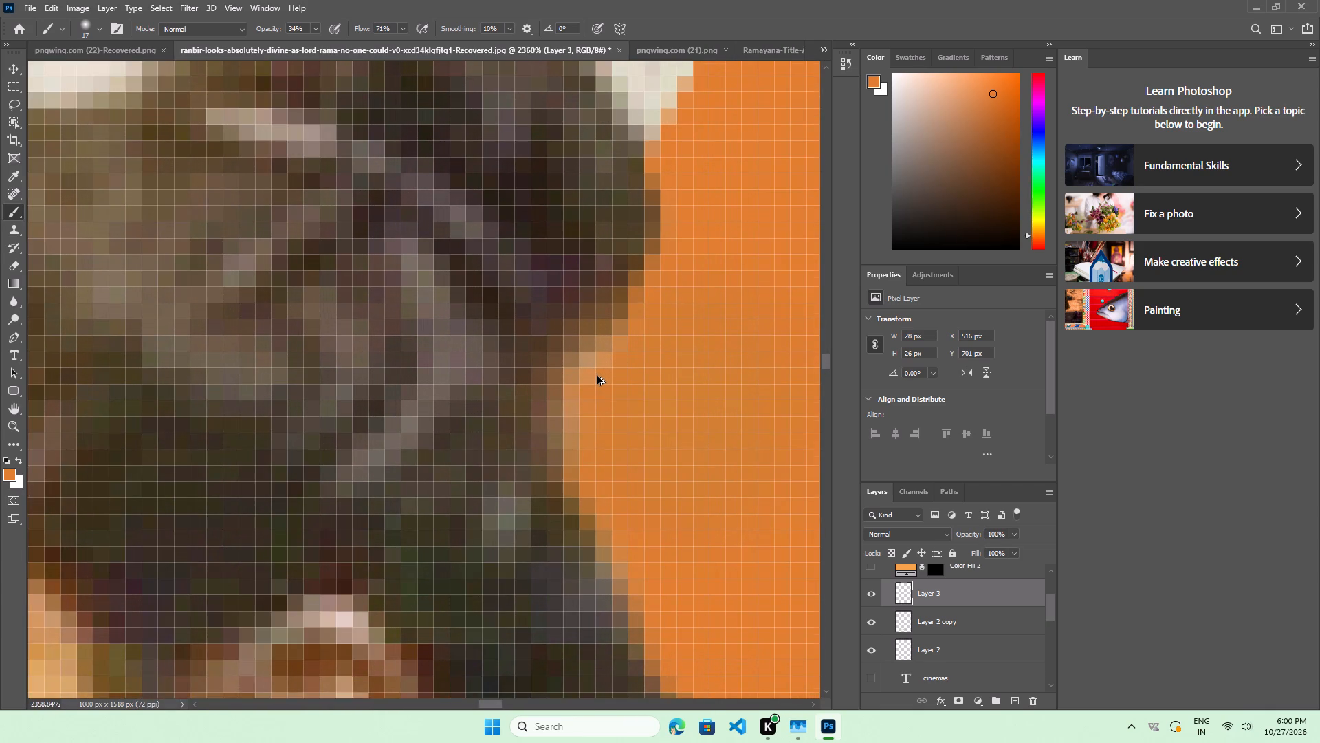
left_click(668, 416)
triple_click(678, 419)
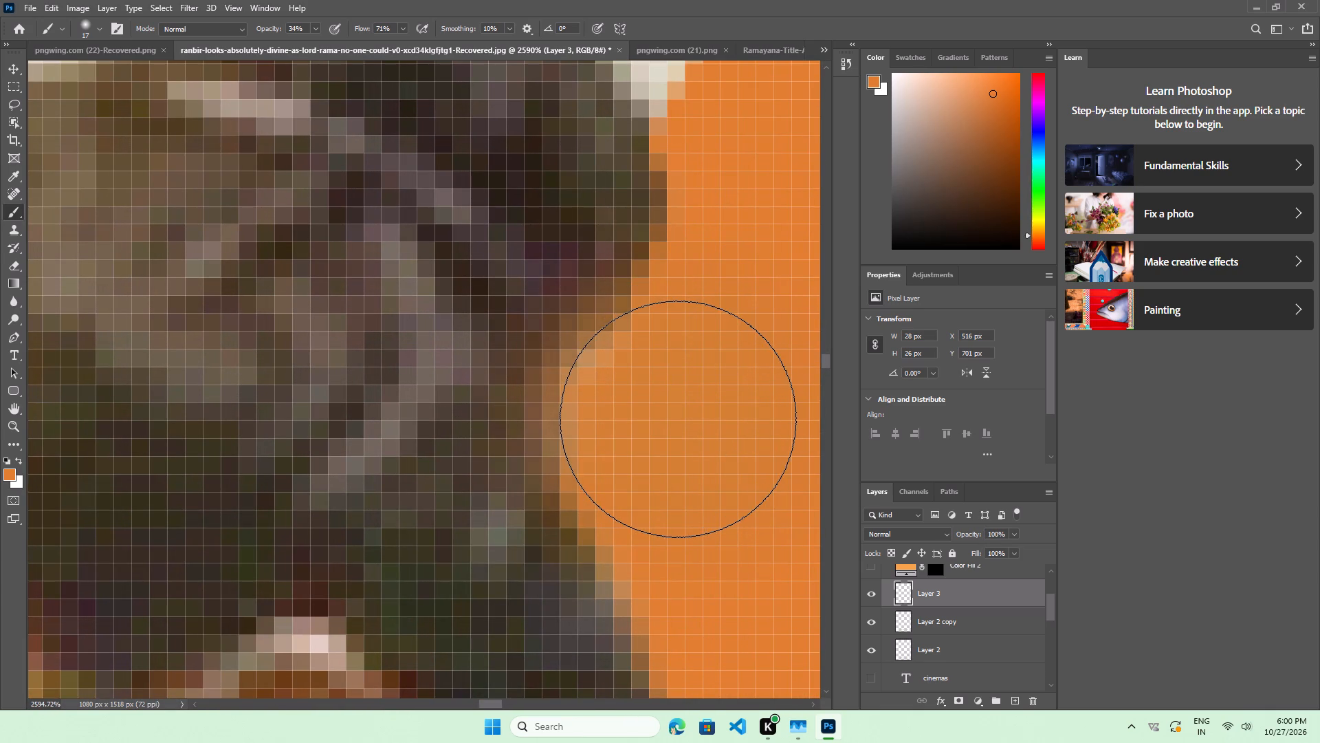
Reduce the brush to 7 px and paint orange over the pale pixels along the back edge of Rama's hair.
scroll(659, 387, "down", 7, "ctrl+alt")
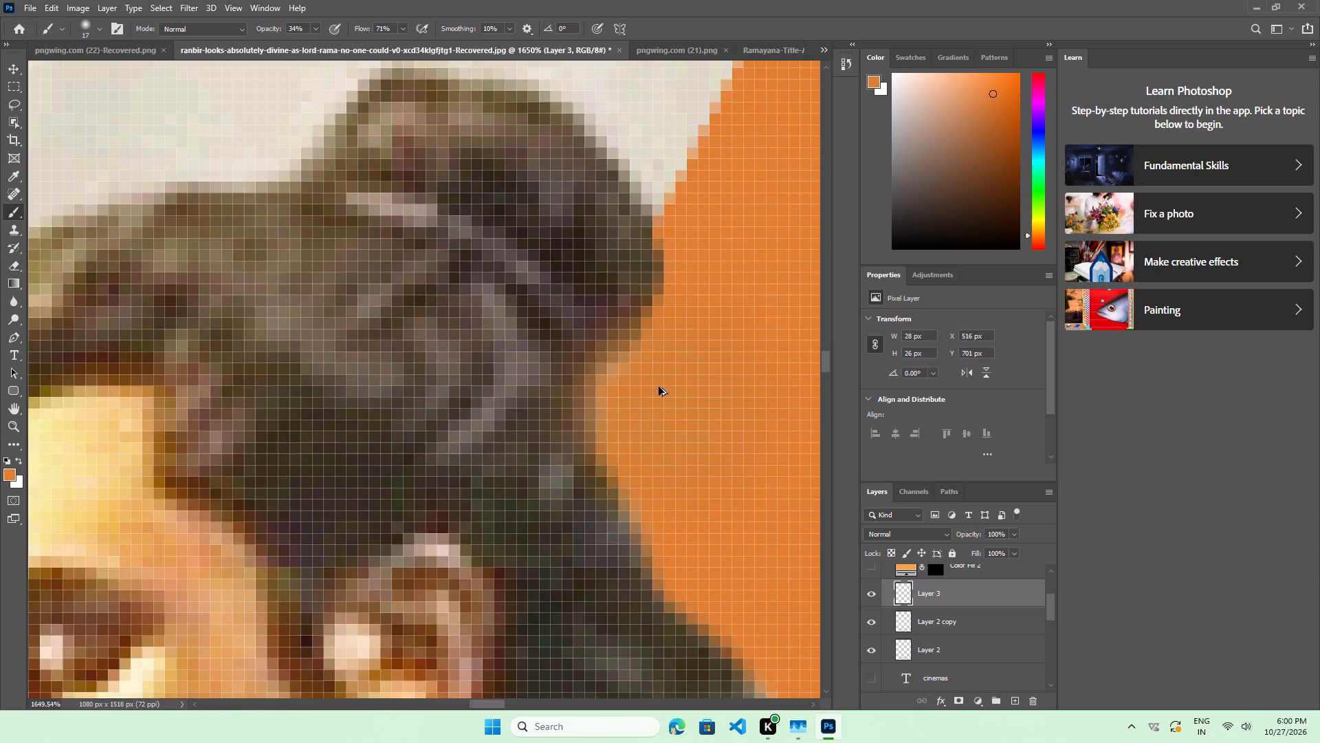
scroll(659, 387, "down", 4, "ctrl+alt")
scroll(659, 387, "down", 17, "ctrl+alt")
scroll(665, 448, "up", 8, "ctrl+alt")
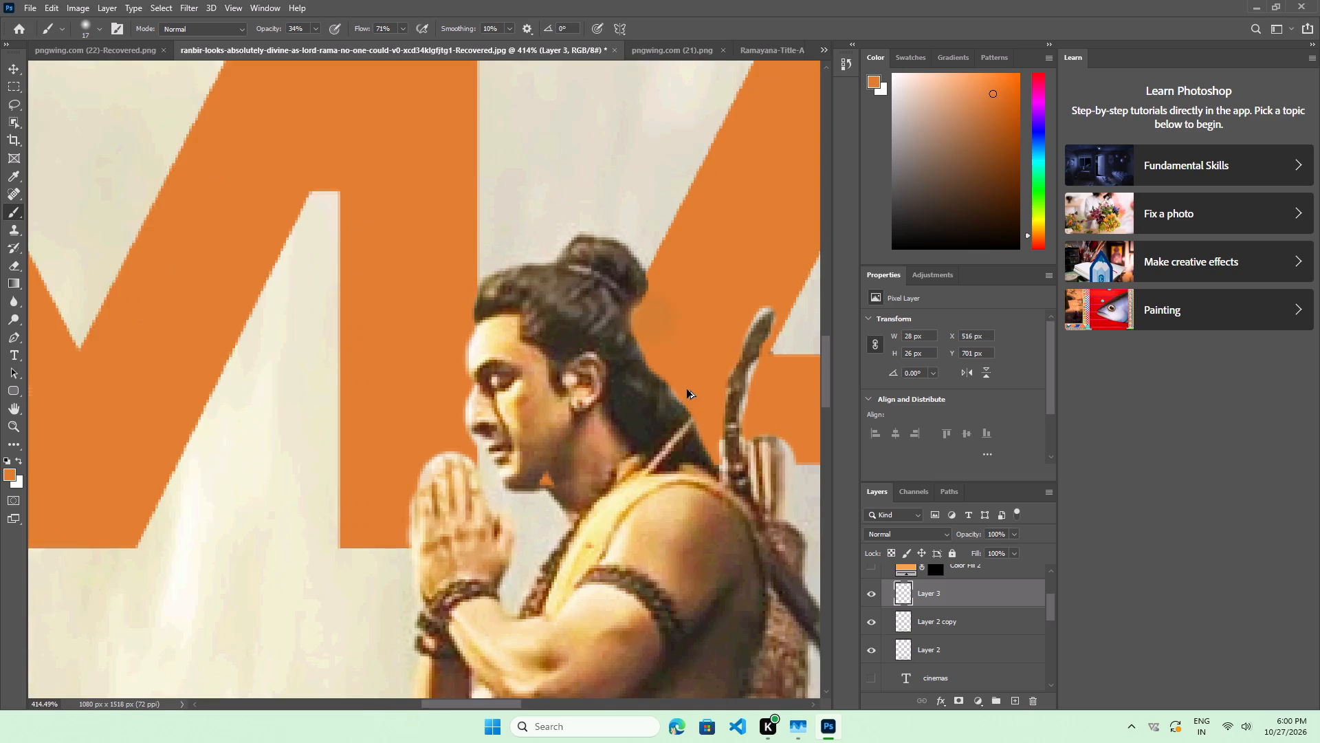
scroll(687, 389, "up", 7, "ctrl+alt")
scroll(676, 393, "down", 1, "ctrl+alt")
scroll(676, 393, "up", 13, "ctrl+alt")
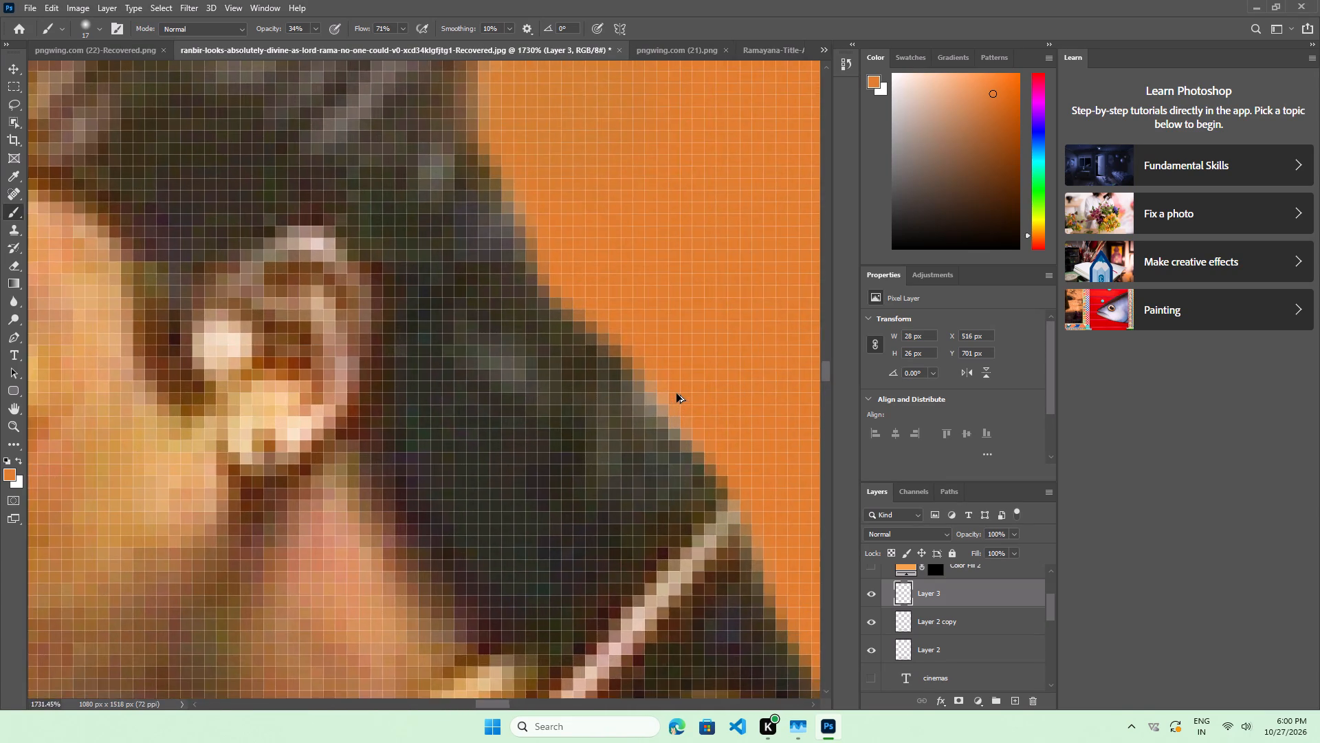
scroll(676, 394, "up", 8, "ctrl+alt")
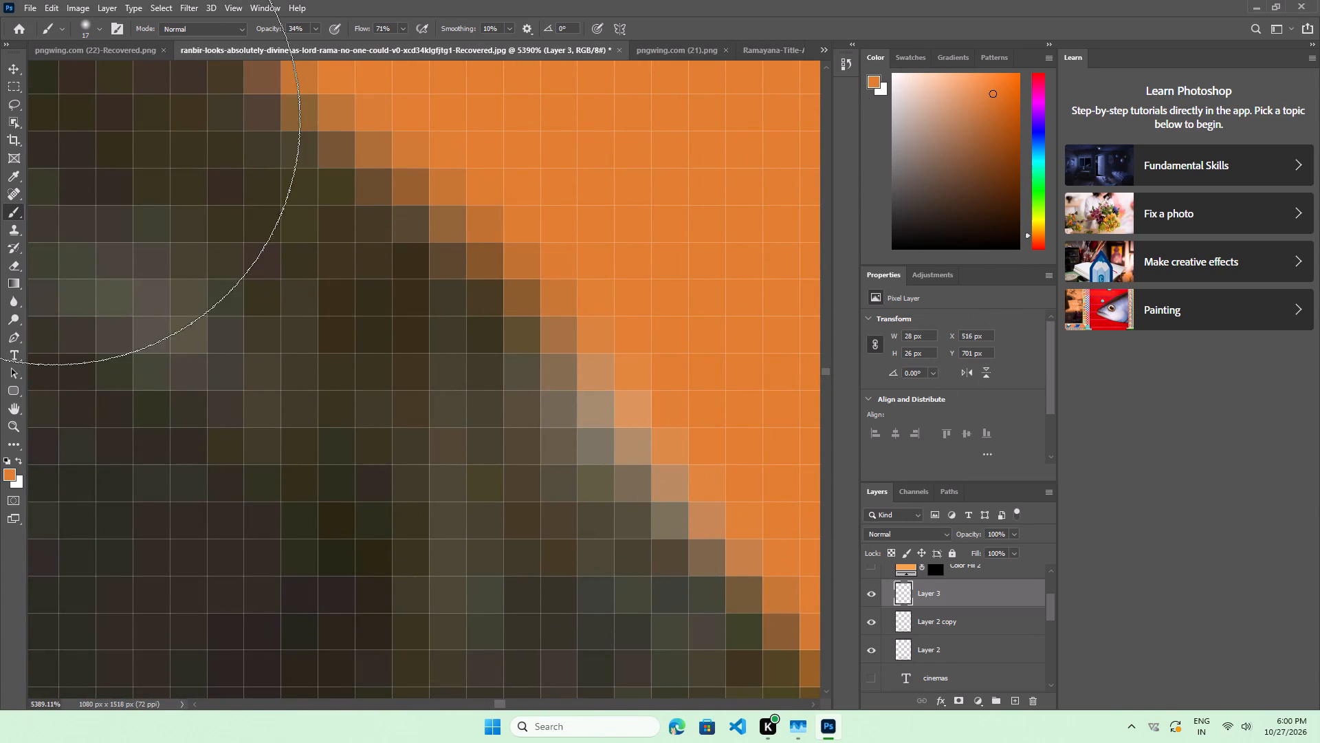
left_click(104, 27)
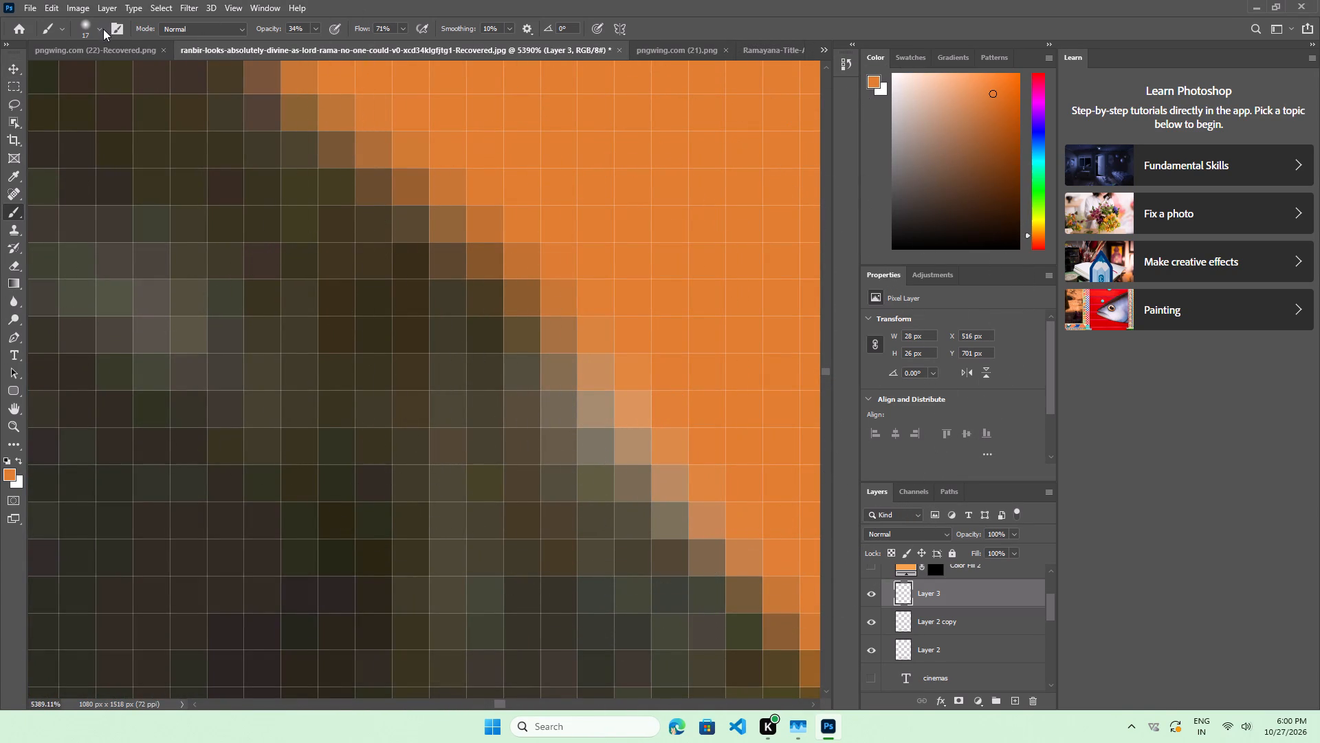
left_click(100, 28)
left_click(82, 75)
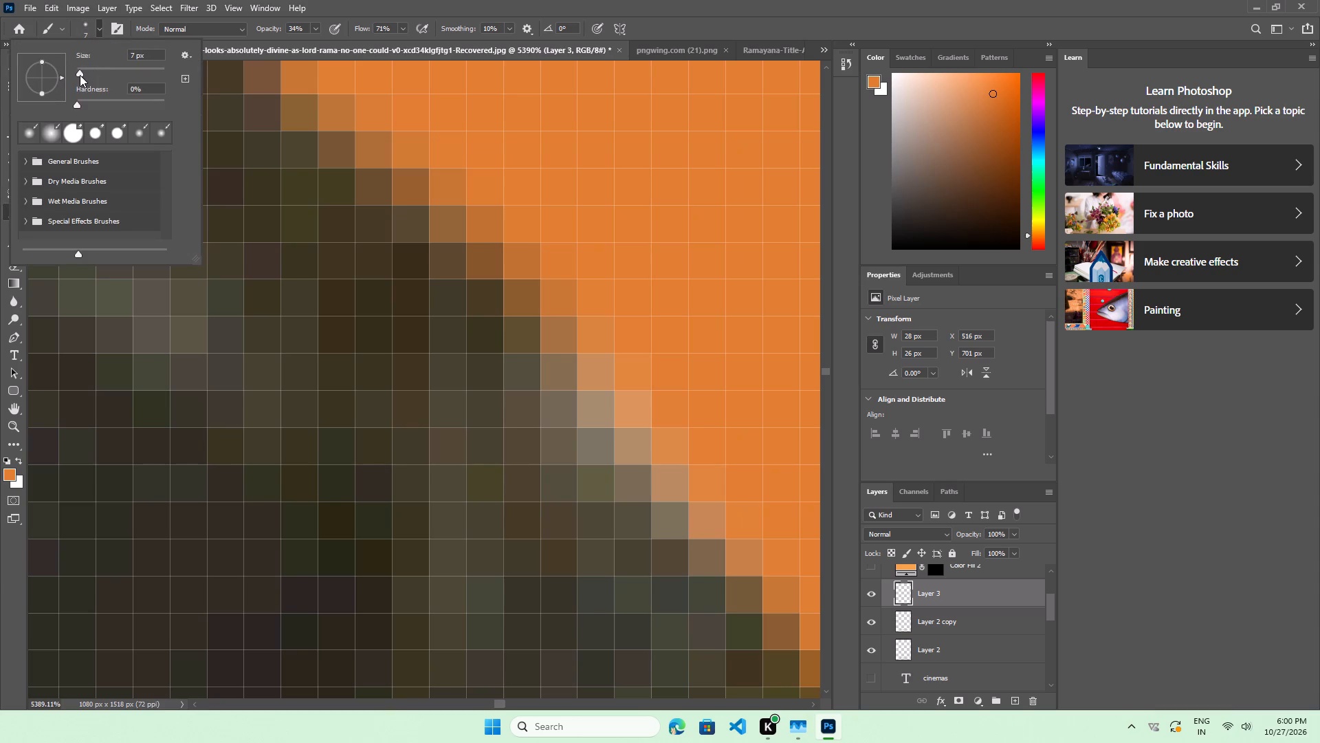
left_click(694, 375)
left_click(665, 381)
left_click_drag(664, 381, 667, 394)
left_click(672, 409)
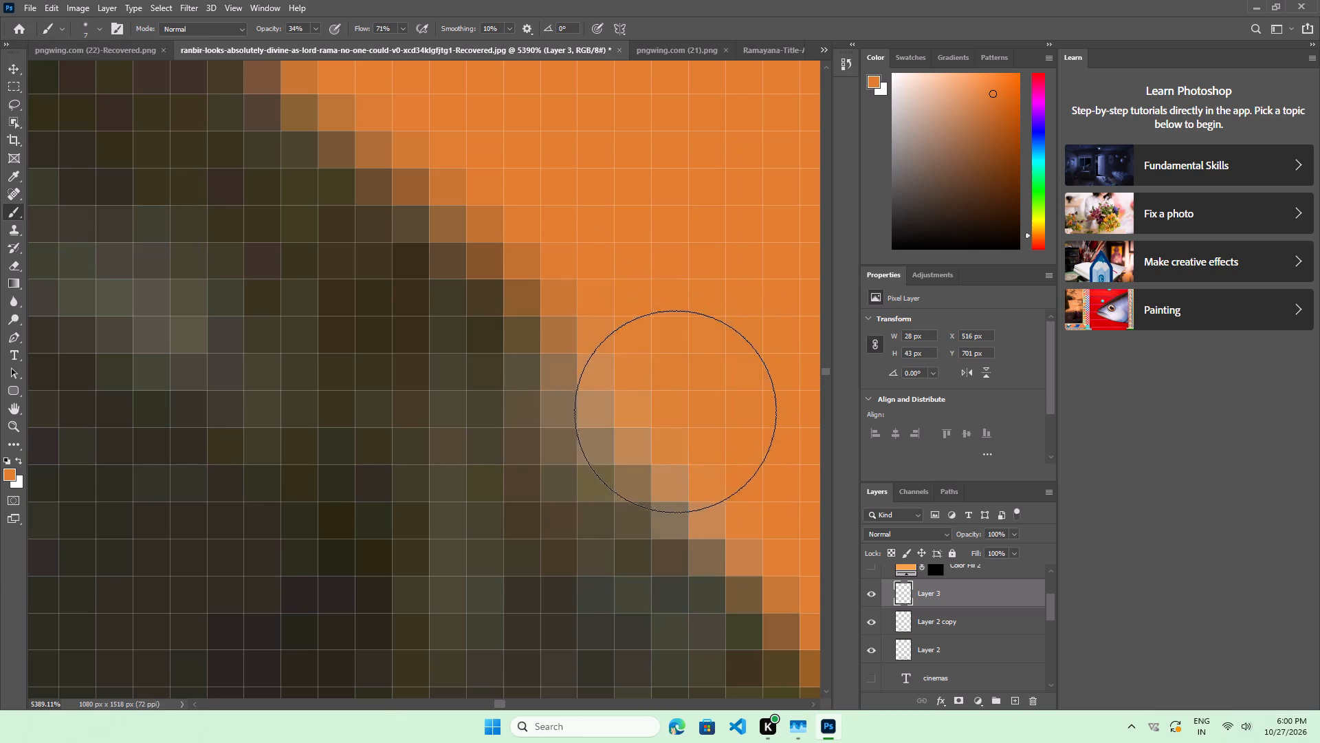
left_click(682, 422)
Paint orange over the pale fringe along the left edge and top of the bow's upper tip.
scroll(680, 415, "down", 8, "ctrl+alt")
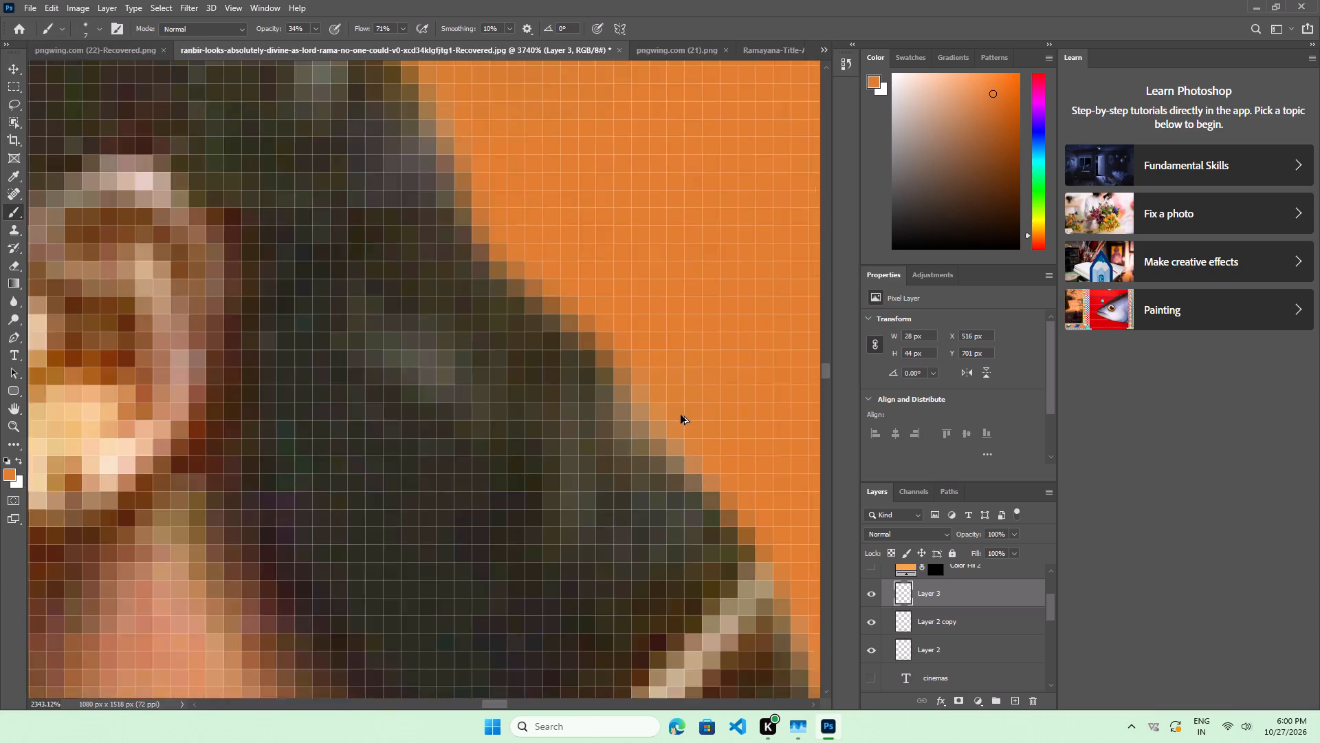
scroll(681, 415, "down", 16, "ctrl+alt")
scroll(639, 332, "up", 4, "ctrl+alt")
scroll(639, 332, "down", 7, "ctrl+alt")
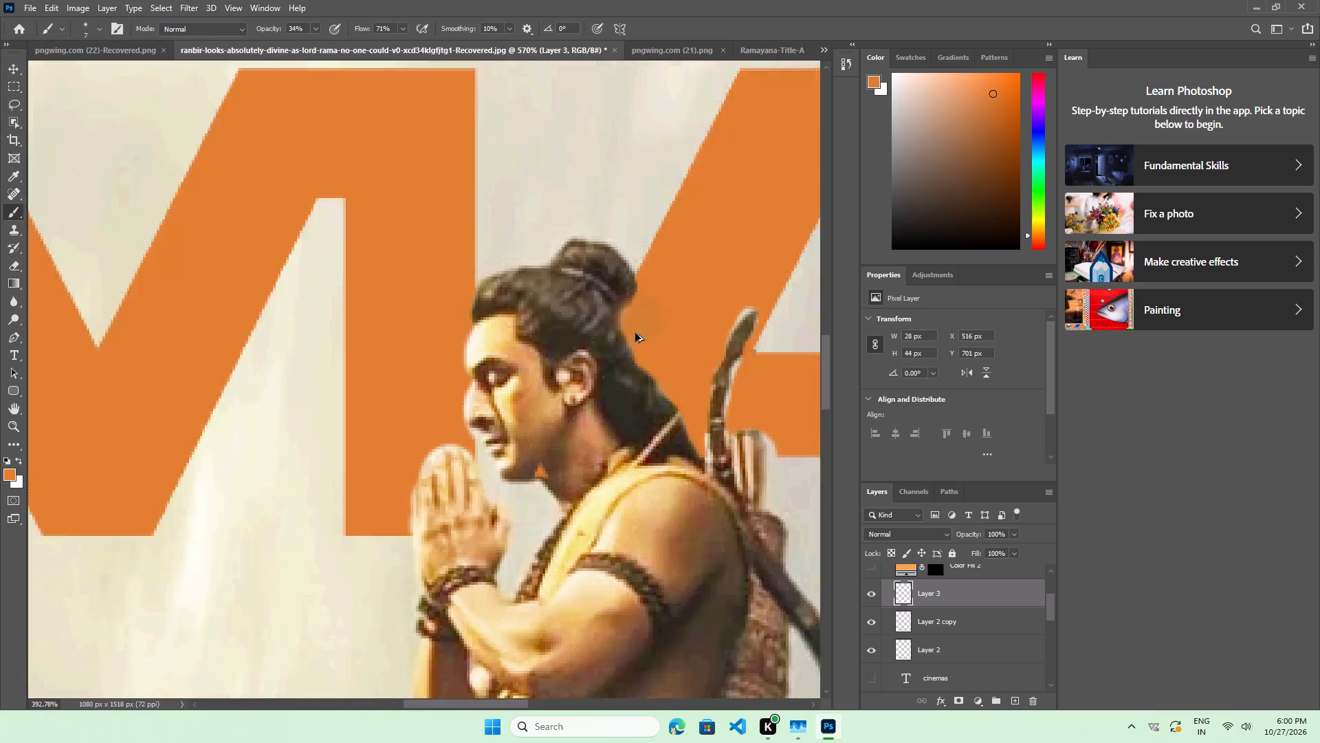
scroll(635, 333, "down", 6, "ctrl+alt")
scroll(729, 359, "up", 6, "ctrl+alt")
scroll(672, 286, "down", 1, "ctrl+alt")
scroll(672, 286, "up", 4, "ctrl+alt")
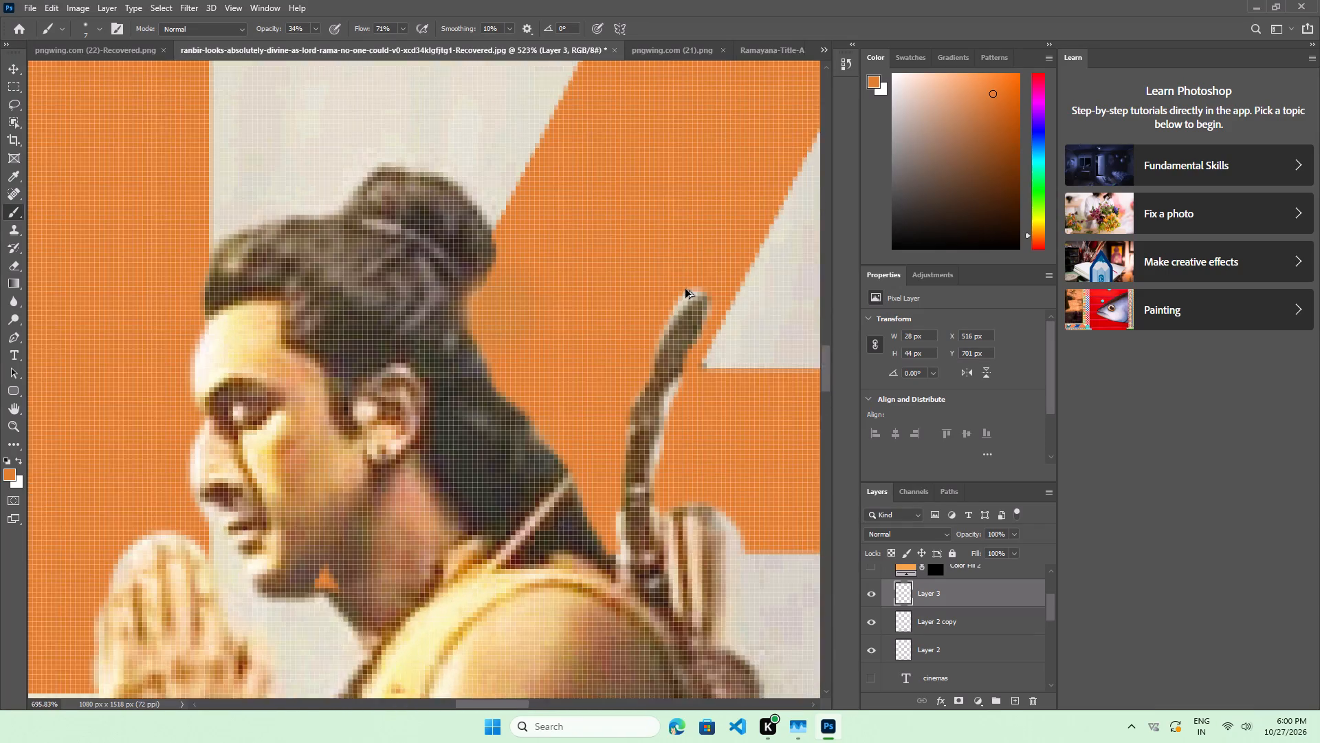
scroll(685, 289, "up", 9, "ctrl+alt")
scroll(692, 298, "down", 1, "ctrl+alt")
scroll(692, 298, "up", 12, "ctrl+alt")
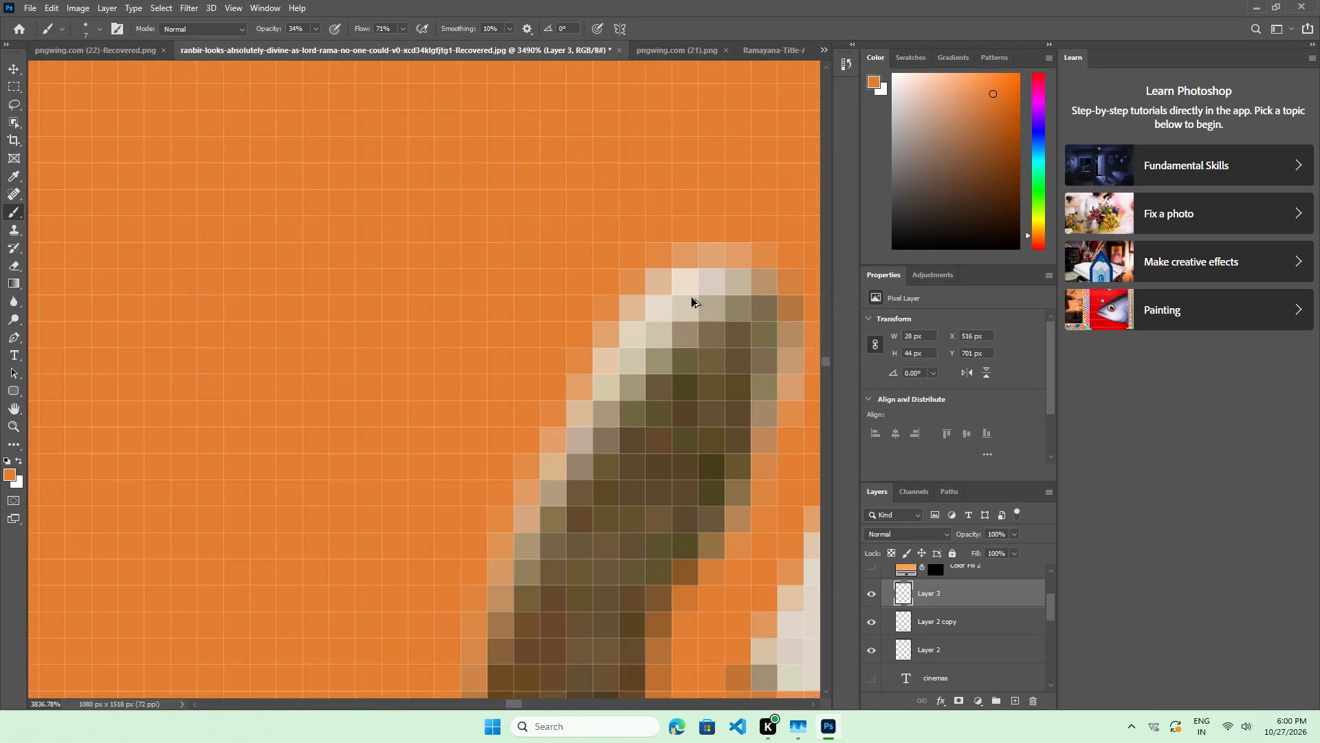
double_click(637, 260)
left_click_drag(635, 273, 631, 286)
left_click_drag(630, 288, 625, 296)
left_click_drag(597, 324, 595, 334)
left_click_drag(584, 345, 575, 367)
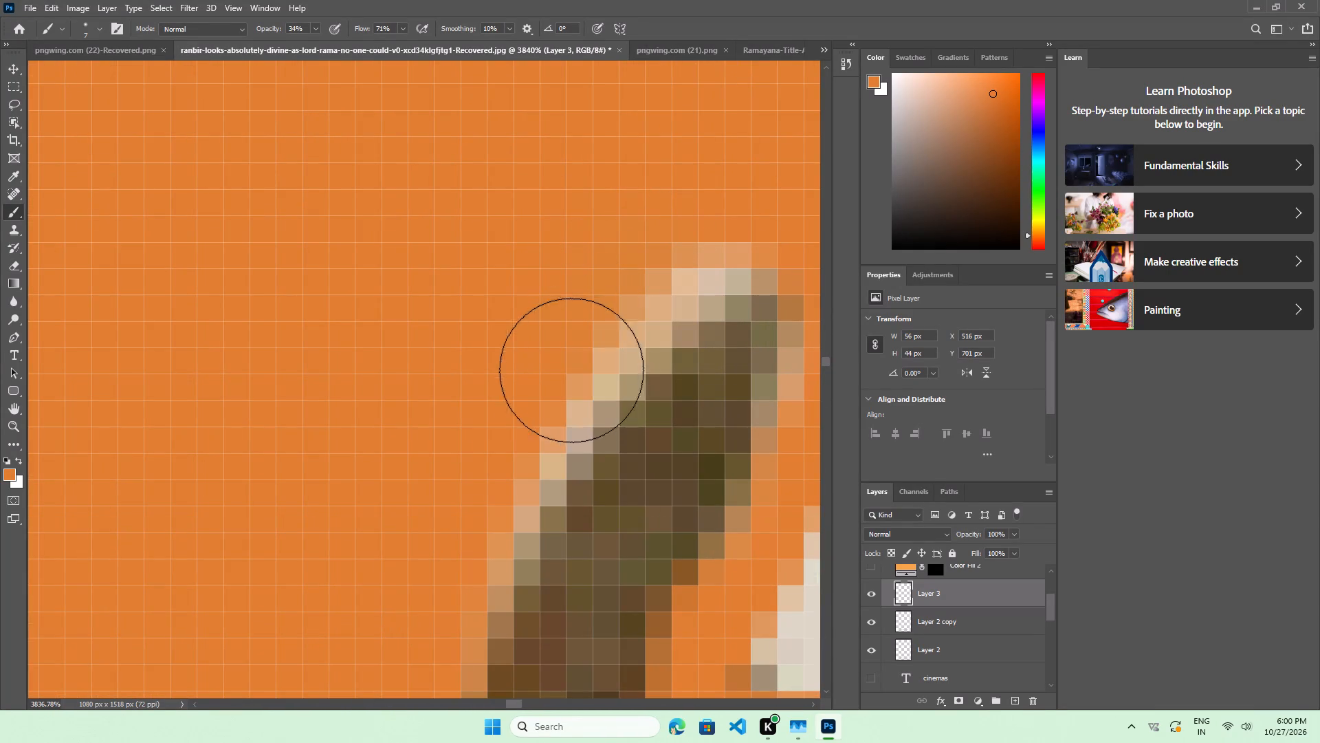
left_click_drag(565, 380, 551, 394)
left_click_drag(518, 432, 491, 507)
scroll(476, 464, "down", 11)
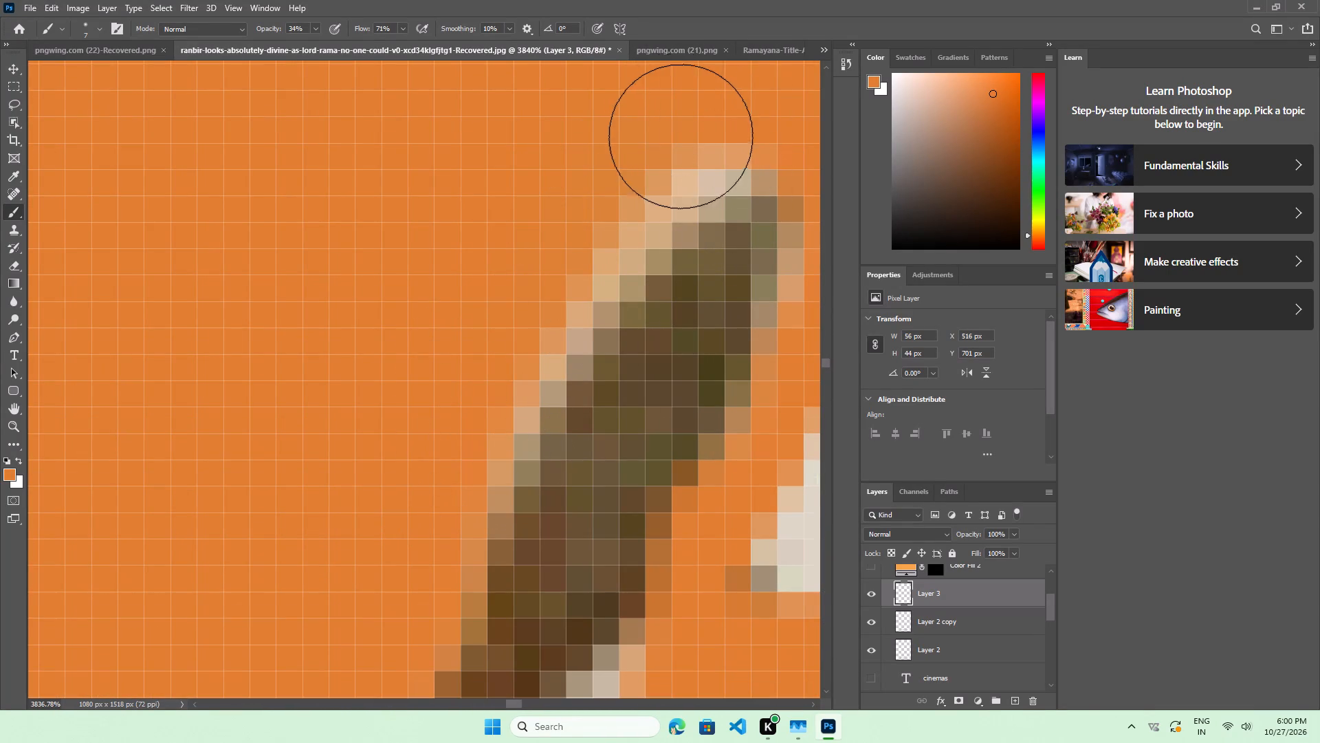
left_click(682, 142)
double_click(685, 146)
Paint orange over the pale fringe along the upper part of the bow's right edge.
scroll(740, 308, "down", 10)
scroll(735, 378, "up", 1)
scroll(734, 380, "down", 1)
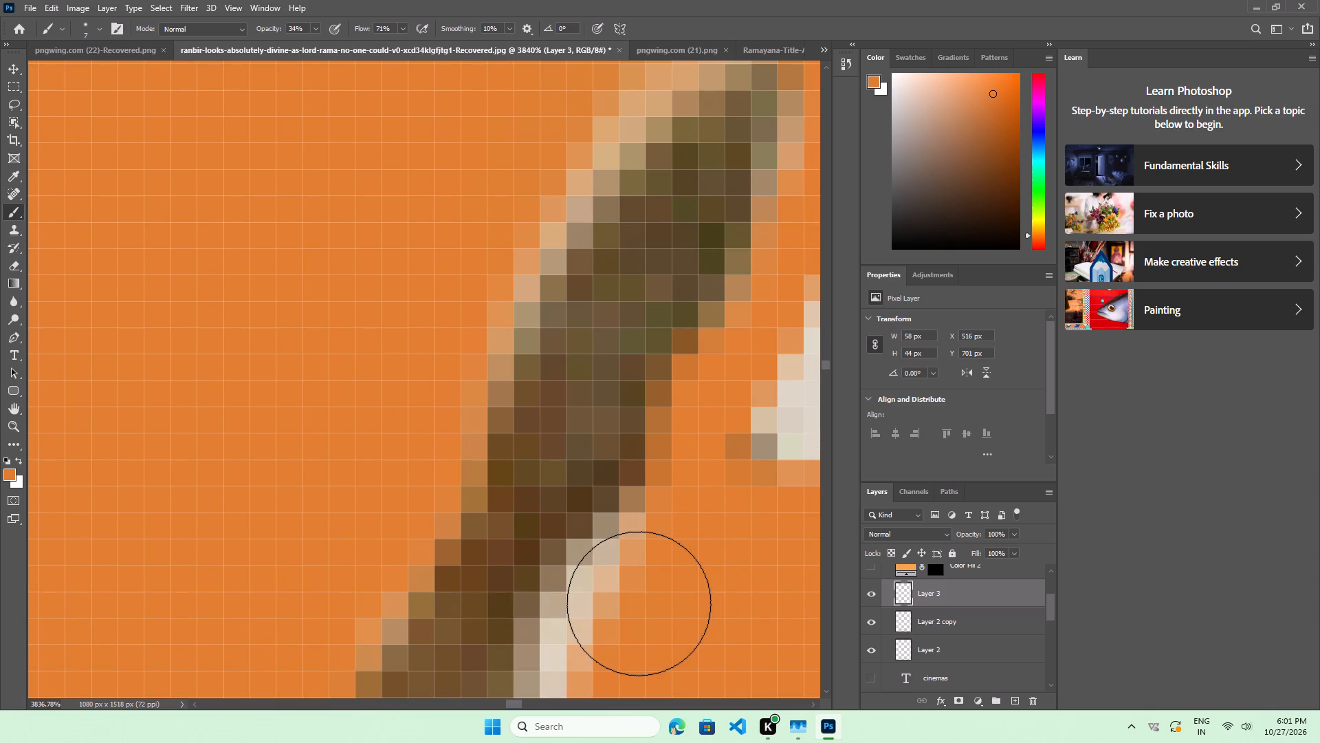
double_click(639, 603)
scroll(682, 535, "down", 11)
double_click(619, 516)
left_click_drag(611, 529, 608, 536)
left_click_drag(602, 553, 599, 565)
left_click_drag(598, 584, 595, 593)
scroll(606, 559, "down", 5)
left_click(674, 394)
left_click_drag(657, 409, 647, 413)
left_click(647, 414)
Cover the pale fringe farther down the bow's right edge with orange and retouch back up toward the tip.
scroll(681, 440, "down", 19)
left_click(546, 516)
left_click(537, 534)
left_click_drag(529, 568, 529, 579)
left_click(527, 579)
left_click_drag(549, 537, 553, 516)
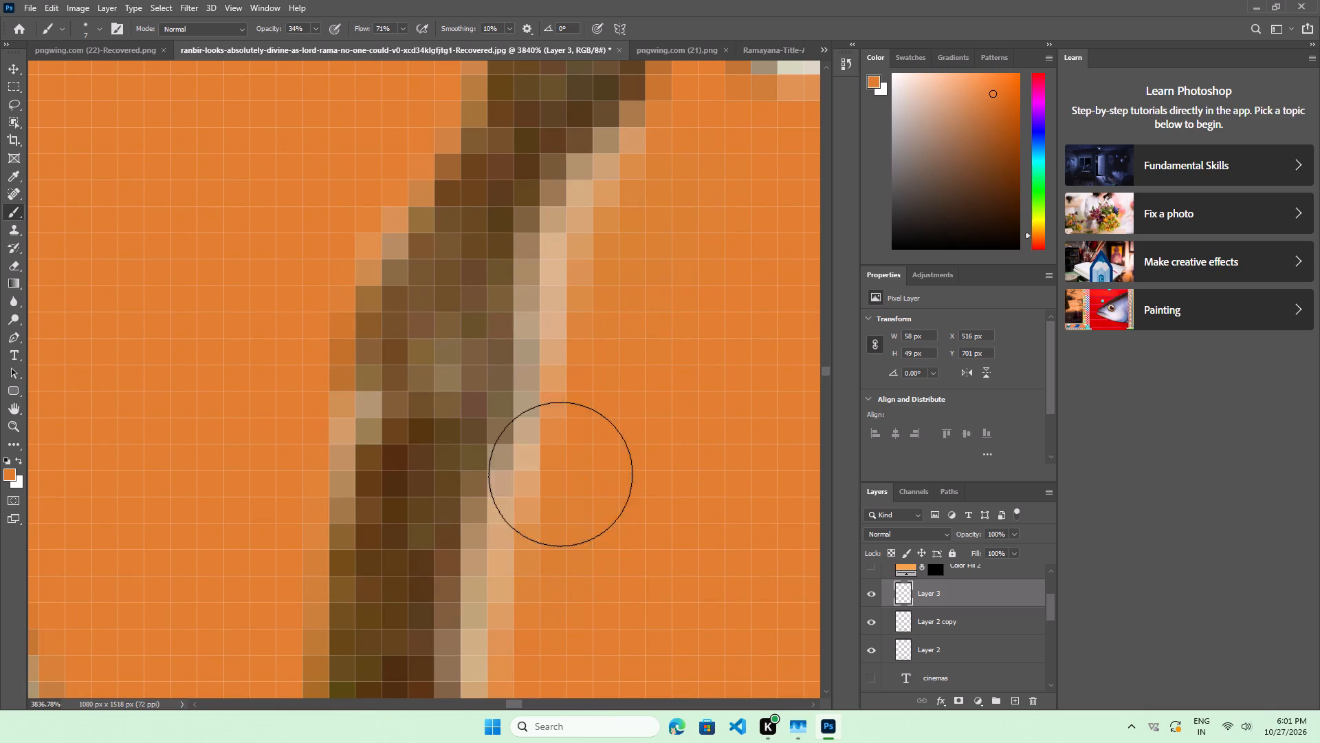
left_click_drag(562, 467, 573, 420)
left_click_drag(584, 346, 608, 299)
left_click_drag(619, 250, 633, 228)
left_click_drag(648, 197, 648, 186)
left_click(648, 186)
Dab orange over the pale fringe on the bow's right edge just above the quiver.
scroll(647, 189, "down", 13)
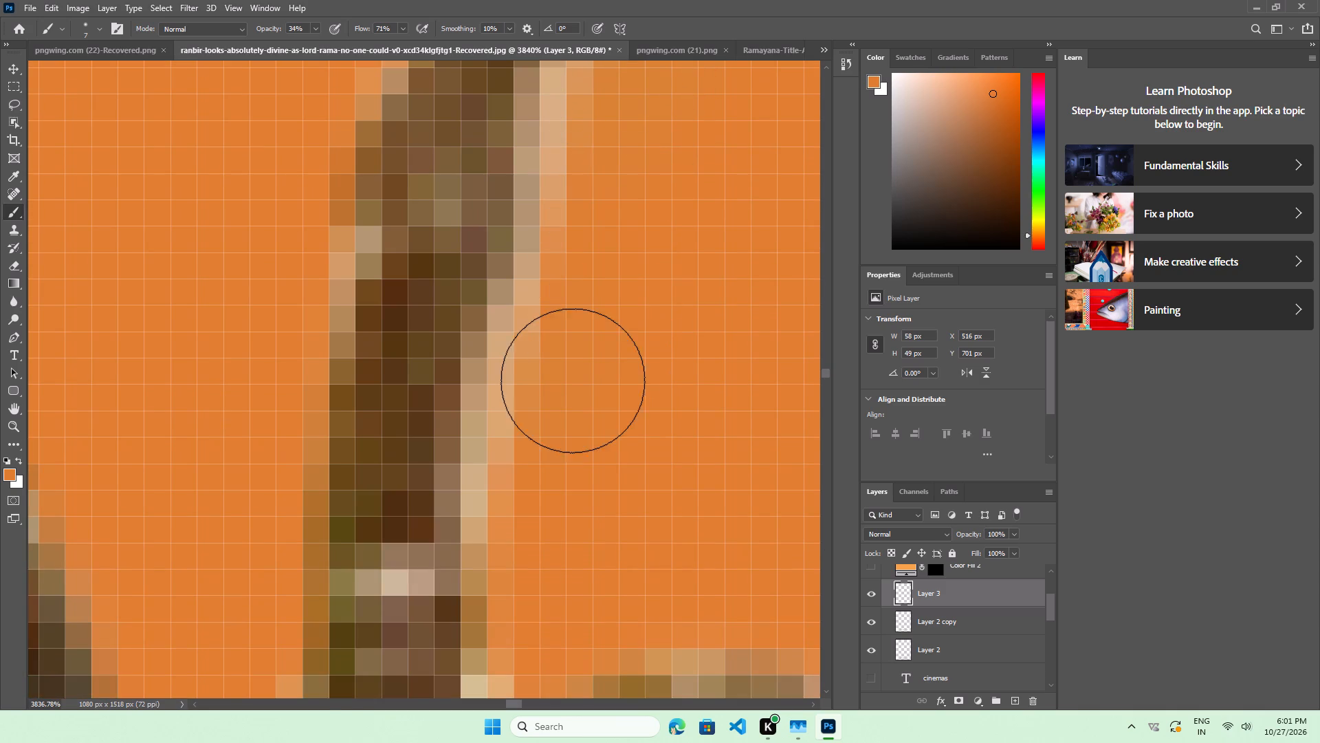
scroll(573, 380, "down", 6)
left_click(489, 429)
left_click_drag(519, 493, 518, 502)
Paint orange over the pale fringe on the bow's right edge, from mid-length up to the bend below its tip.
scroll(527, 497, "down", 12)
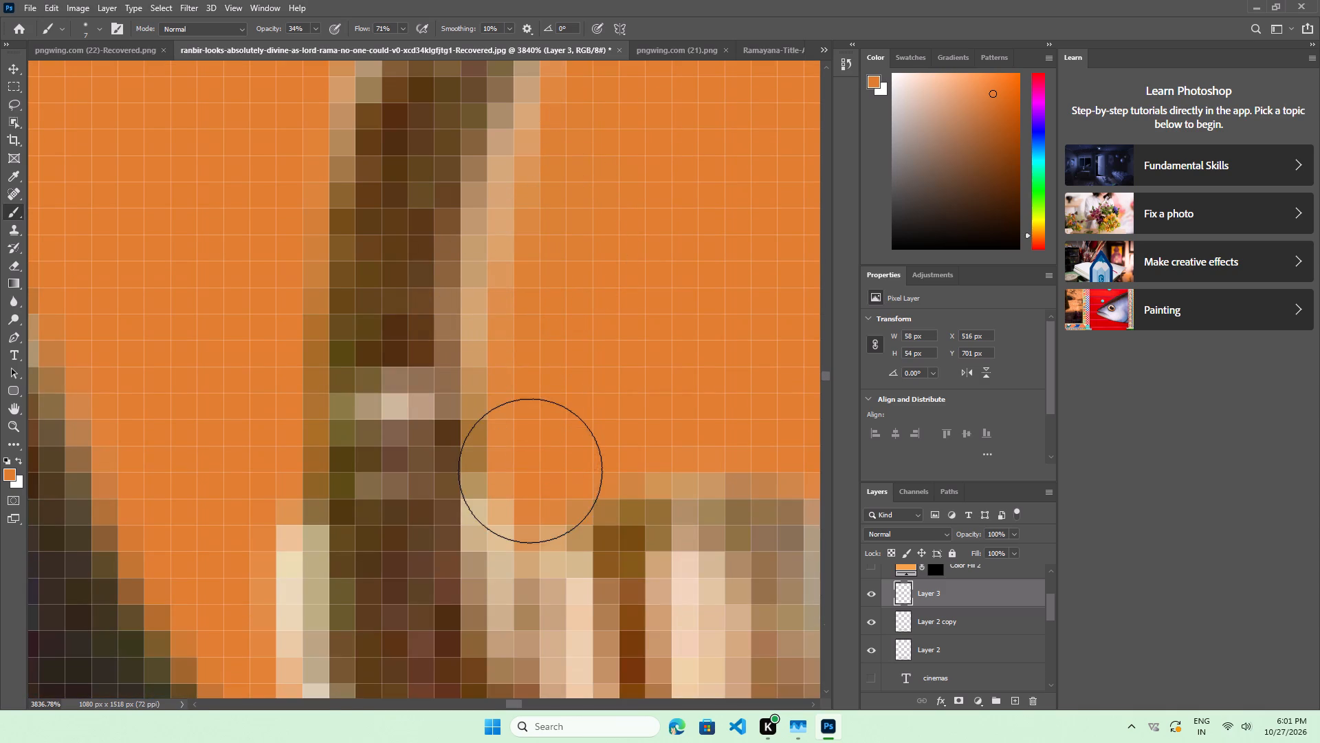
scroll(531, 463, "down", 20)
scroll(531, 463, "down", 1)
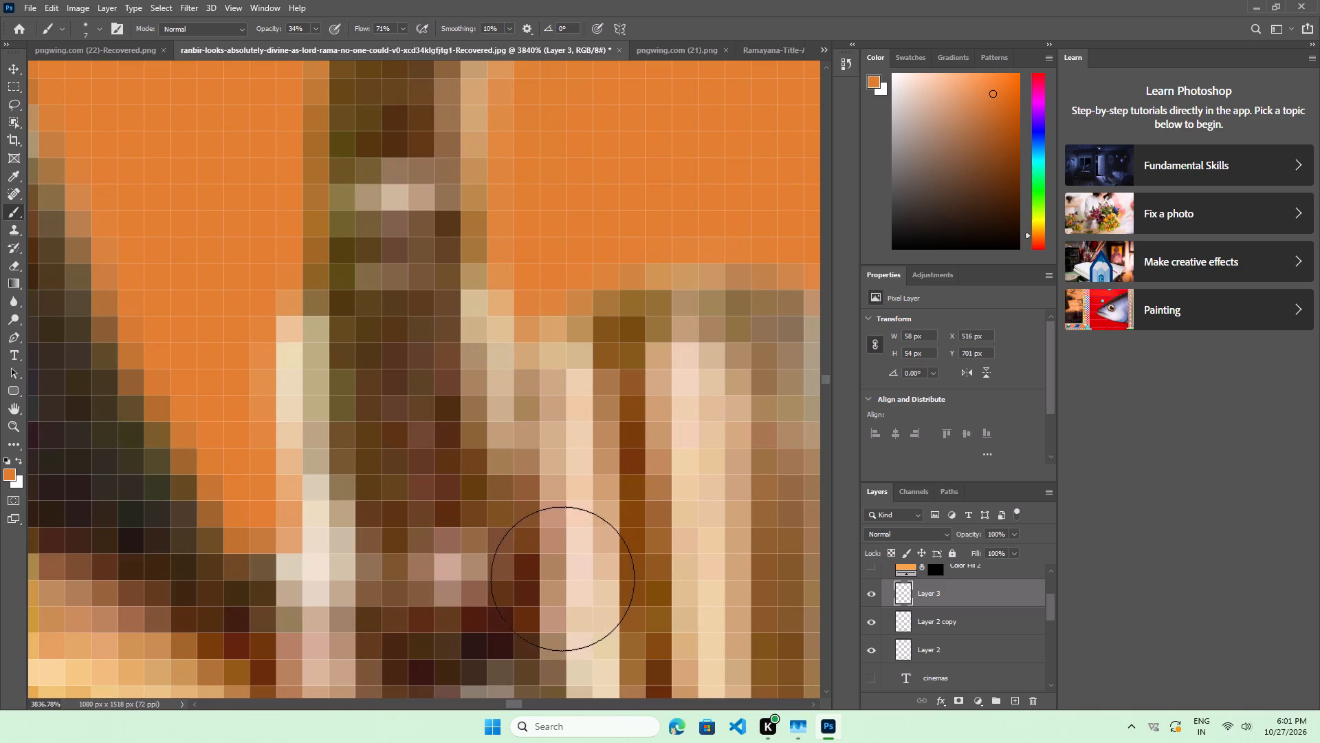
scroll(591, 457, "down", 4, "ctrl+alt")
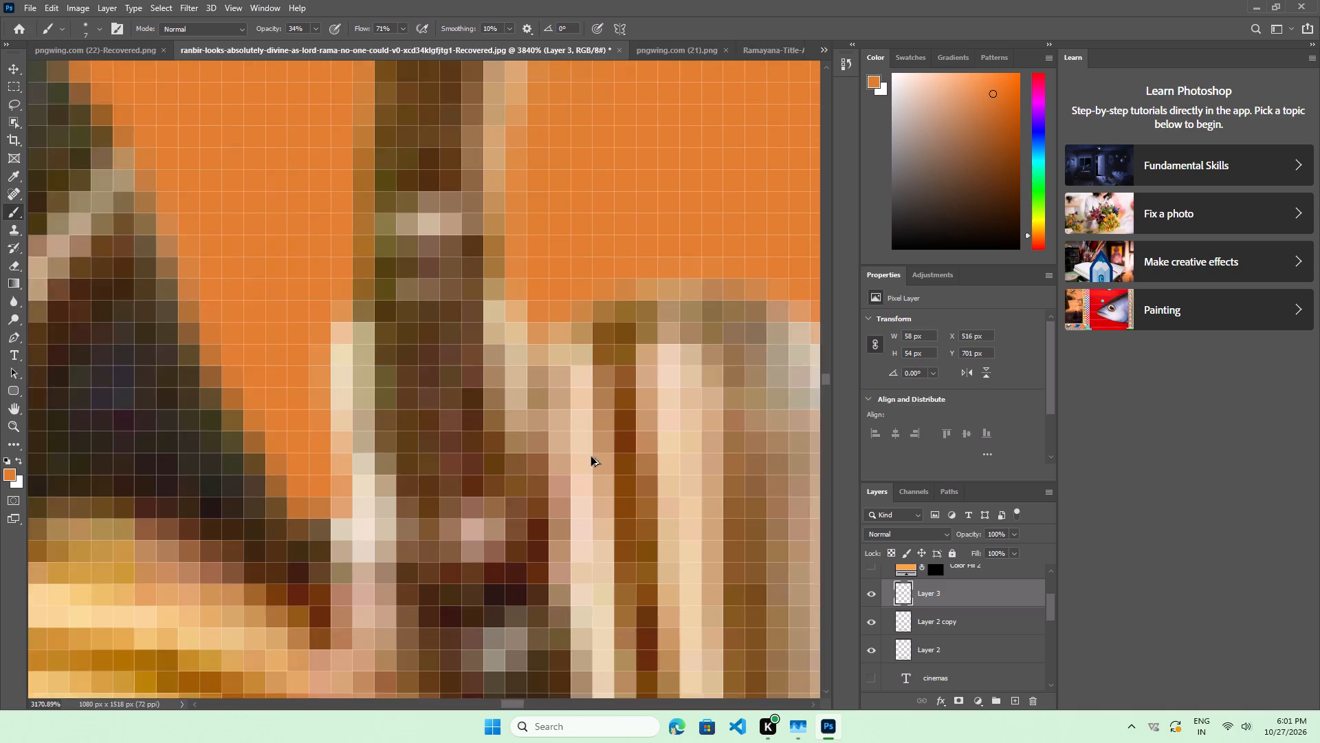
scroll(591, 457, "down", 17, "ctrl+alt")
scroll(592, 342, "up", 4, "ctrl+alt")
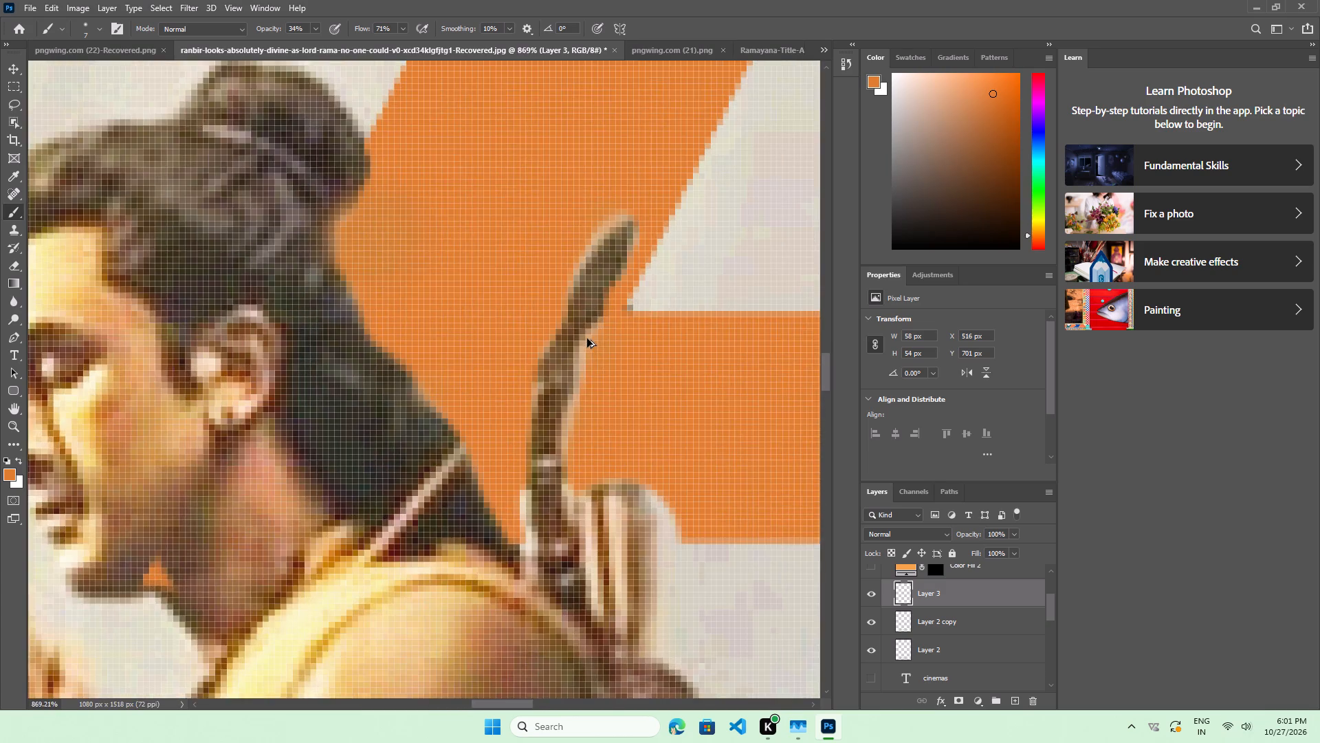
scroll(587, 338, "up", 16, "ctrl+alt")
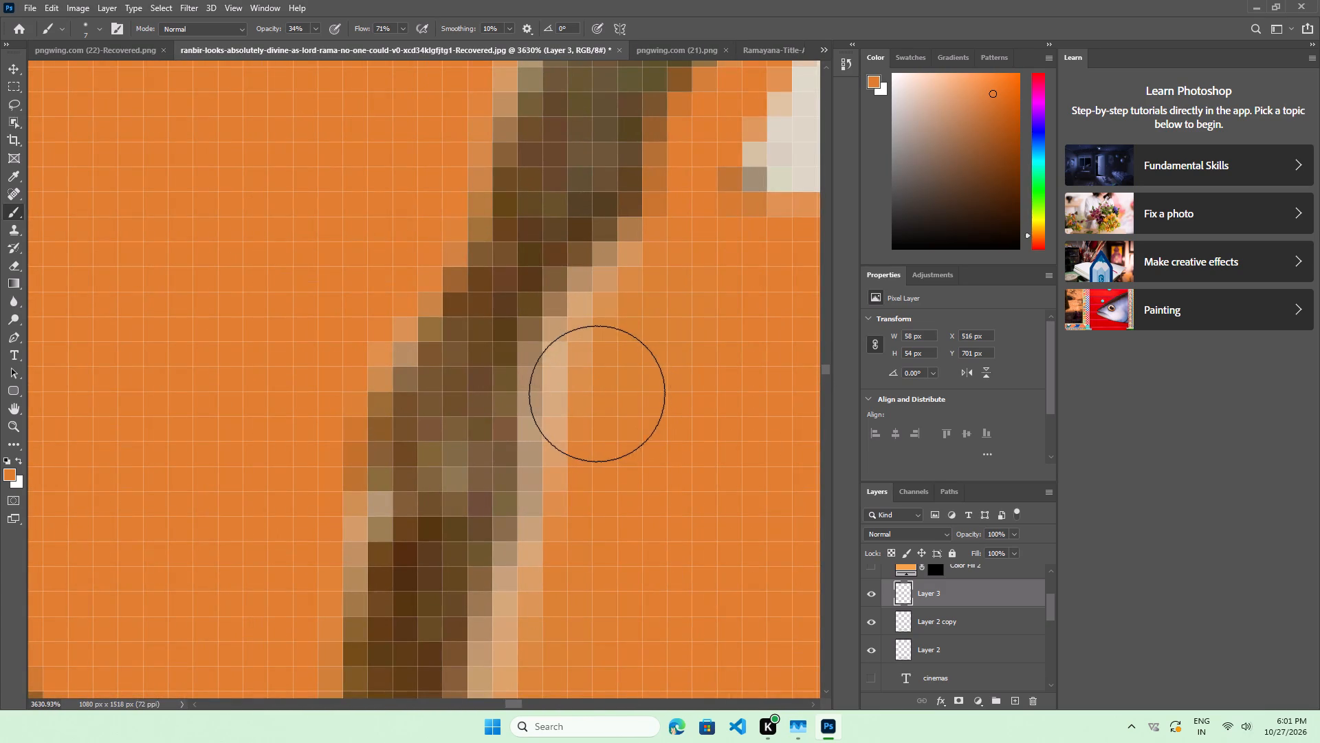
double_click(597, 394)
left_click(603, 389)
left_click(606, 381)
double_click(603, 373)
double_click(601, 356)
left_click_drag(611, 343, 632, 326)
left_click(656, 299)
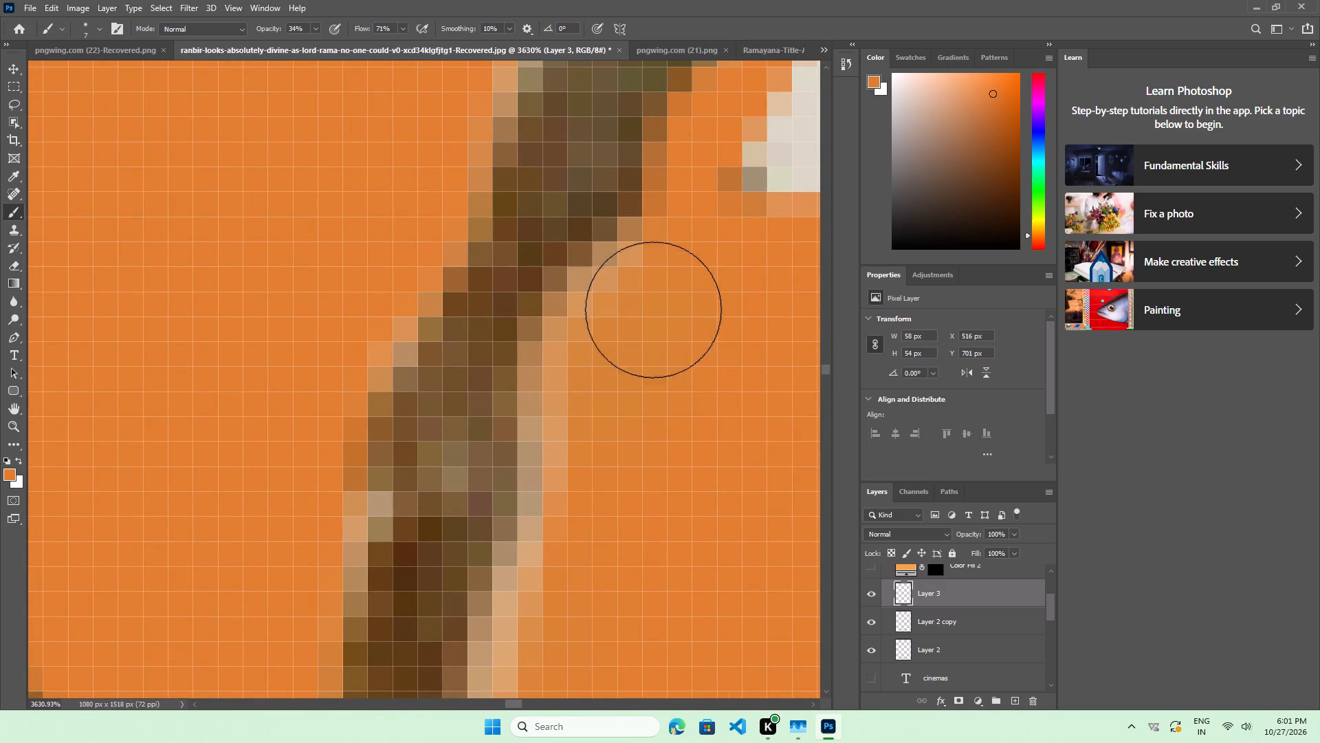
Paint orange down the bow's right edge below the bend and dab over the pale pixels on the opposite left edge.
left_click_drag(636, 347, 585, 435)
left_click_drag(577, 460, 574, 486)
left_click_drag(578, 508, 580, 524)
left_click_drag(580, 535, 582, 557)
scroll(602, 545, "down", 8)
left_click(562, 541)
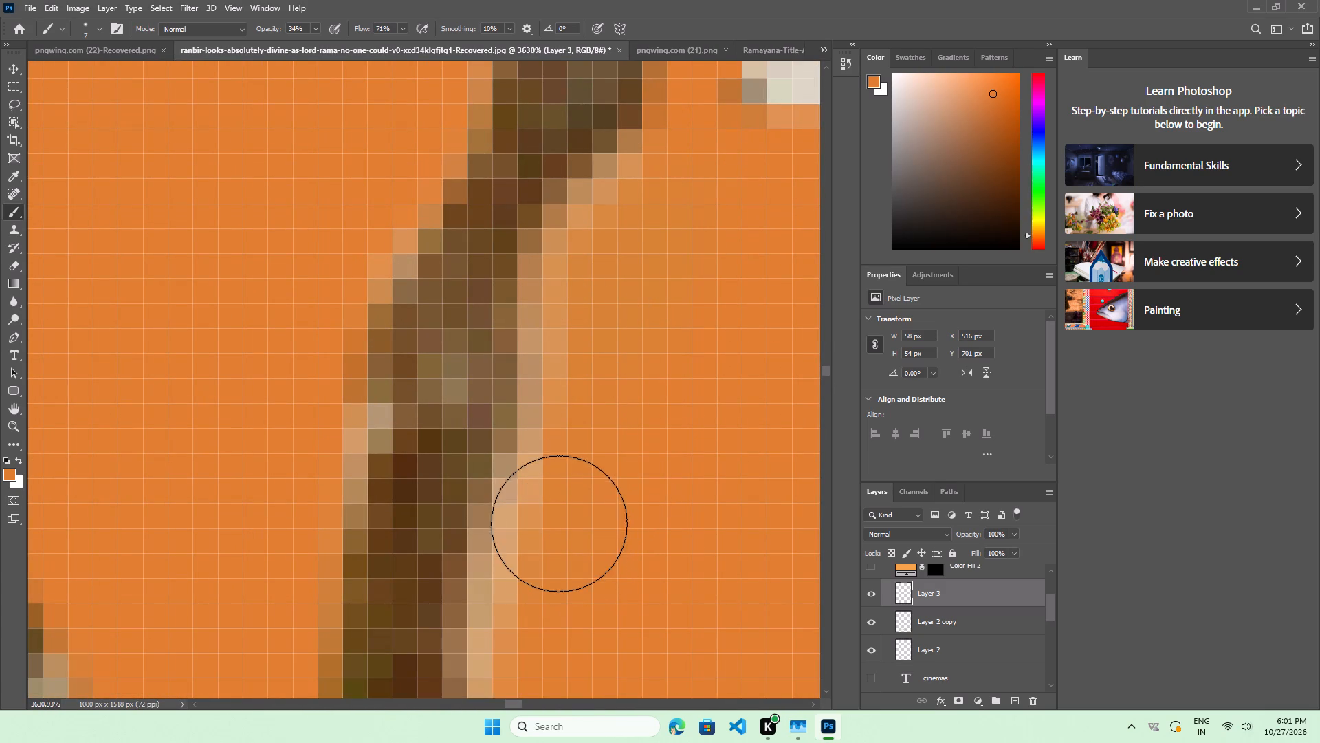
left_click(559, 520)
triple_click(557, 491)
double_click(295, 444)
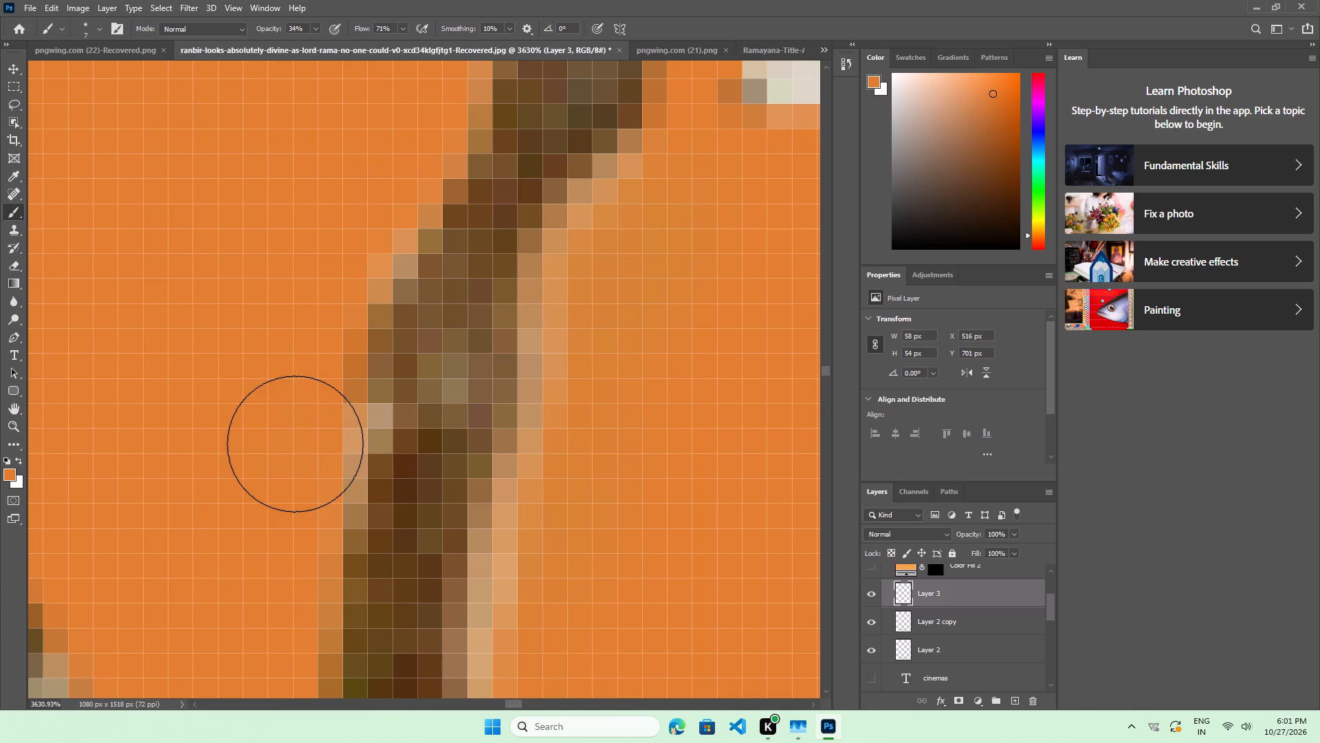
Examine the retouched bow edges against the IMAX lettering at a wider poster view.
scroll(620, 308, "down", 10, "ctrl+alt")
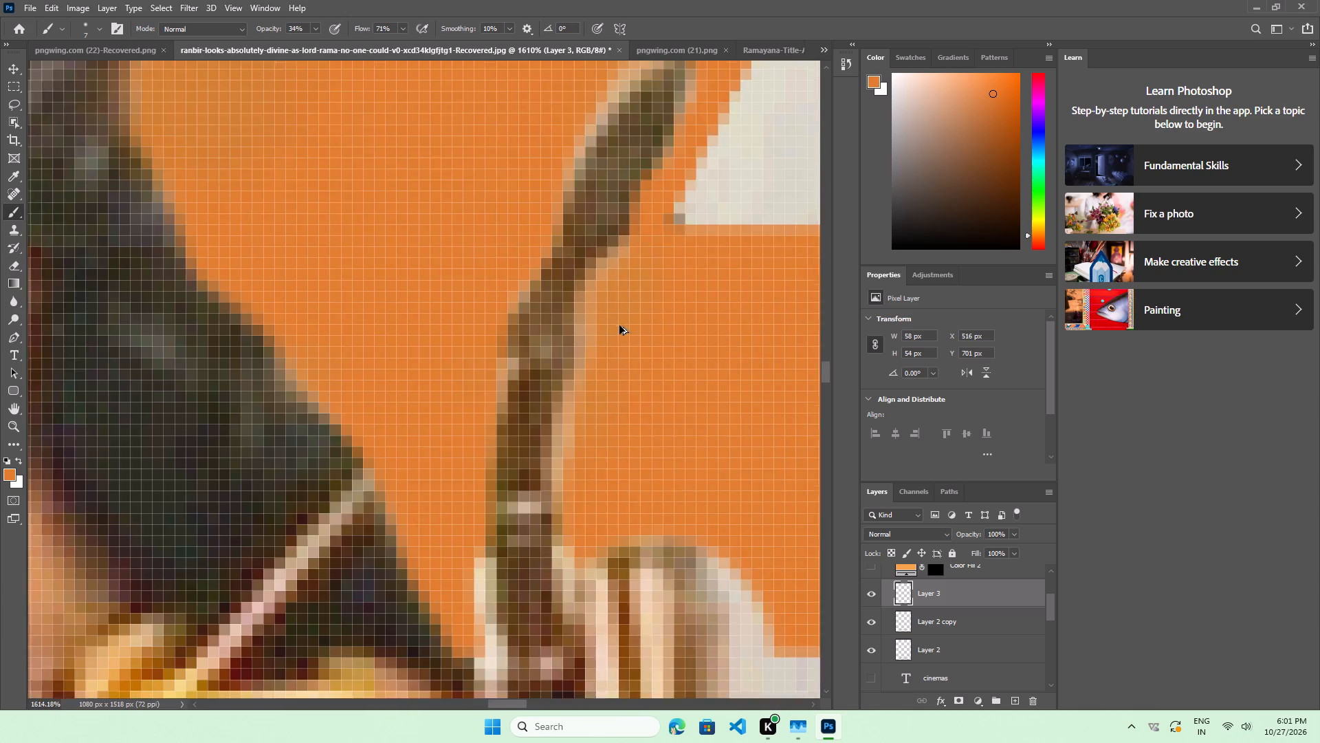
scroll(619, 325, "down", 8, "ctrl+alt")
scroll(619, 326, "up", 1, "ctrl+alt")
scroll(619, 326, "down", 3, "ctrl+alt")
scroll(619, 326, "up", 1, "ctrl+alt")
scroll(619, 326, "down", 20, "ctrl+alt")
scroll(619, 326, "down", 2, "ctrl+alt")
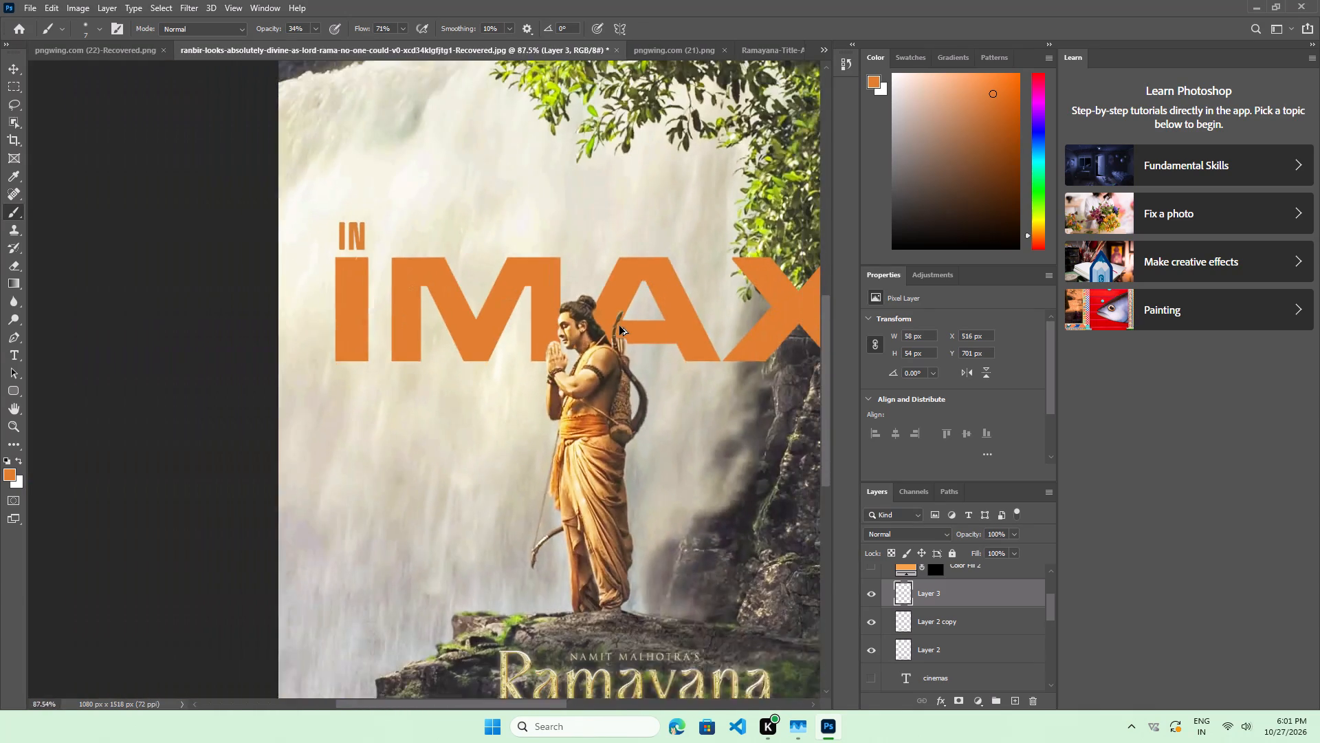
scroll(619, 326, "up", 5, "ctrl+alt")
scroll(619, 326, "down", 1, "ctrl+alt")
Paint orange over the remaining pale fringe around the top and left edge of the bow's upper tip.
scroll(619, 326, "up", 17, "ctrl+alt")
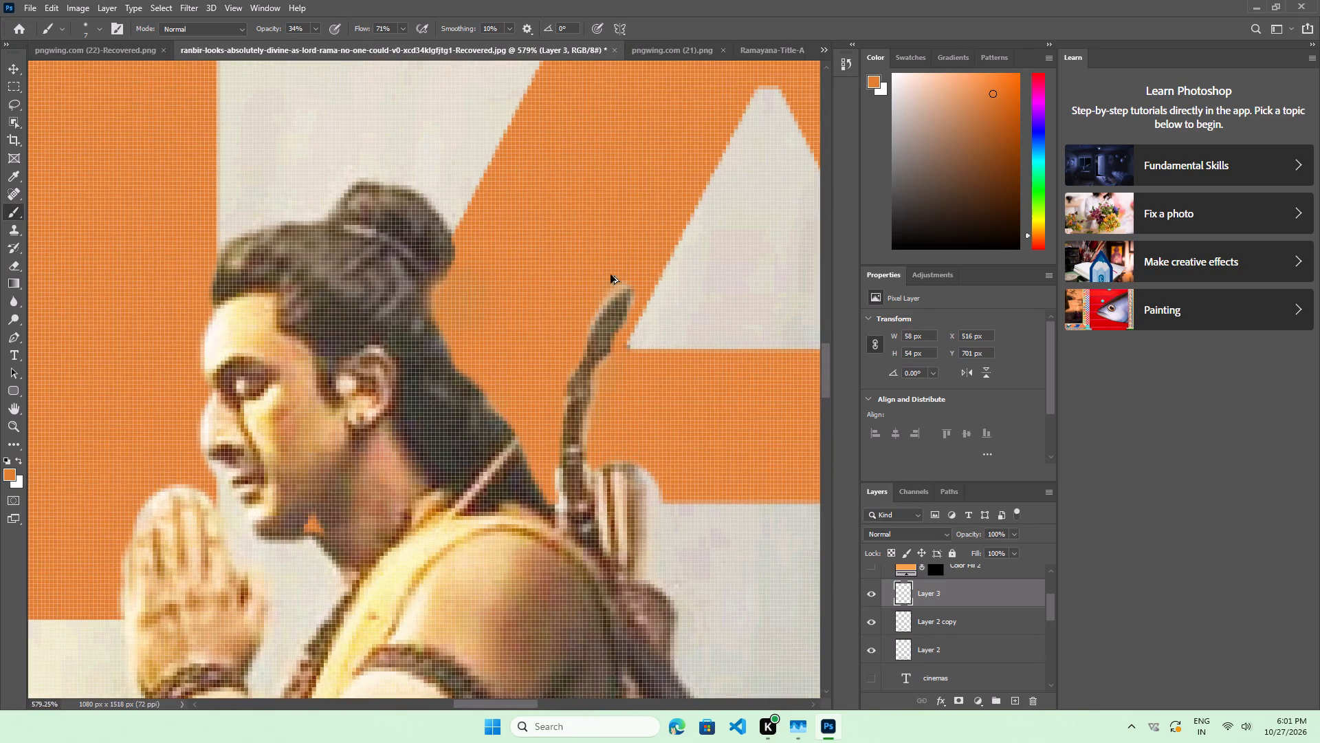
scroll(605, 263, "up", 5, "ctrl+alt")
scroll(606, 263, "up", 17, "ctrl+alt")
scroll(624, 299, "down", 1, "ctrl+alt")
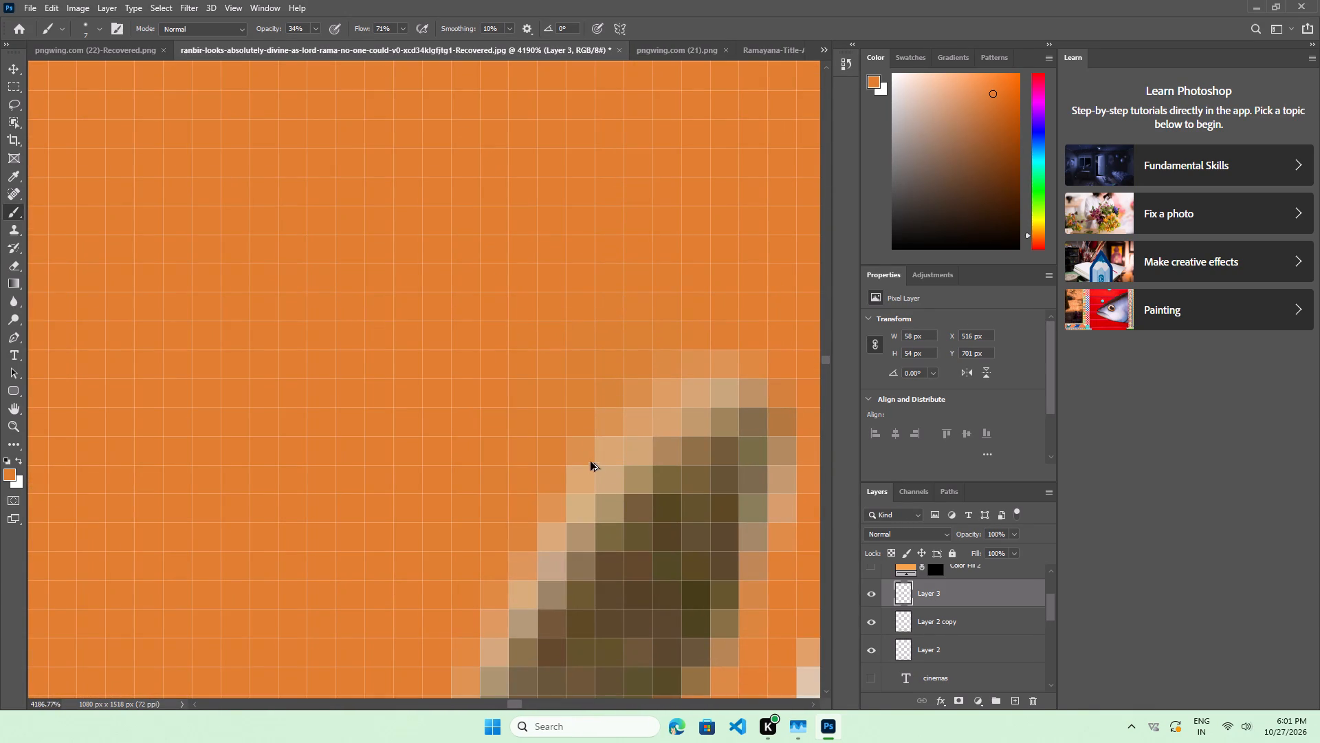
left_click(580, 418)
left_click_drag(579, 384, 605, 369)
left_click(647, 352)
left_click_drag(663, 347, 675, 343)
left_click(683, 341)
left_click(689, 341)
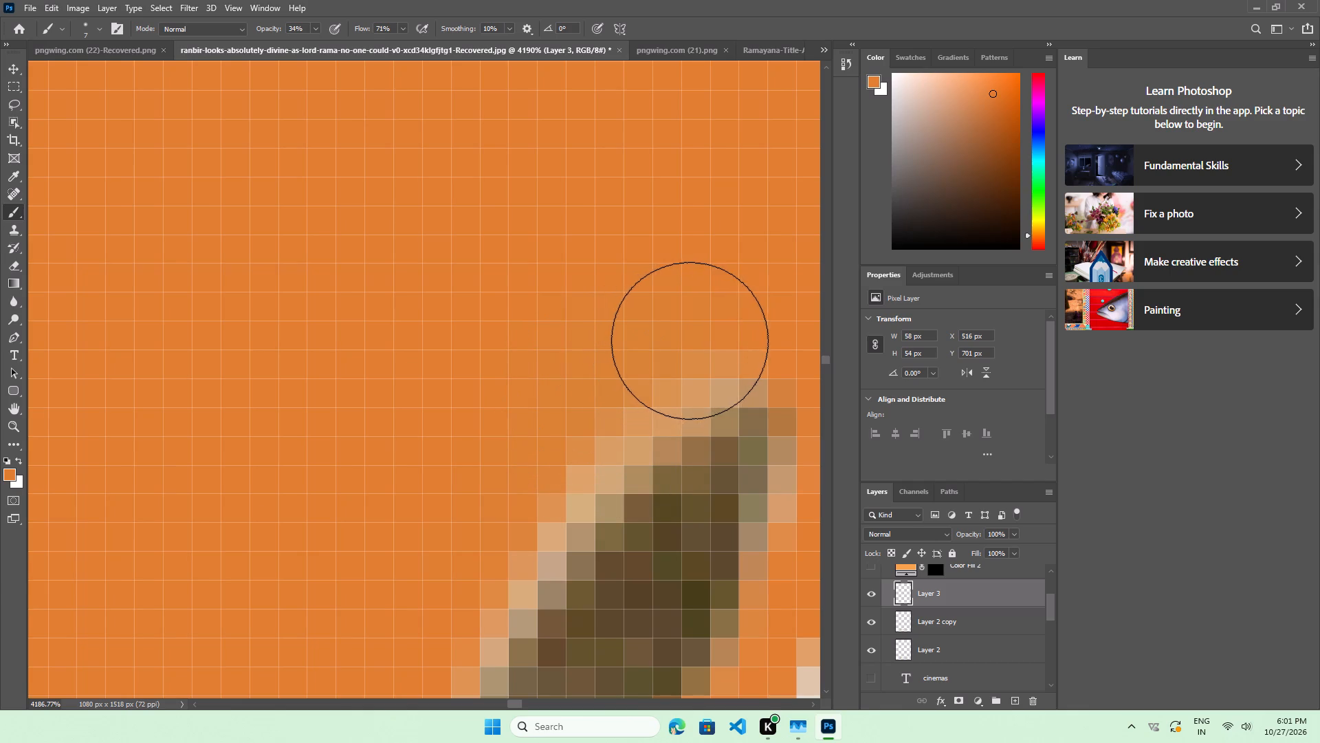
left_click_drag(641, 383, 584, 435)
left_click_drag(525, 493, 509, 540)
left_click(509, 540)
left_click(500, 548)
Make another orange pass over the left edge of the bow's upper tip, from its lower part up to the top.
scroll(445, 555, "down", 9)
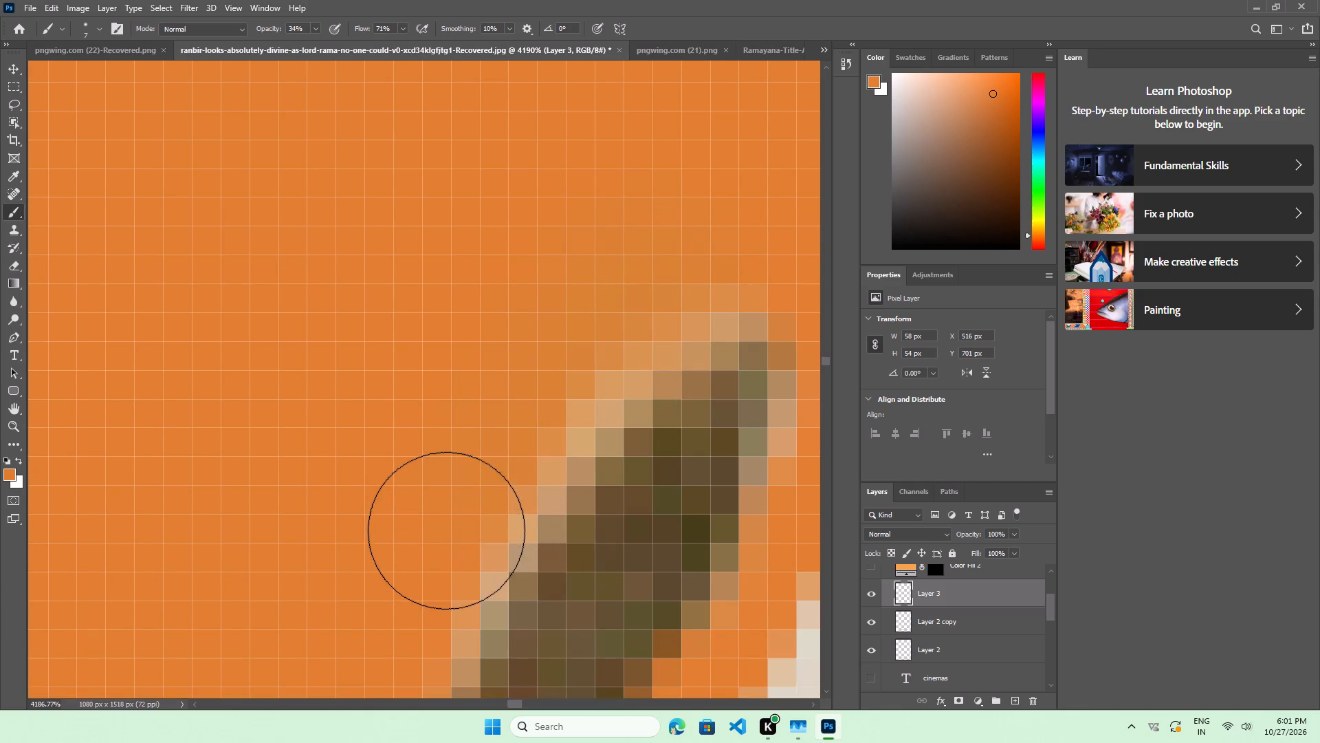
scroll(446, 530, "down", 2)
left_click(421, 545)
left_click_drag(440, 457, 450, 442)
left_click_drag(622, 312, 637, 283)
left_click(652, 267)
left_click_drag(498, 383, 502, 375)
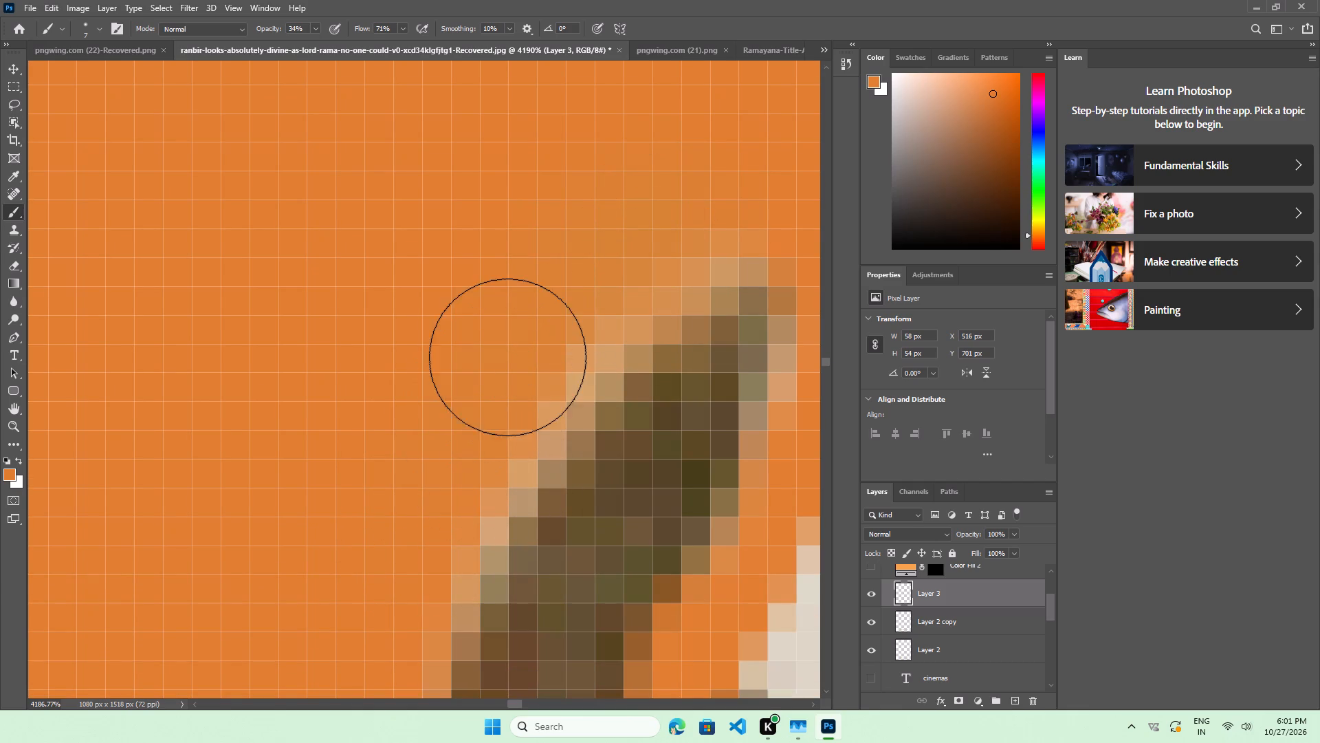
left_click(510, 354)
left_click_drag(522, 342, 532, 329)
left_click(561, 303)
left_click_drag(593, 288, 605, 280)
left_click(623, 268)
left_click_drag(539, 363, 520, 376)
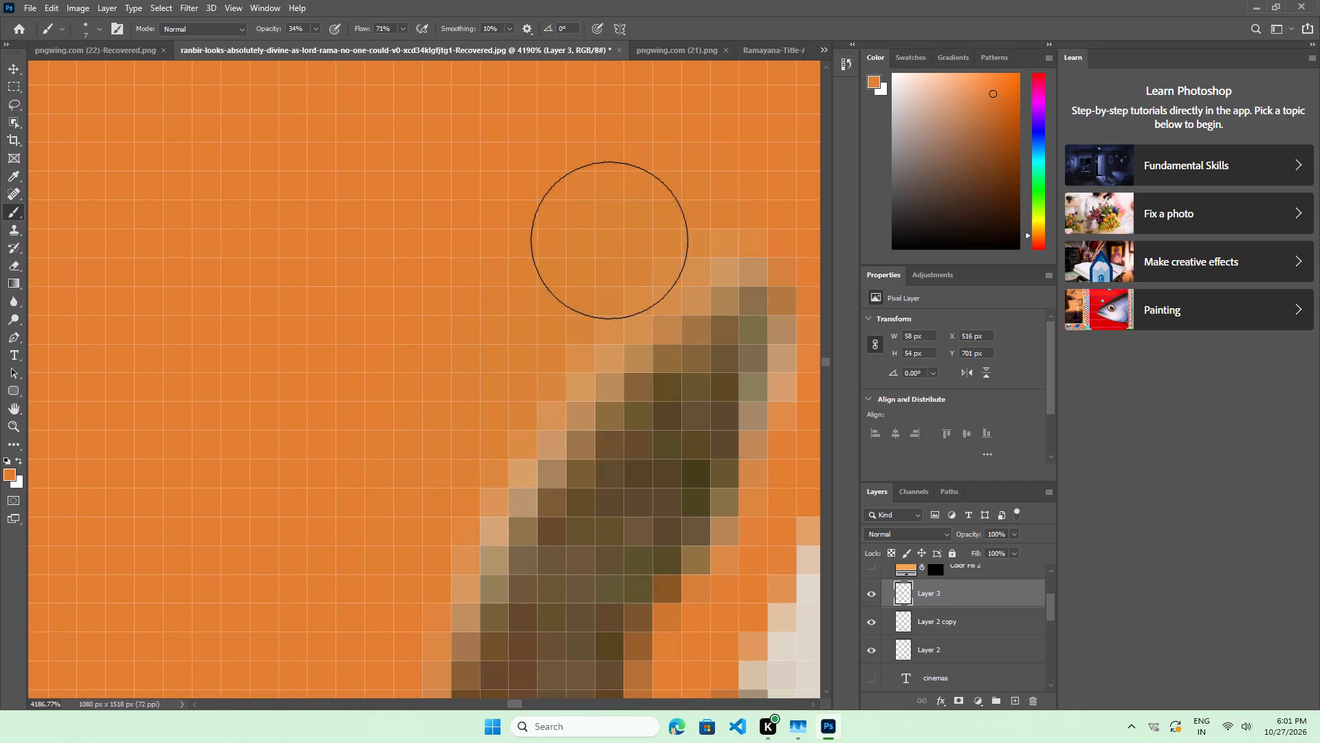
Dab orange over the pale pixels on the right edge of the bow's tip.
scroll(564, 343, "down", 3)
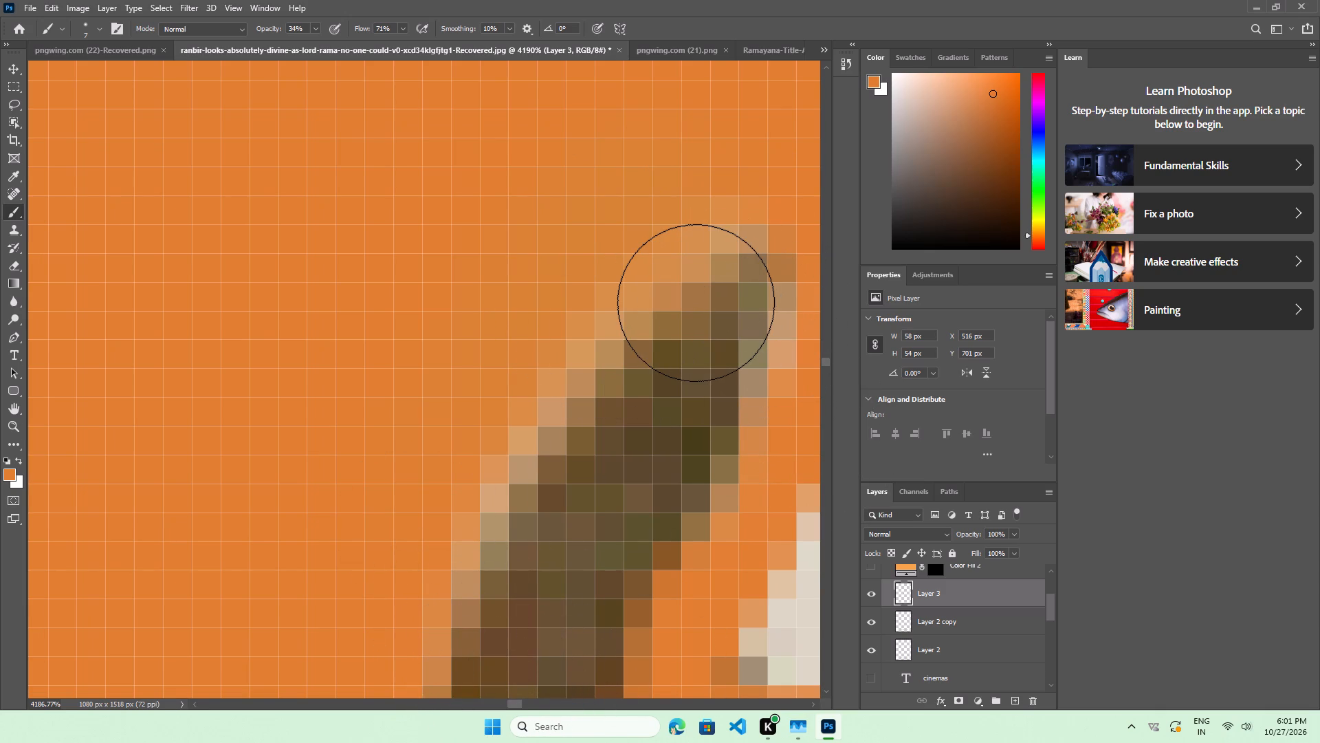
scroll(687, 295, "down", 8, "ctrl+alt")
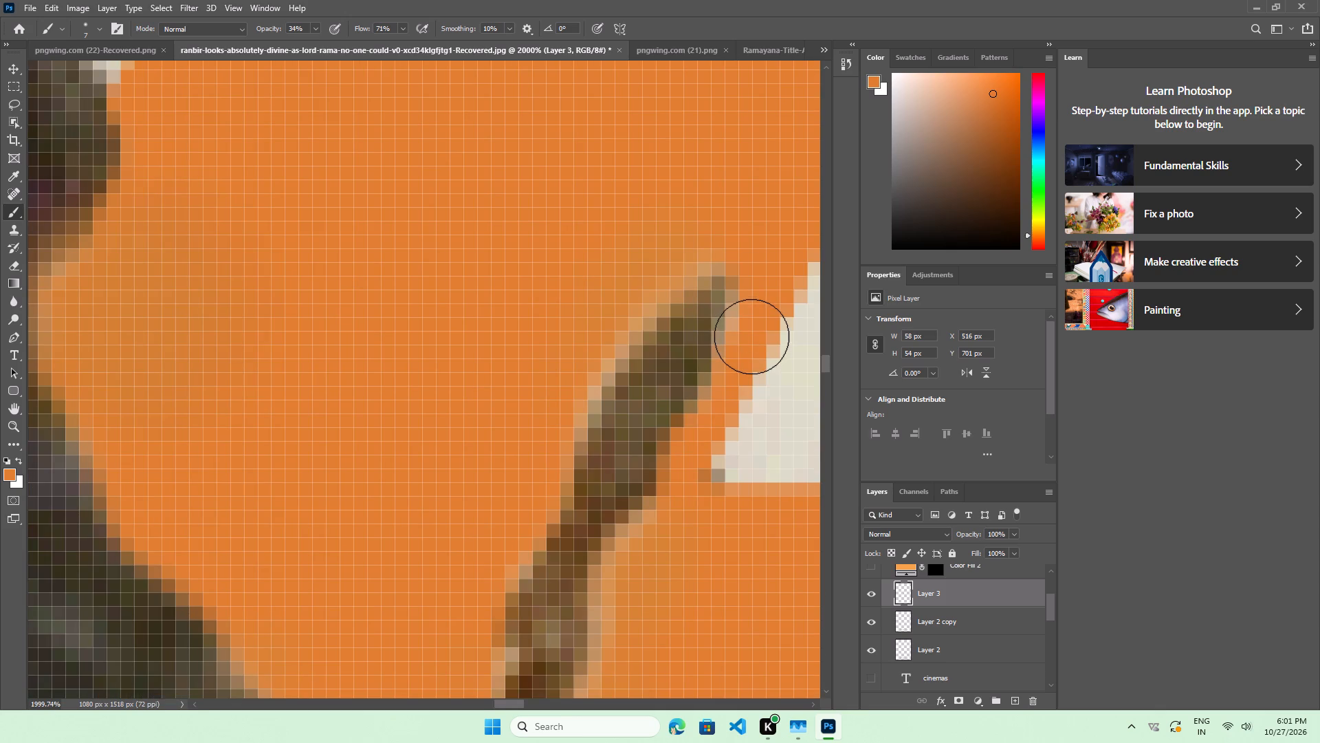
double_click(753, 332)
double_click(756, 323)
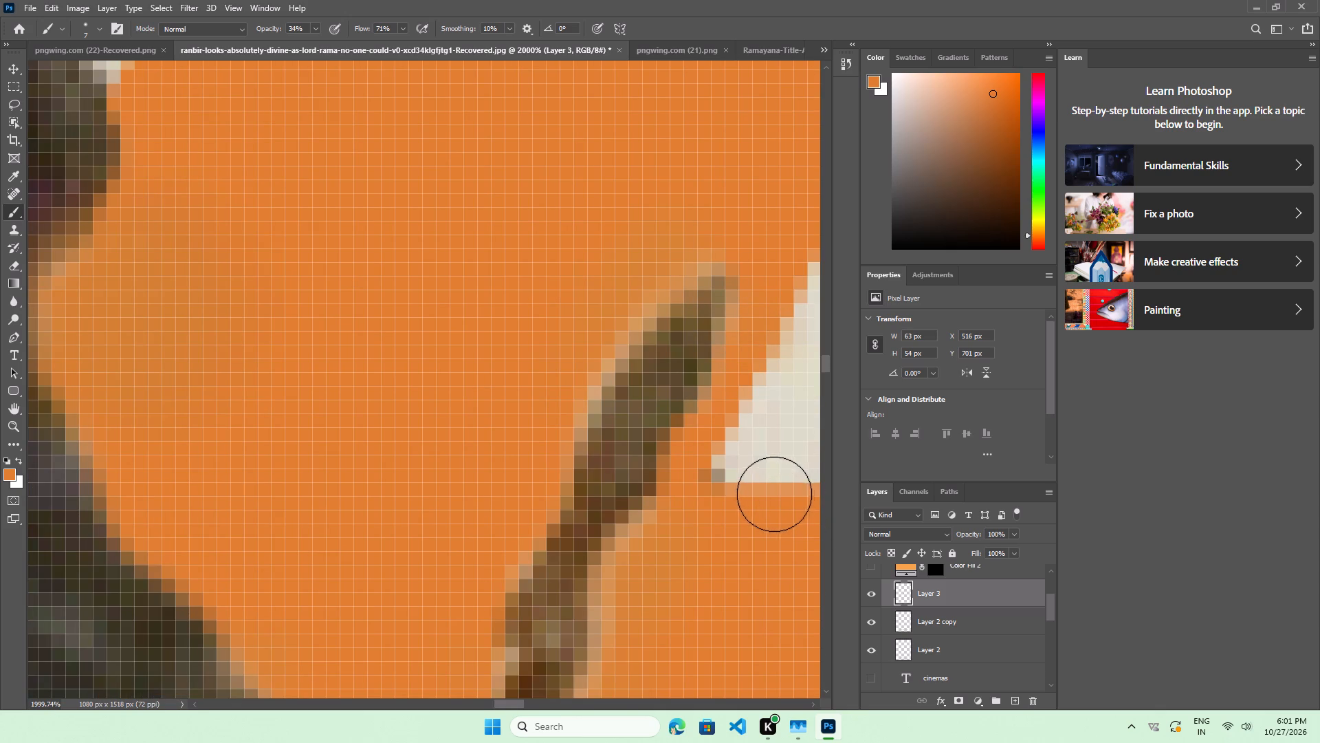
Examine the cleaned bow tip and the figure's edges against the IMAX lettering at a reduced zoom.
scroll(711, 462, "down", 1, "ctrl+alt")
scroll(711, 462, "up", 1, "ctrl+alt")
scroll(711, 462, "down", 20, "ctrl+alt")
scroll(711, 462, "down", 1, "ctrl+alt")
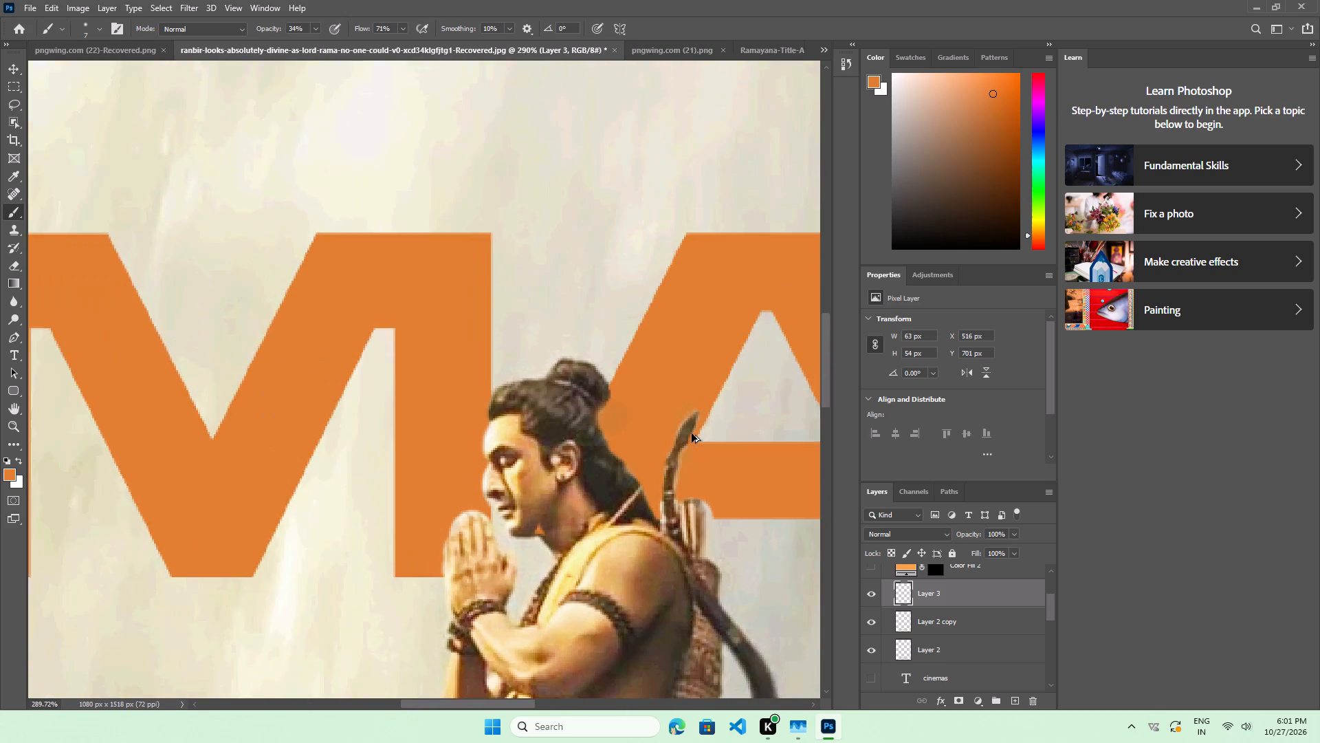
scroll(692, 433, "down", 8, "ctrl+alt")
scroll(692, 433, "up", 1, "ctrl+alt")
scroll(692, 433, "down", 2, "ctrl+alt")
scroll(692, 433, "up", 3, "ctrl+alt")
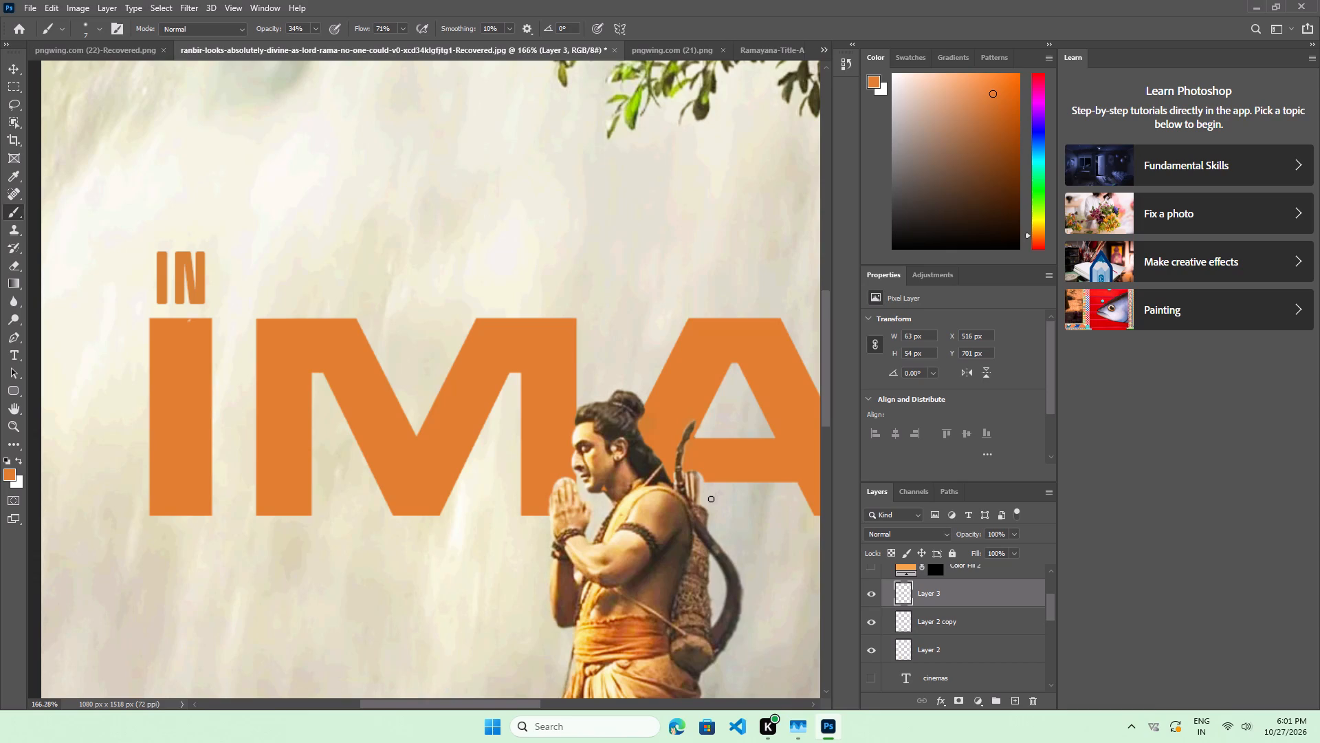
scroll(707, 491, "down", 5)
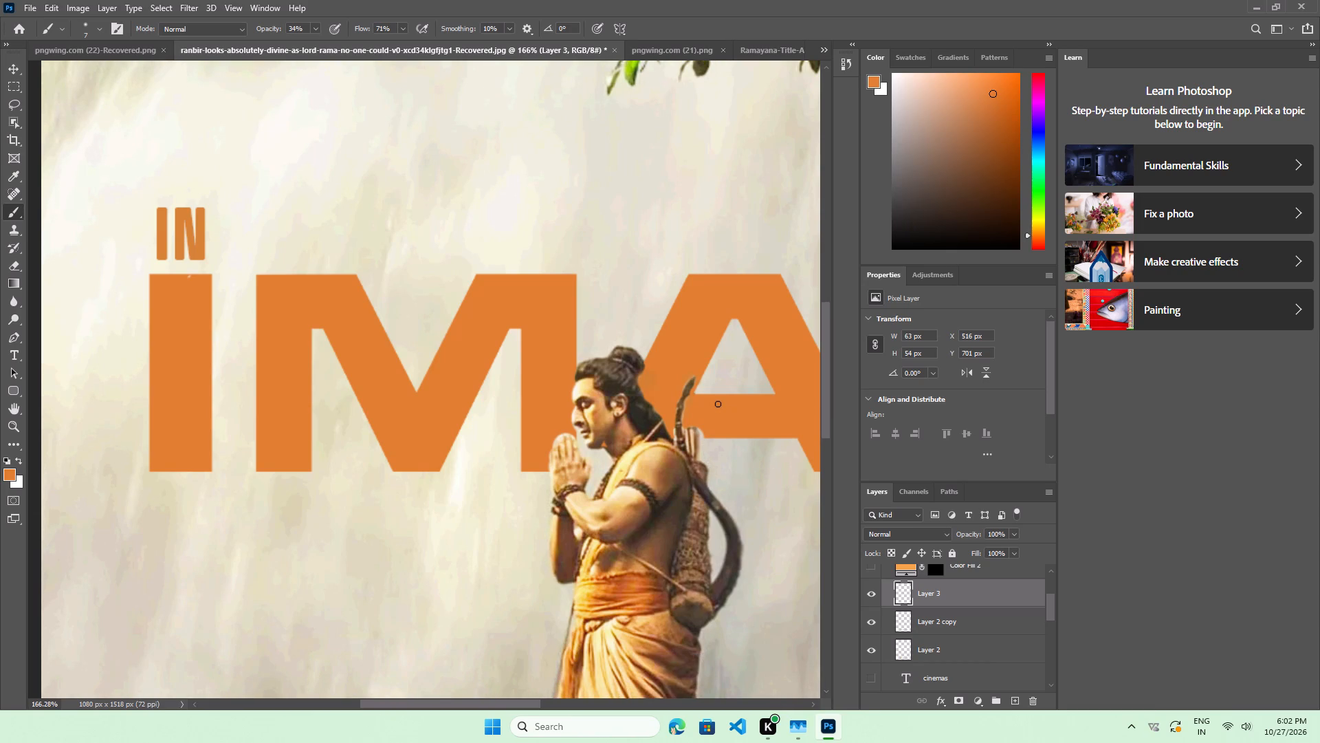
Paint orange over the pale area beside the quiver's upper right side, down to the lower edge of the A's crossbar.
scroll(714, 433, "up", 14, "ctrl+alt")
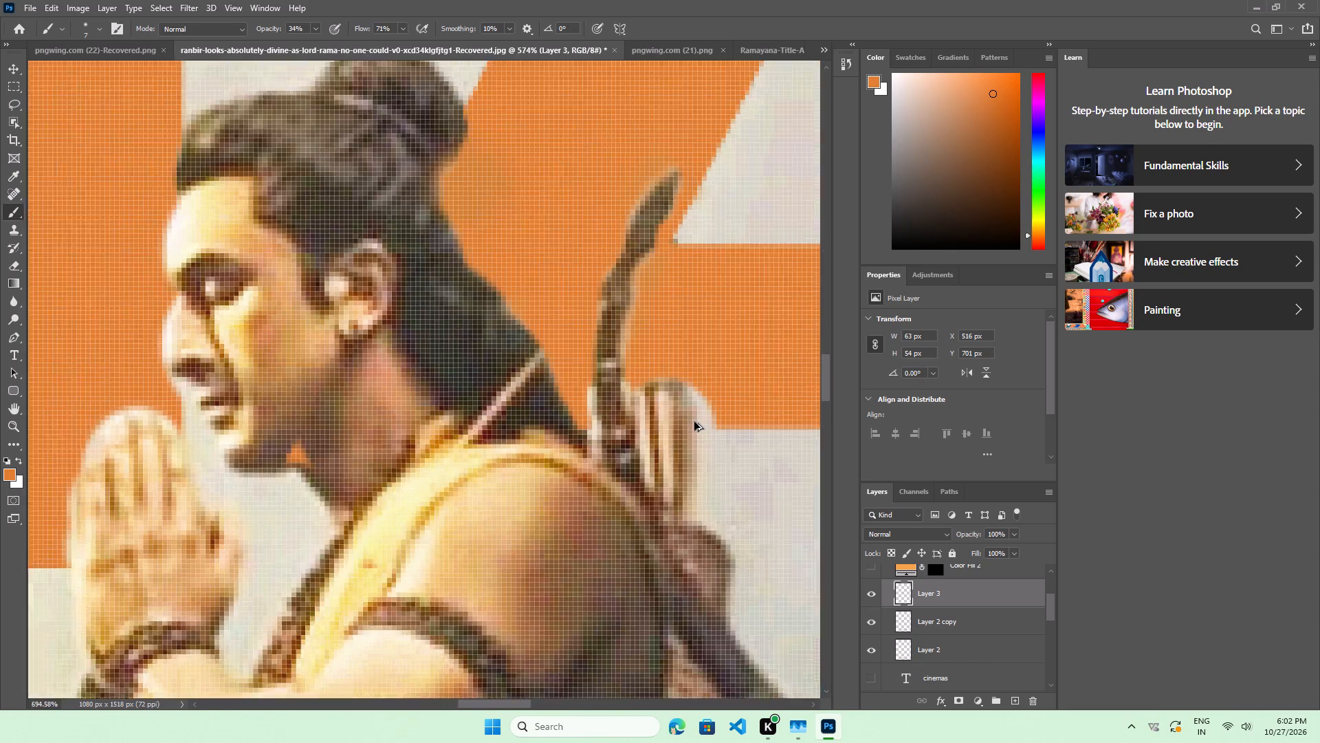
scroll(694, 422, "up", 19, "ctrl+alt")
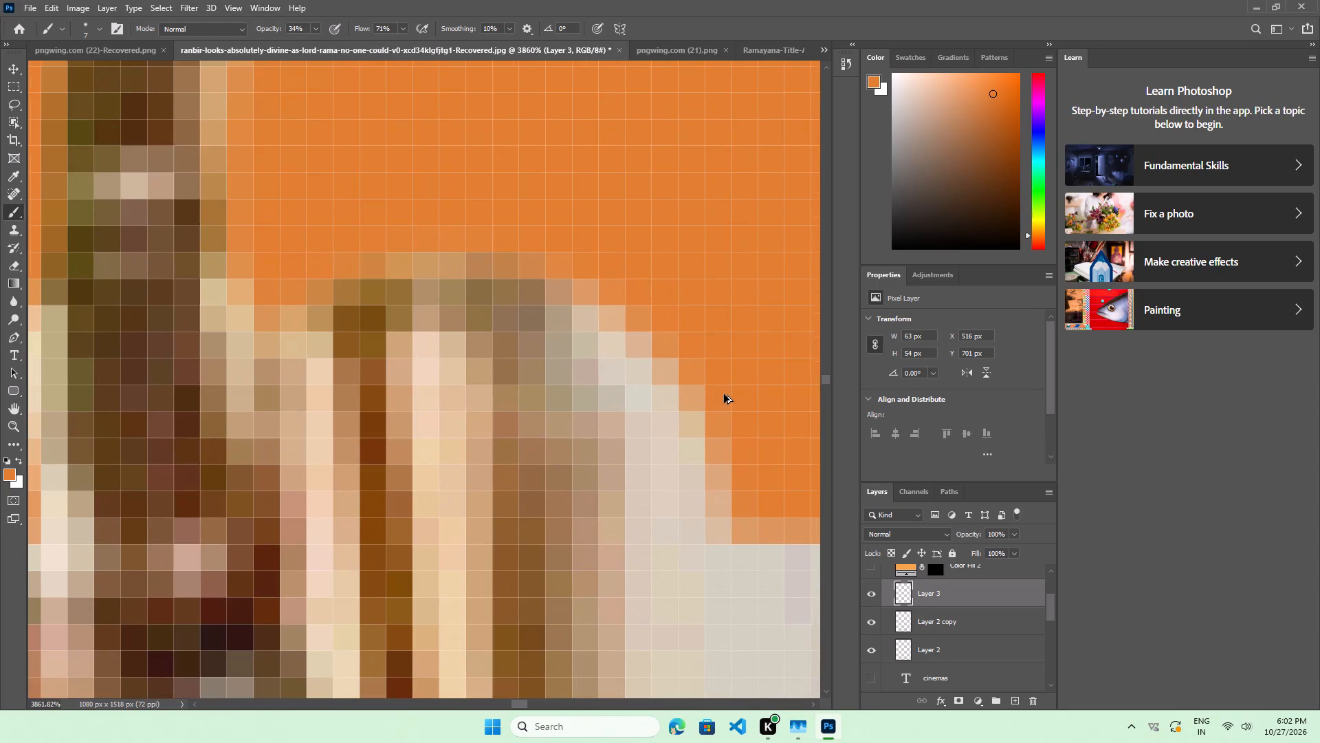
left_click(701, 354)
left_click_drag(701, 360, 706, 372)
left_click_drag(706, 376, 705, 458)
left_click_drag(698, 429, 689, 453)
left_click_drag(690, 411, 690, 427)
left_click_drag(688, 445, 694, 471)
left_click_drag(694, 482, 696, 490)
left_click(696, 499)
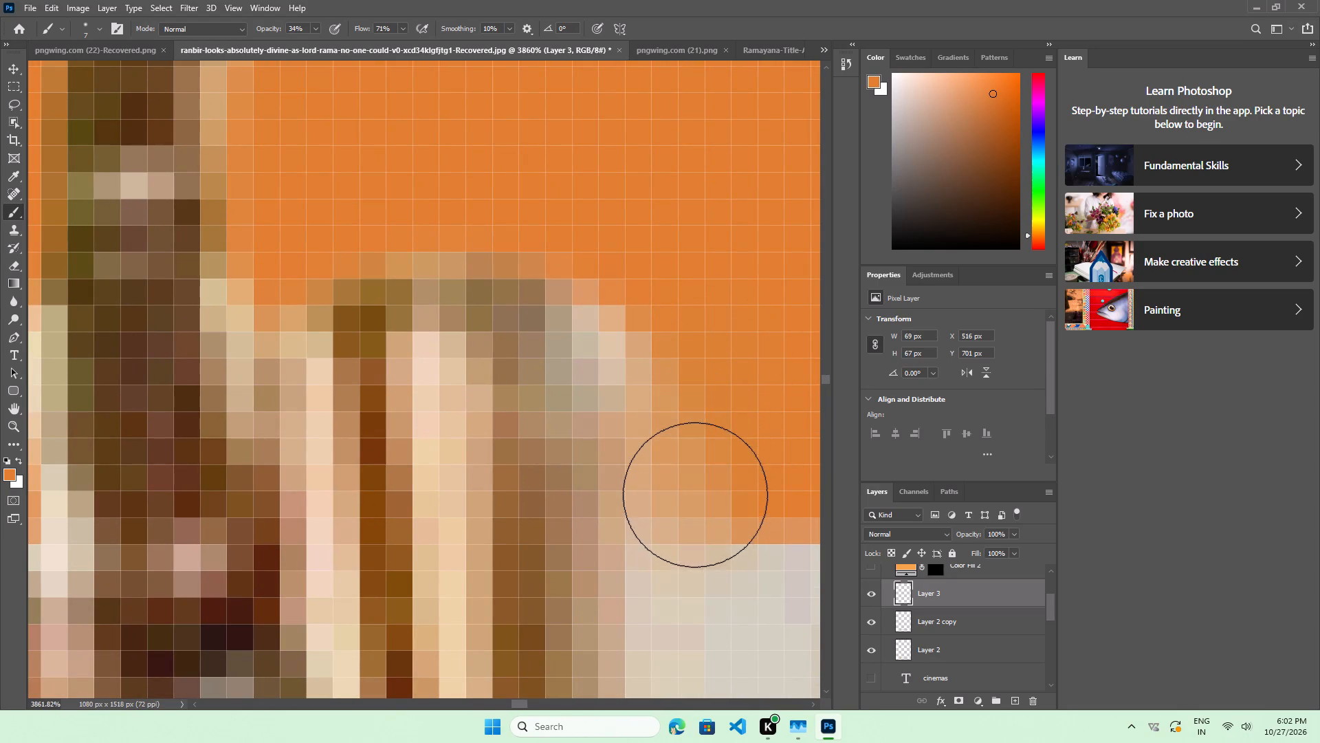
Paint orange back up along the quiver's right side to its rounded top corner.
left_click(694, 489)
left_click(690, 469)
left_click_drag(687, 435, 686, 424)
left_click_drag(685, 396, 679, 378)
left_click(675, 366)
left_click(670, 360)
left_click(666, 358)
double_click(662, 357)
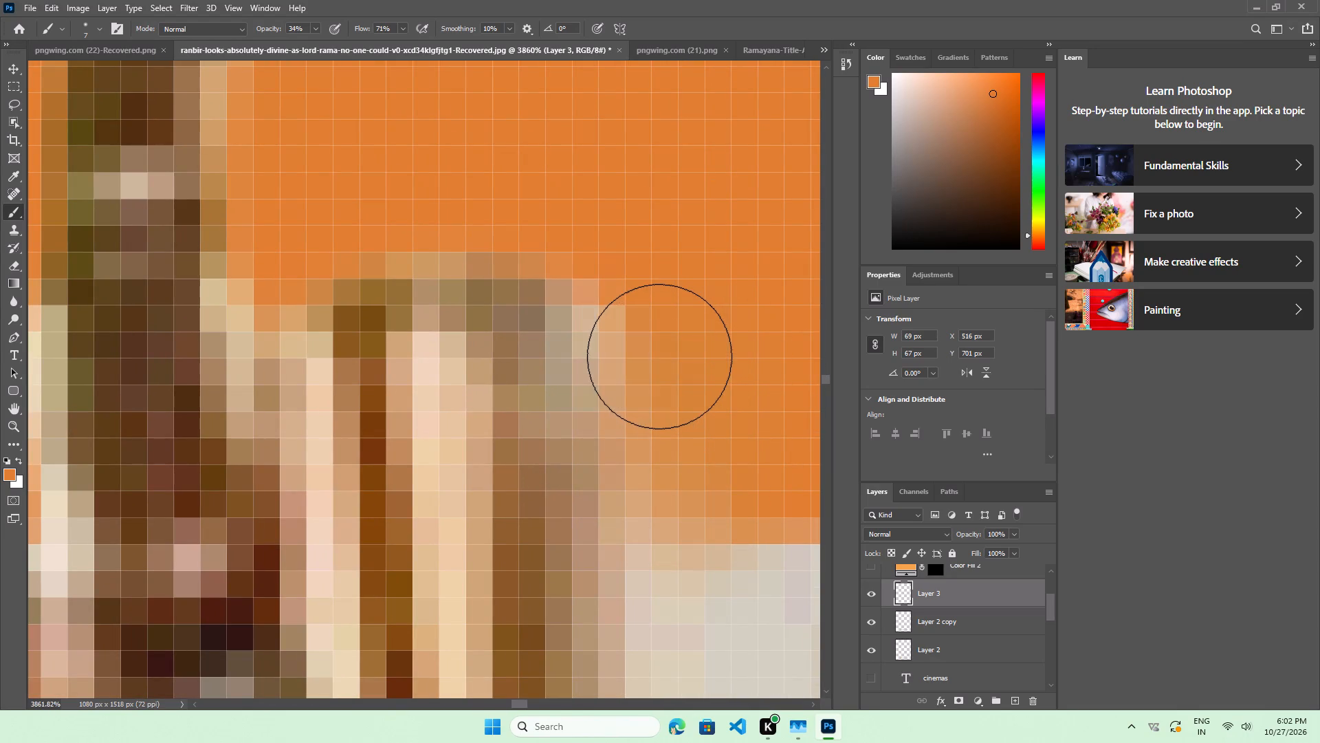
Make further orange passes between the quiver's top corner and the crossbar's lower edge to even out the remaining pale pixels.
left_click_drag(659, 356, 663, 363)
left_click_drag(690, 462, 696, 488)
double_click(700, 495)
left_click_drag(686, 488, 675, 487)
left_click(672, 484)
left_click_drag(671, 468, 655, 412)
left_click_drag(655, 412, 643, 337)
left_click_drag(643, 335, 637, 306)
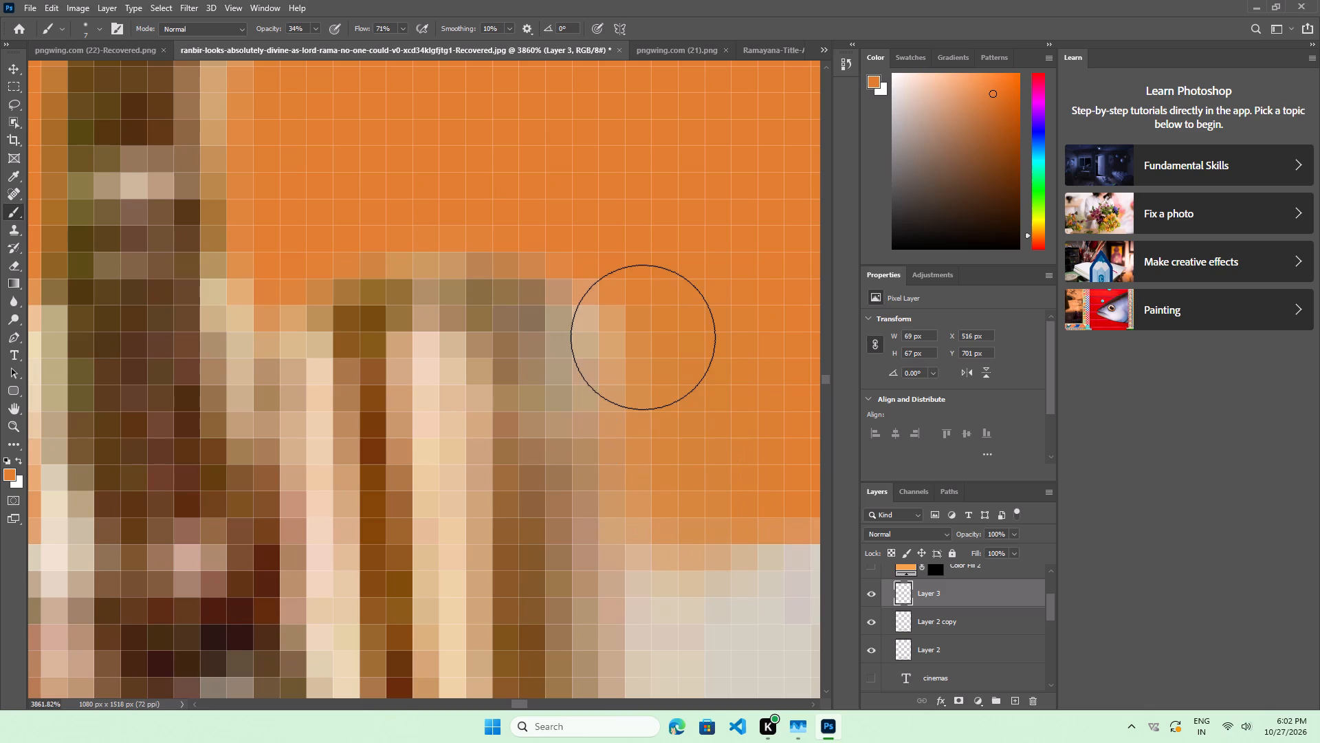
left_click_drag(637, 304, 657, 348)
left_click(712, 483)
left_click(657, 426)
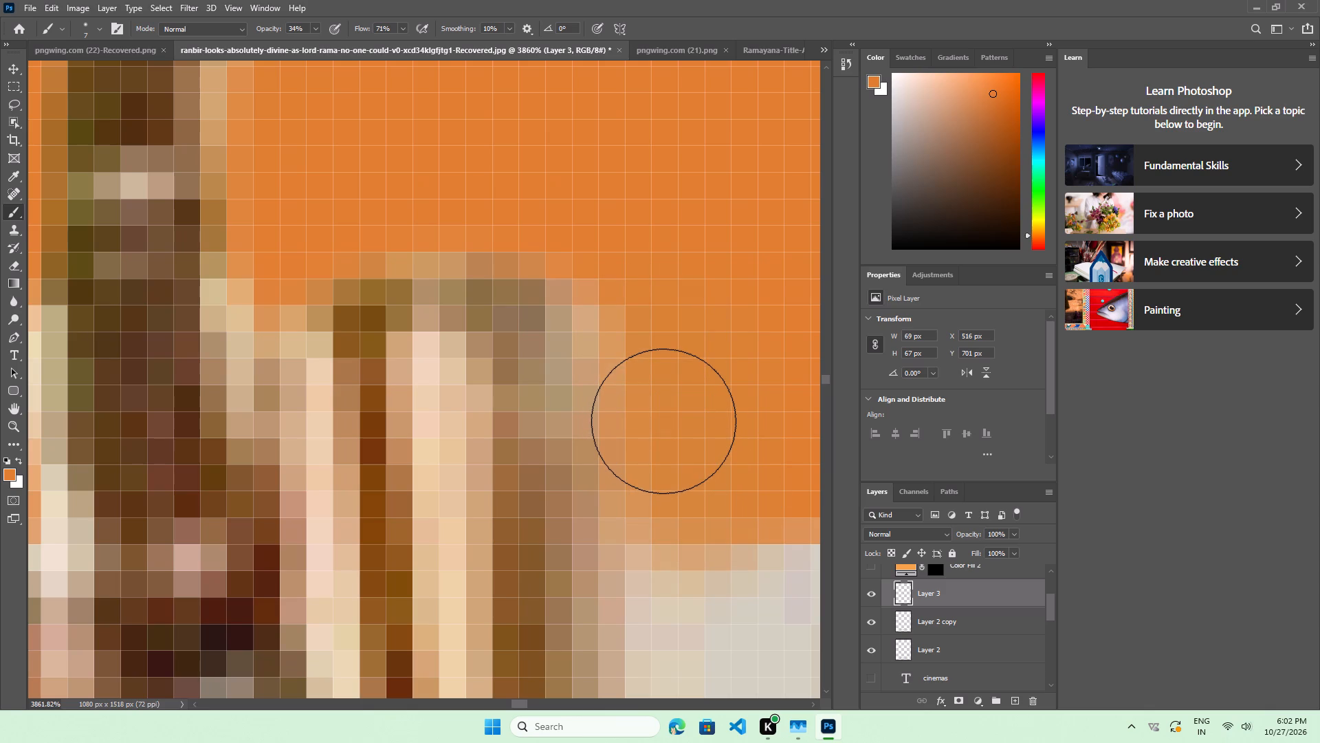
Examine the retouched quiver and bow edges, ending with a view of the whole poster.
scroll(581, 407, "down", 9, "ctrl+alt")
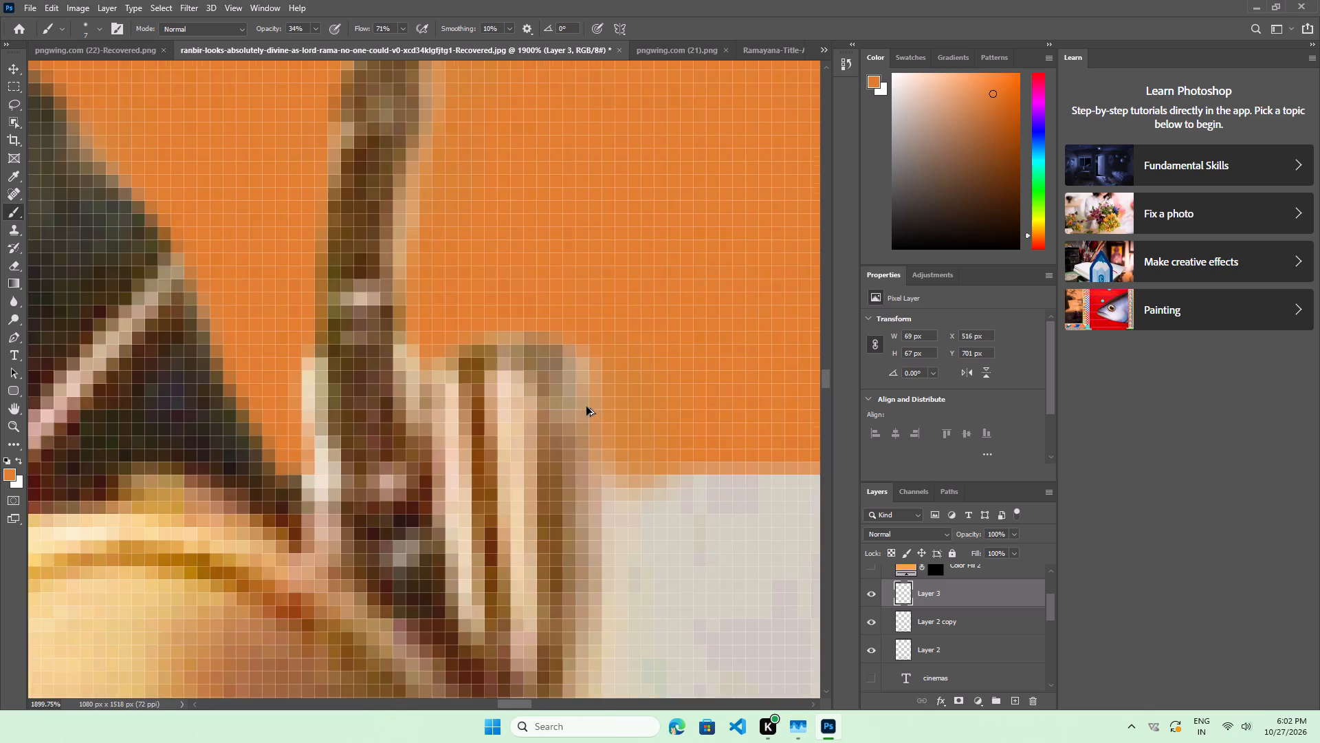
scroll(586, 407, "down", 15, "ctrl+alt")
scroll(588, 406, "up", 1, "ctrl+alt")
scroll(588, 406, "down", 17, "ctrl+alt")
scroll(588, 406, "up", 1, "ctrl+alt")
scroll(588, 406, "down", 1, "ctrl+alt")
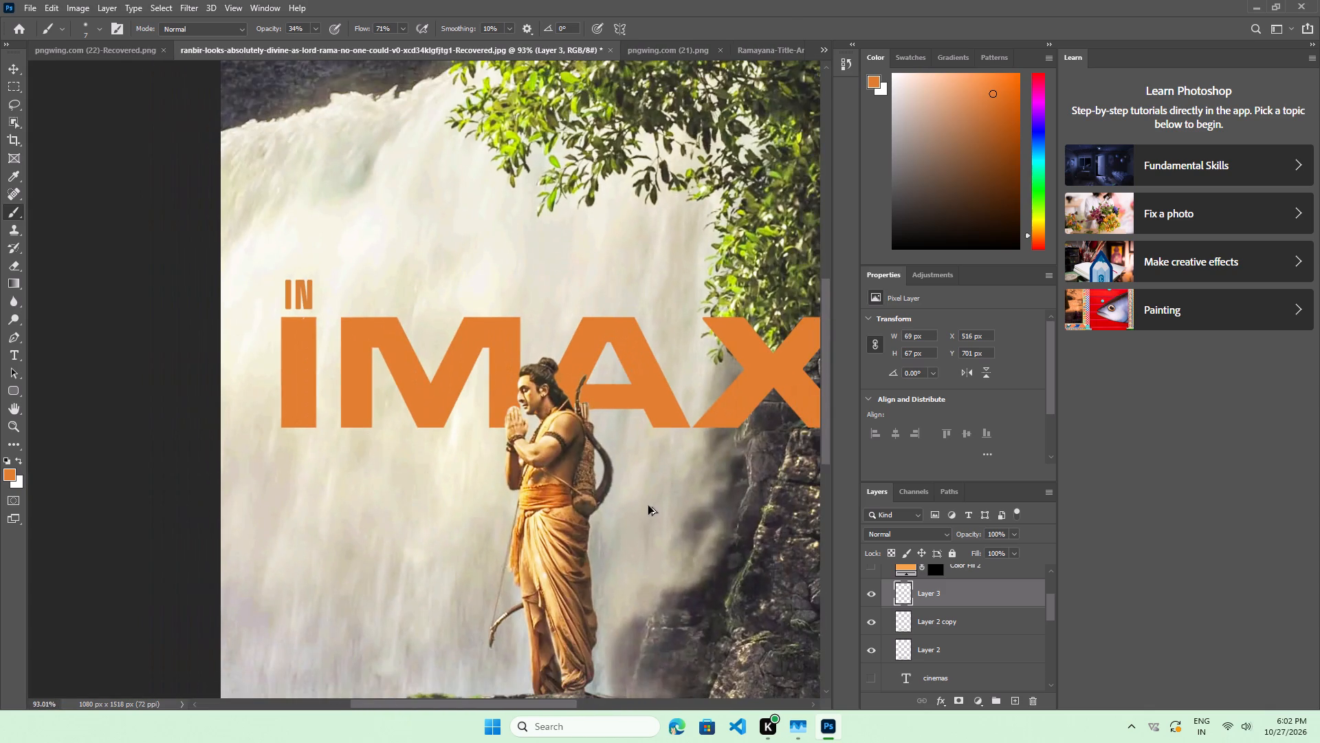
scroll(643, 508, "down", 5)
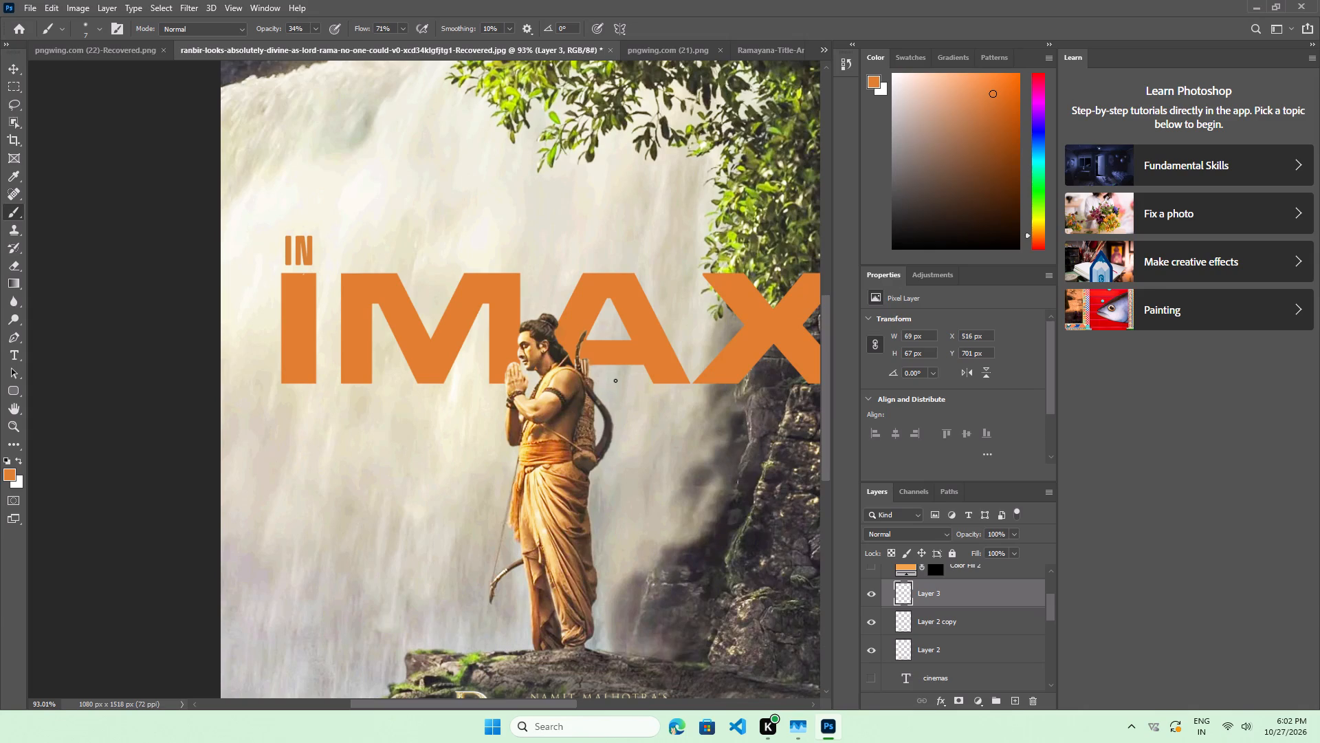
scroll(613, 383, "down", 5, "ctrl+alt")
scroll(611, 390, "up", 1, "ctrl+alt")
scroll(611, 390, "down", 2, "ctrl+alt")
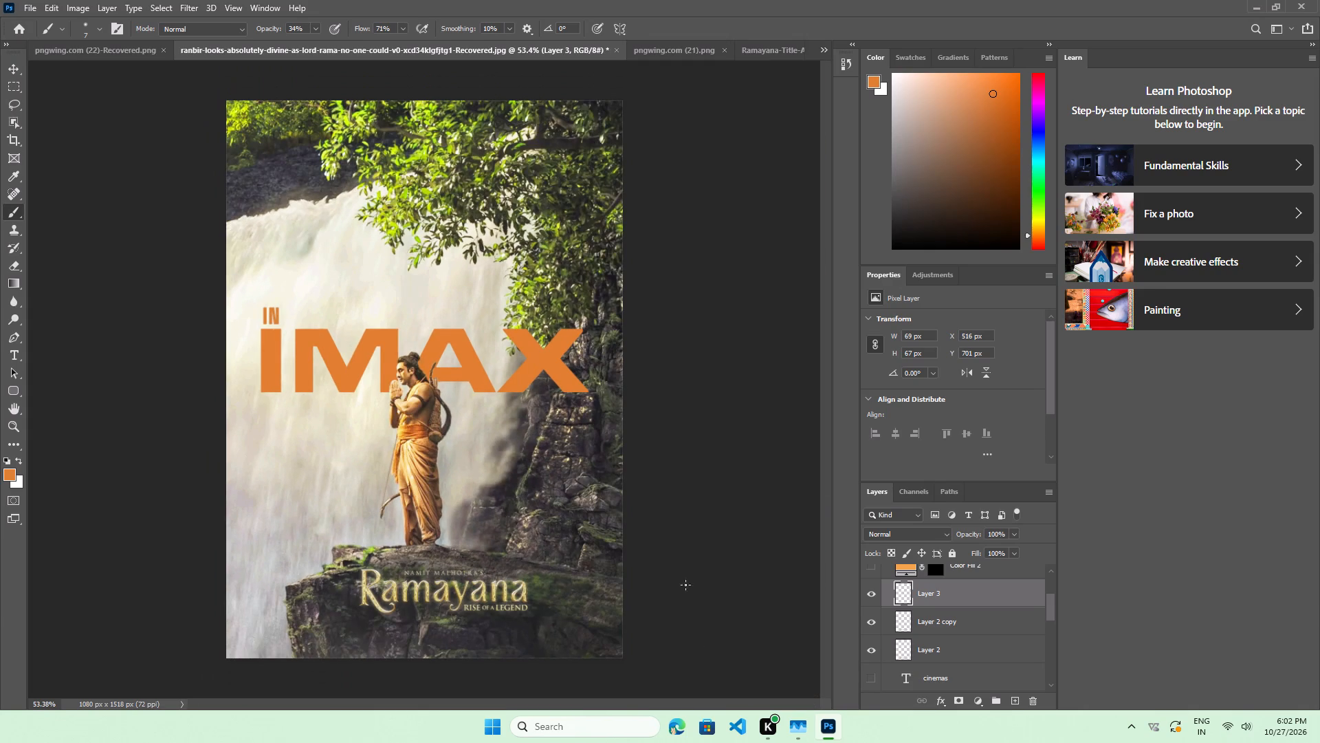
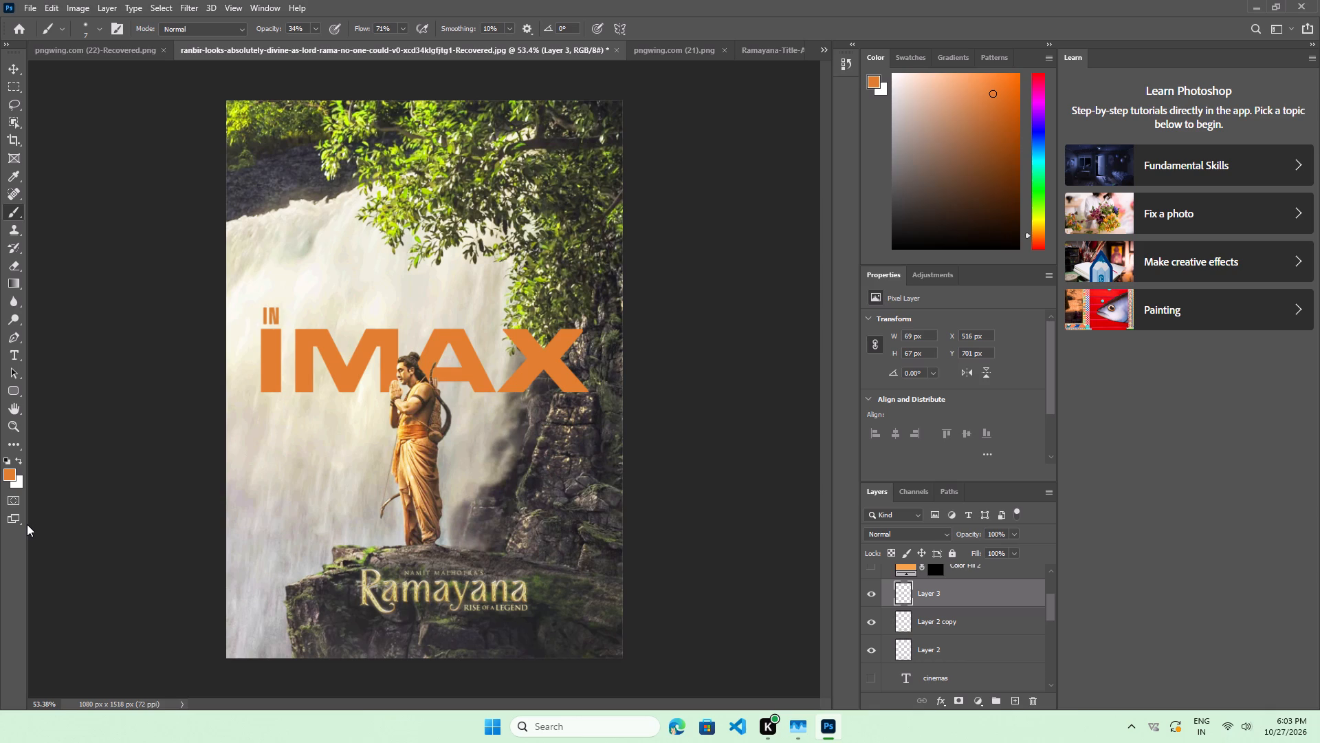
Bring the lens flare from pngwing.com (21).png into the poster document and place it over the Ramayana title.
left_click(664, 56)
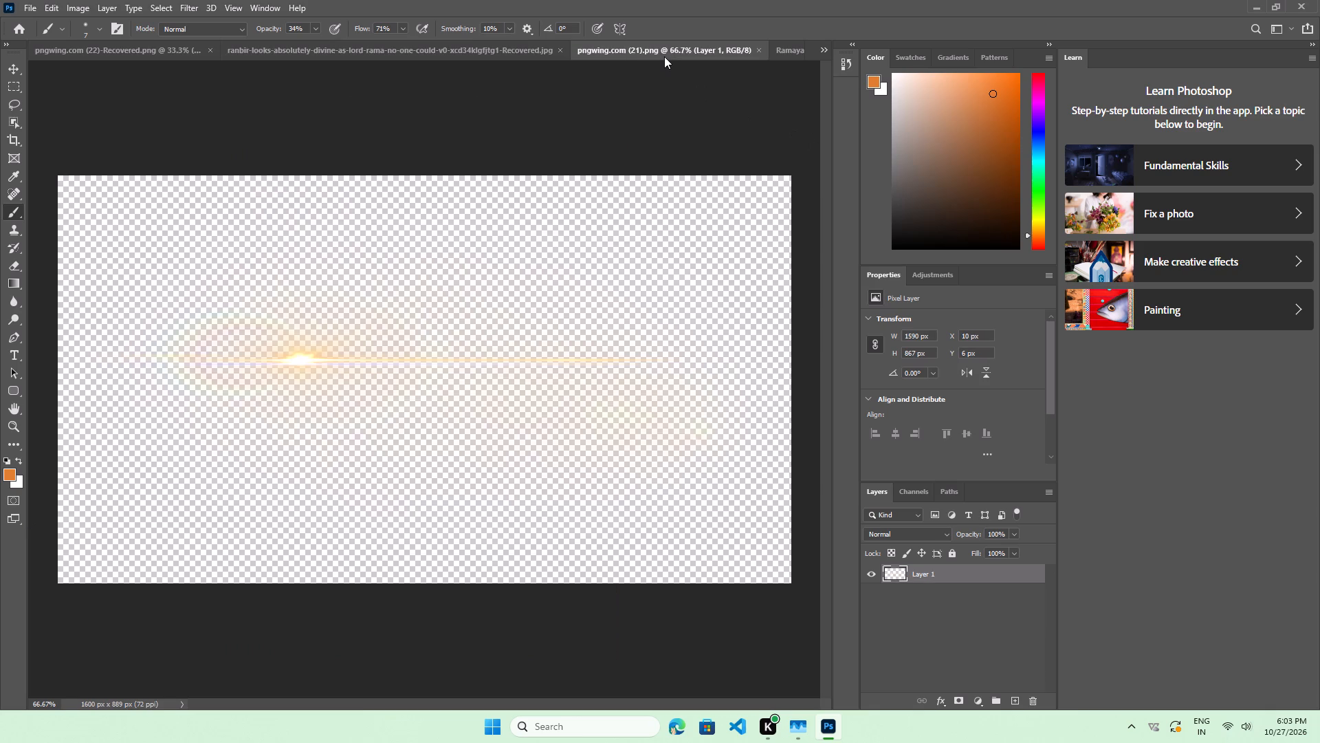
left_click(12, 69)
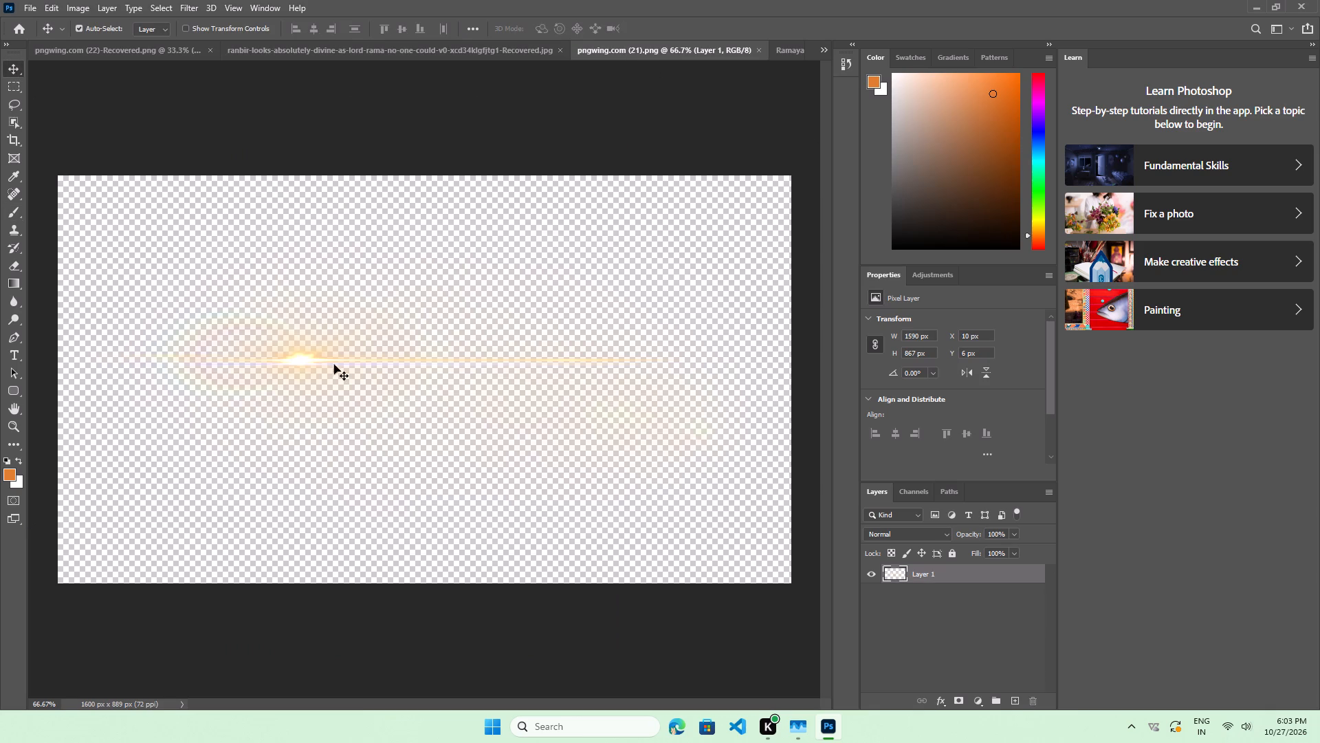
left_click_drag(304, 360, 331, 54)
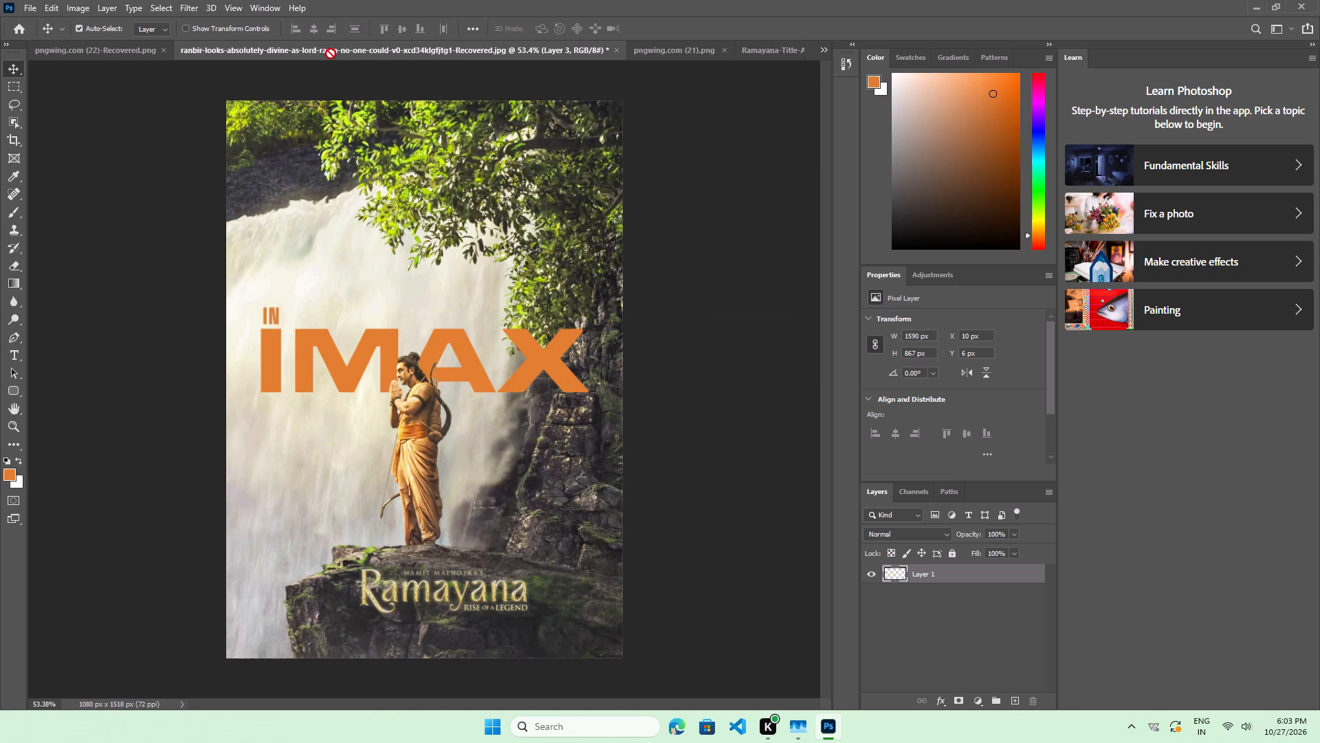
left_click_drag(331, 54, 408, 346)
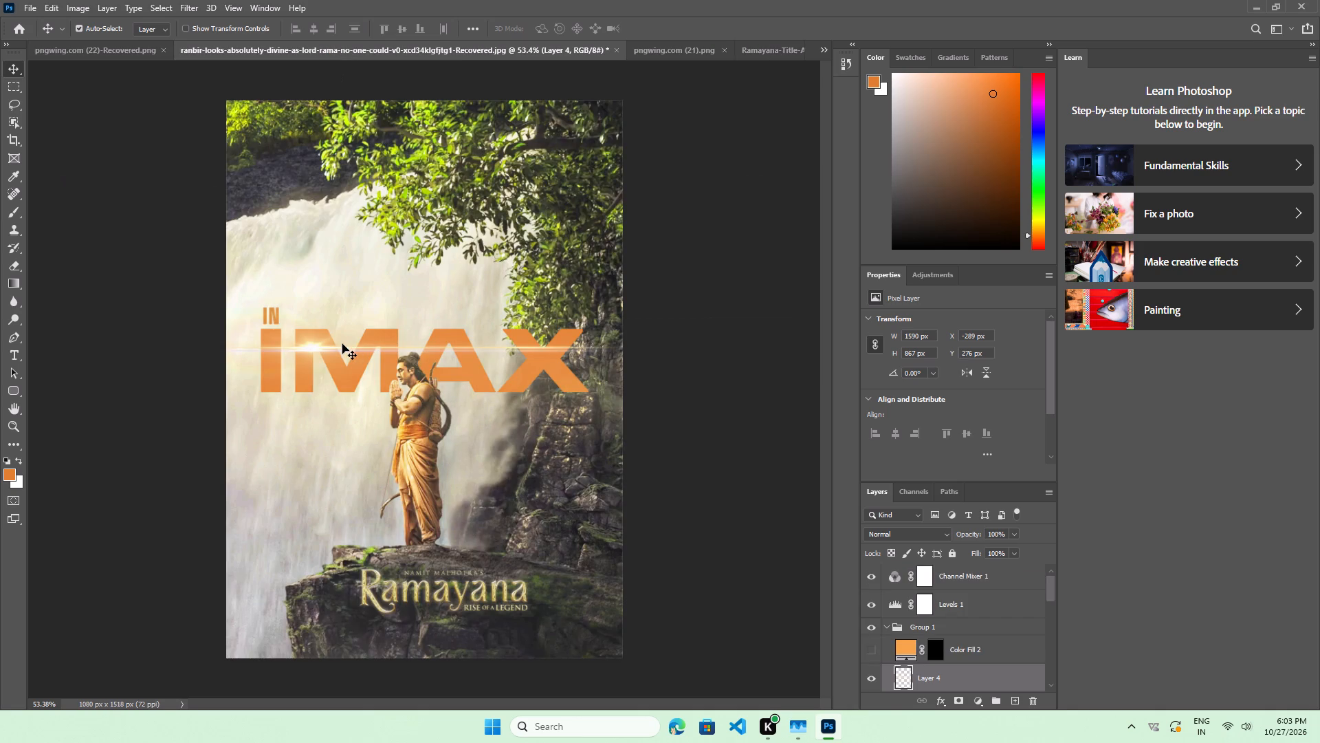
left_click_drag(342, 344, 447, 583)
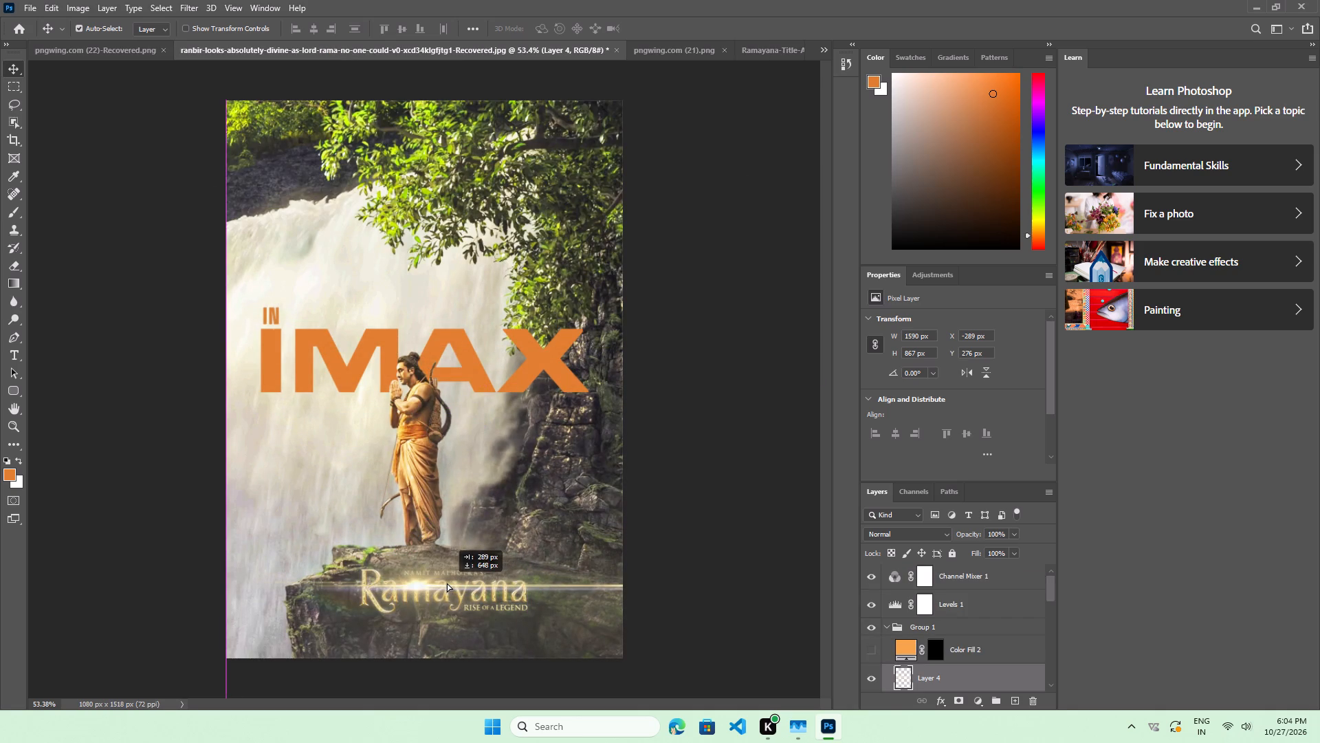
left_click_drag(447, 583, 437, 582)
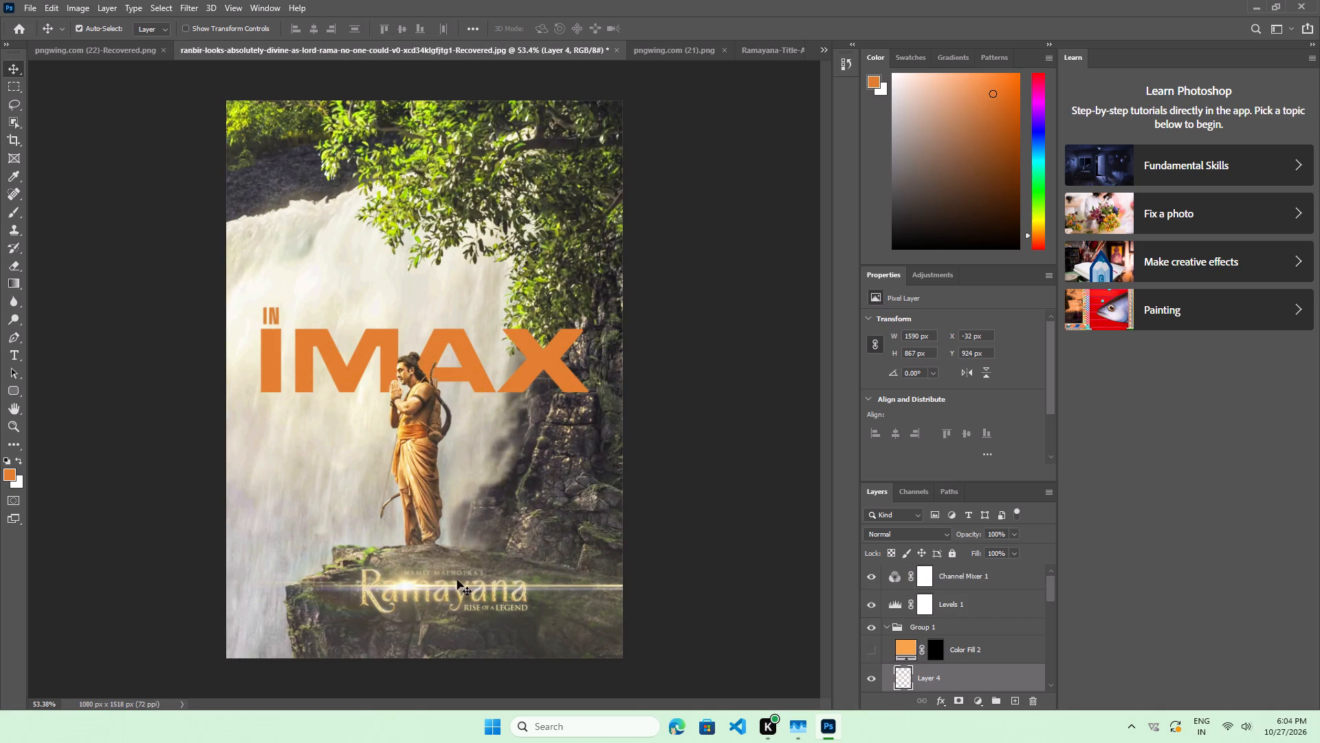
Reorder the flare's Layer 4 so it sits directly below Layer 2 in the layer stack.
scroll(990, 625, "down", 5)
scroll(990, 625, "up", 3)
left_click_drag(971, 620, 961, 659)
left_click_drag(961, 655, 962, 689)
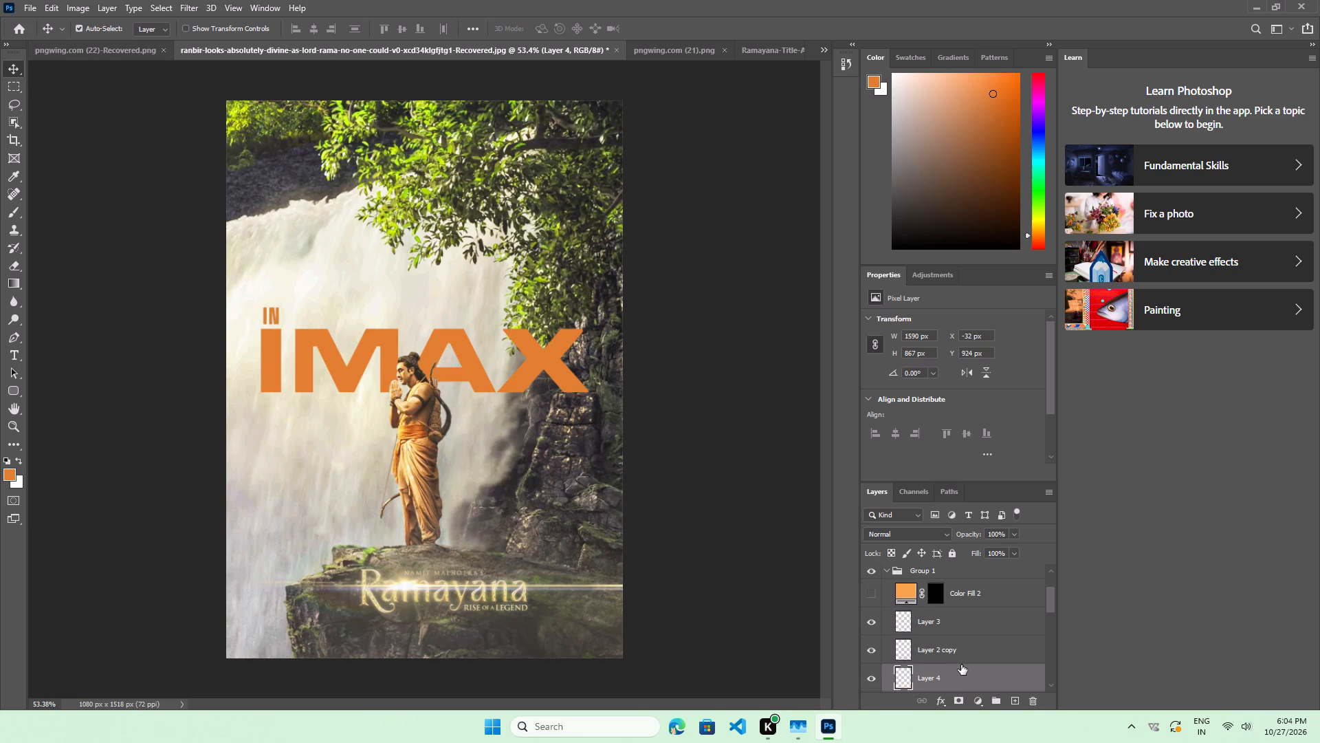
scroll(960, 661, "down", 1)
left_click_drag(959, 657, 959, 692)
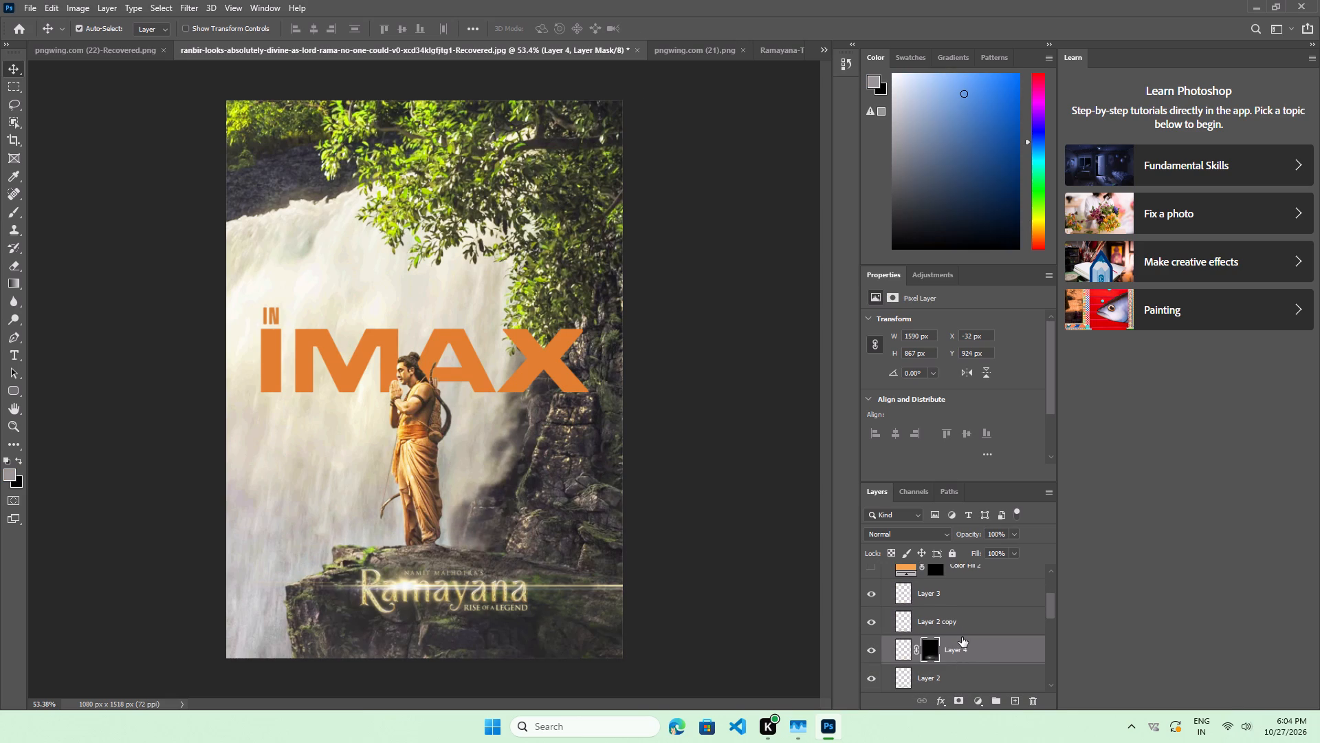
scroll(962, 637, "down", 2)
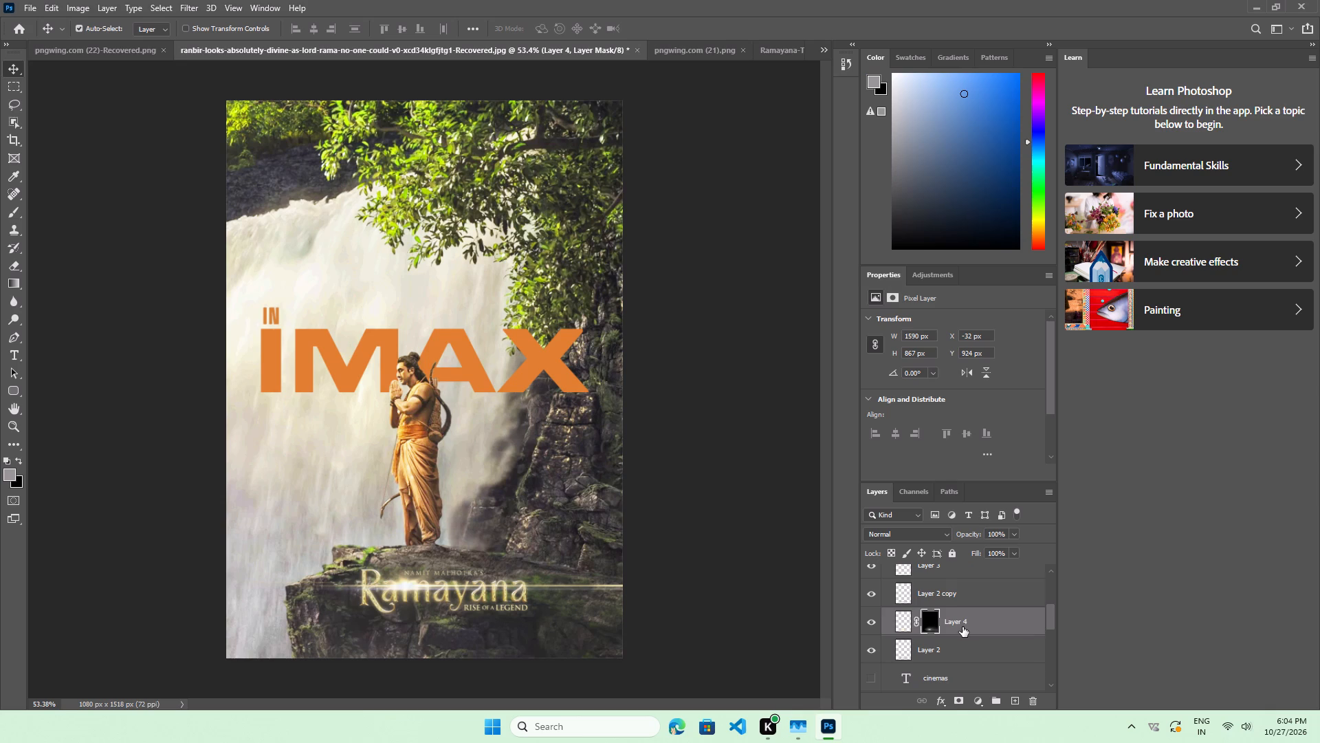
key("ctrl+z")
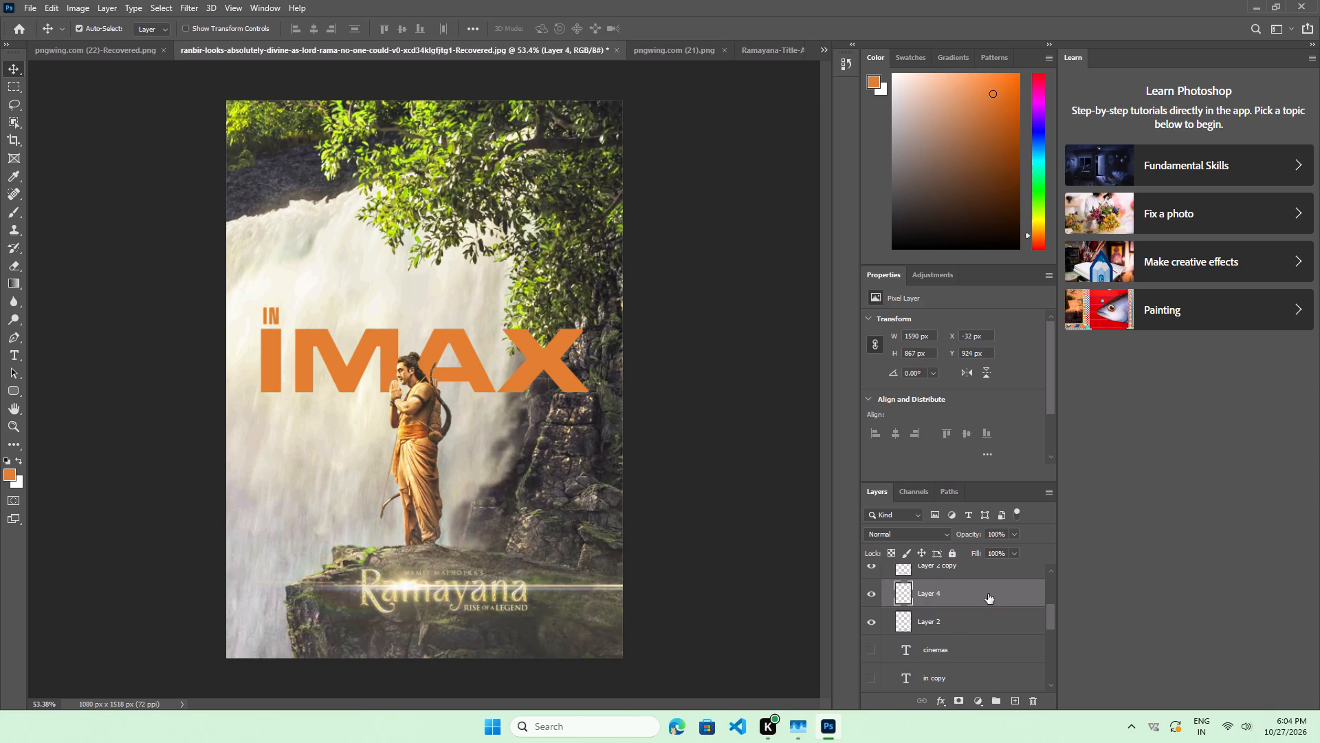
left_click_drag(986, 594, 982, 632)
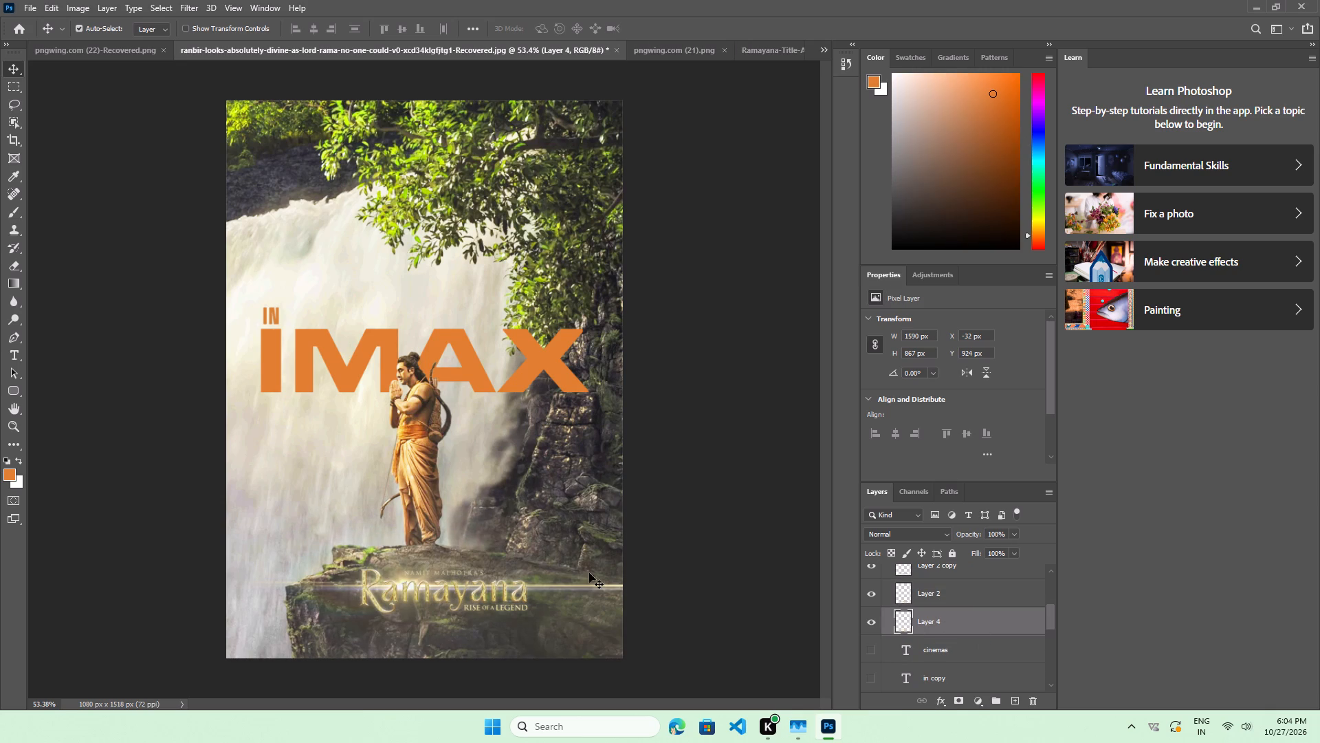
Shift the flare horizontally along the Ramayana title and scale it proportionally to about 59.75%.
left_click_drag(570, 588, 544, 588)
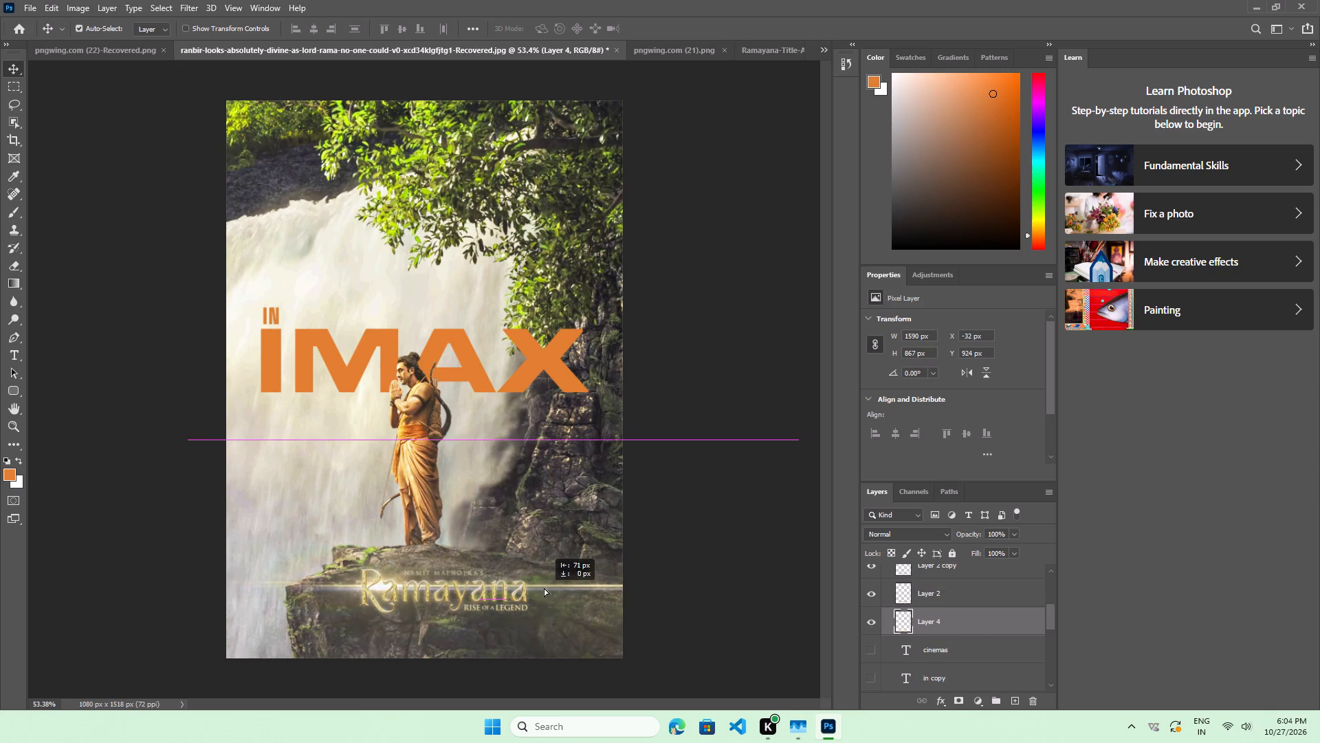
left_click_drag(544, 588, 610, 586)
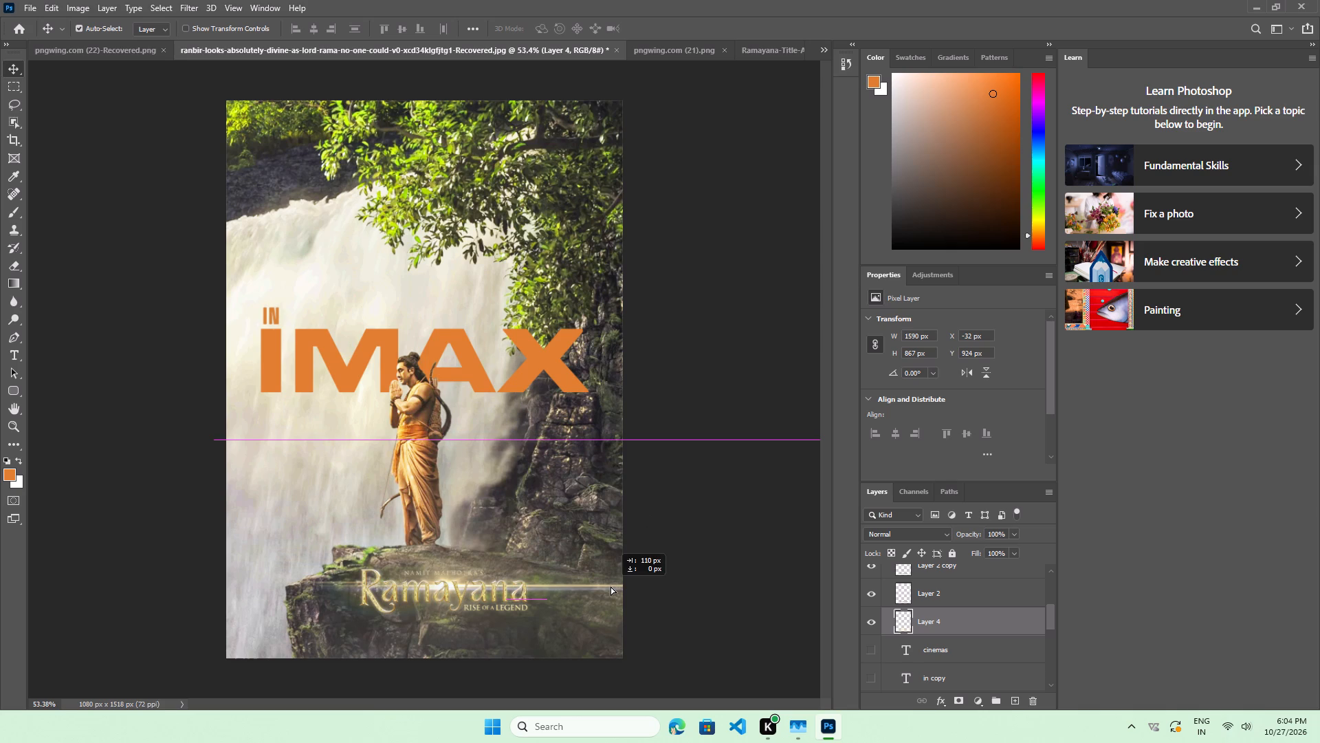
left_click_drag(610, 586, 608, 585)
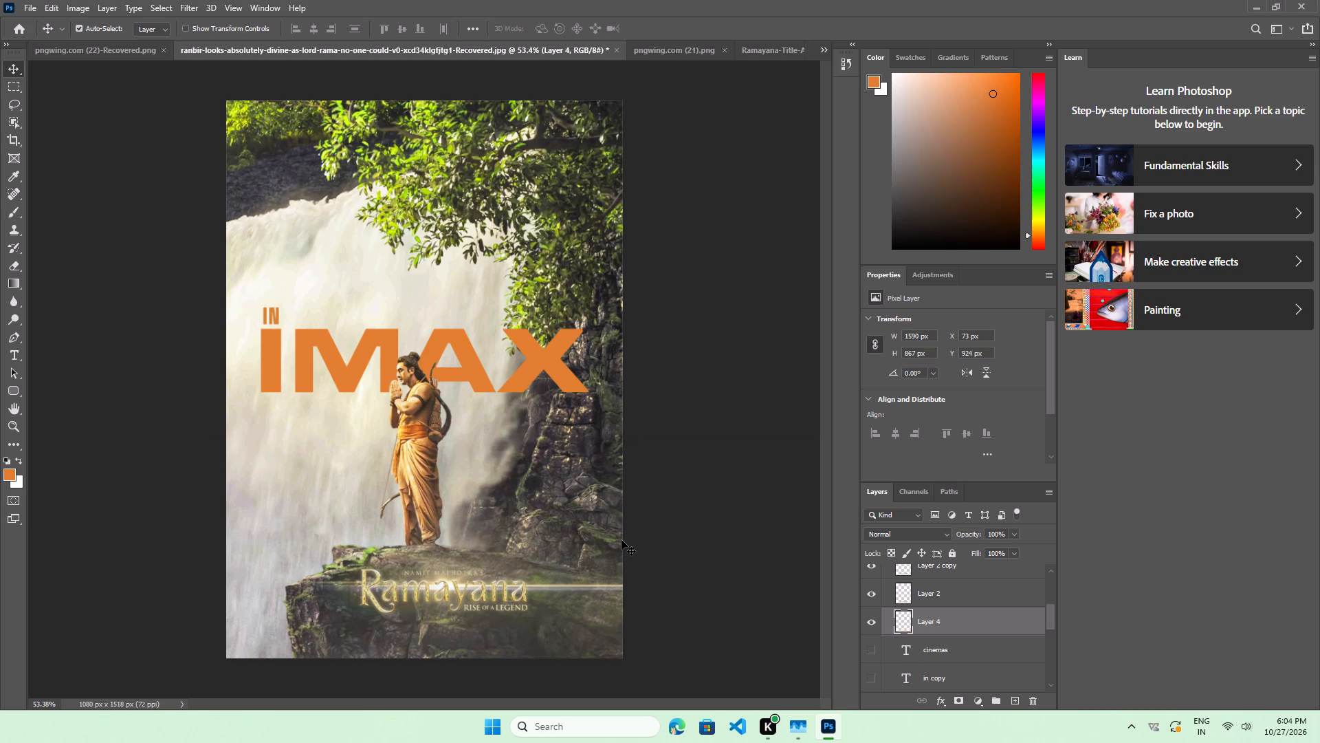
key("ctrl+t")
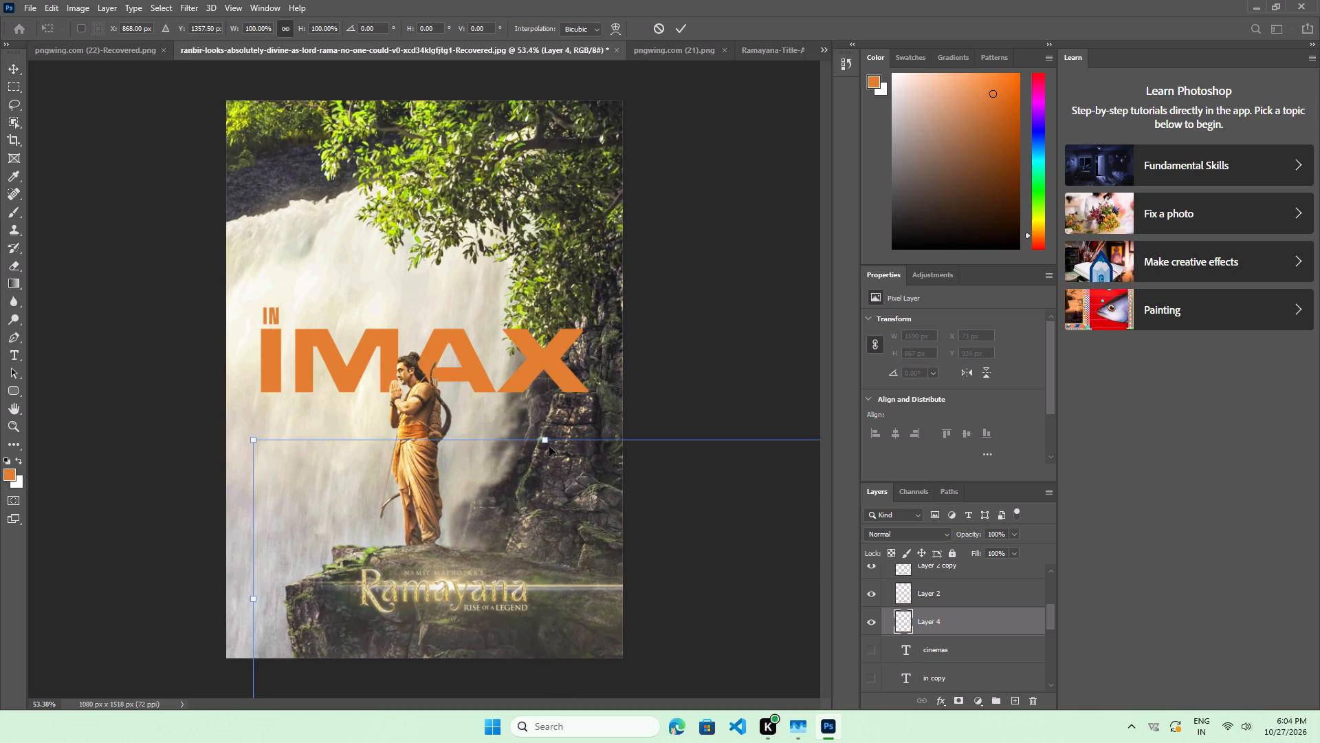
left_click_drag(542, 434, 577, 564)
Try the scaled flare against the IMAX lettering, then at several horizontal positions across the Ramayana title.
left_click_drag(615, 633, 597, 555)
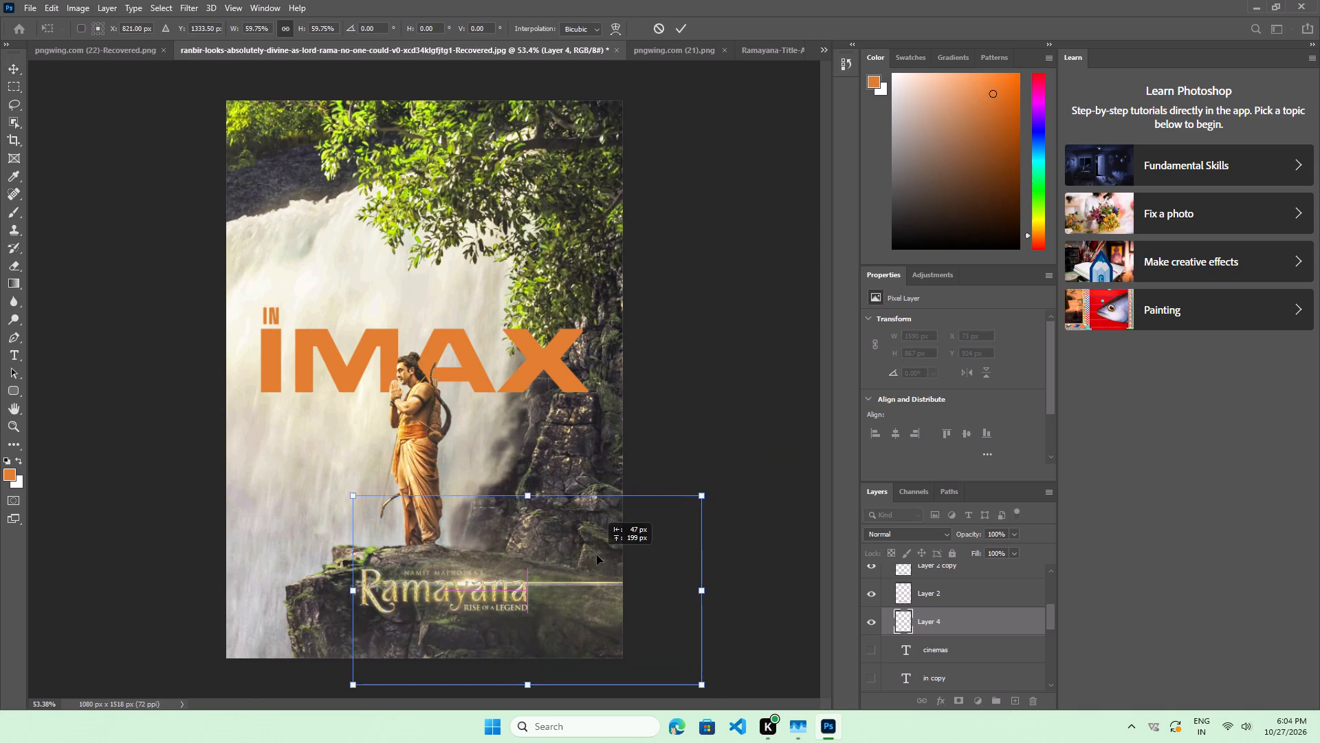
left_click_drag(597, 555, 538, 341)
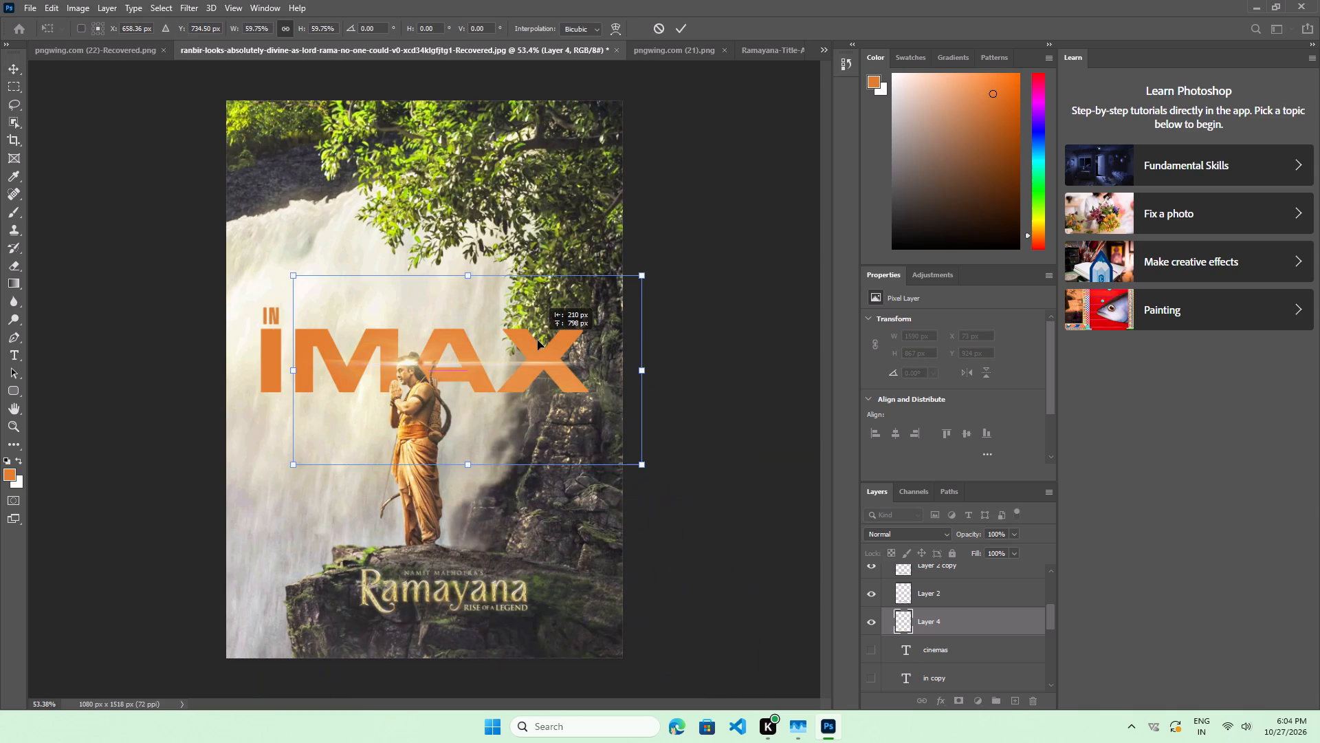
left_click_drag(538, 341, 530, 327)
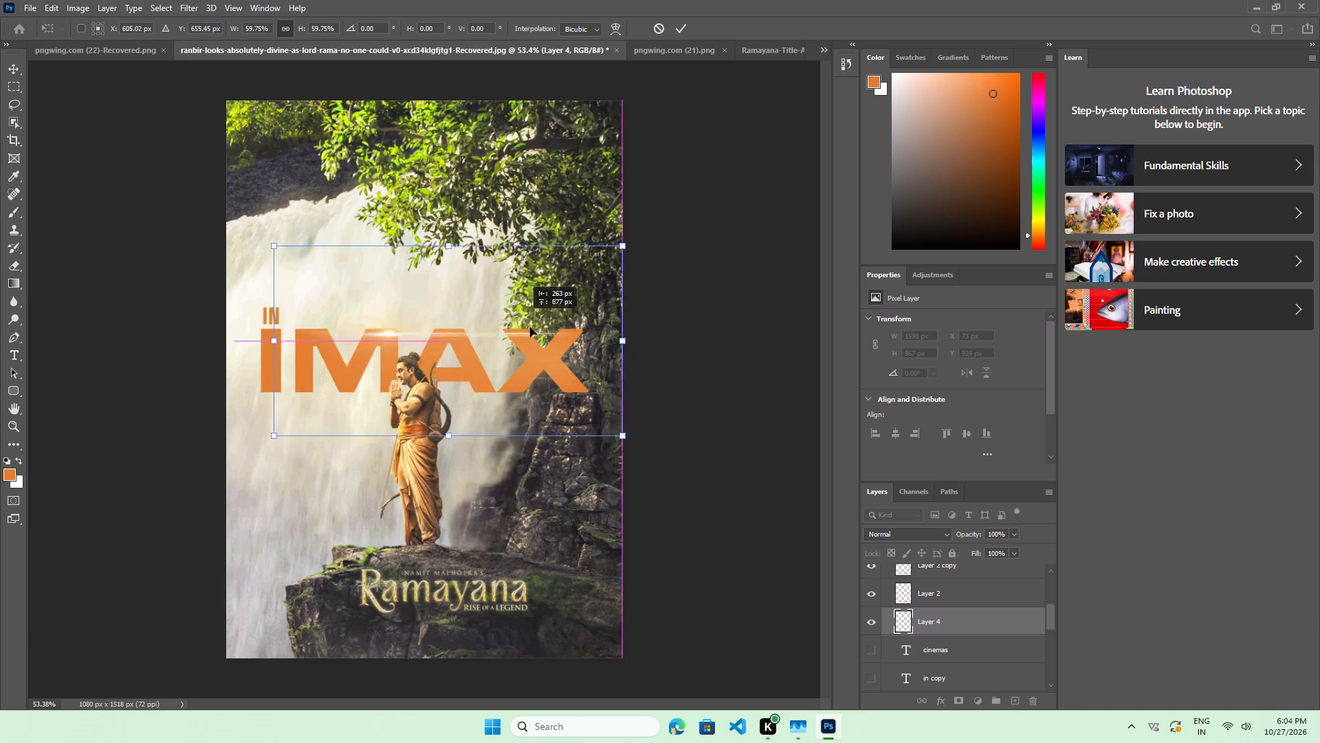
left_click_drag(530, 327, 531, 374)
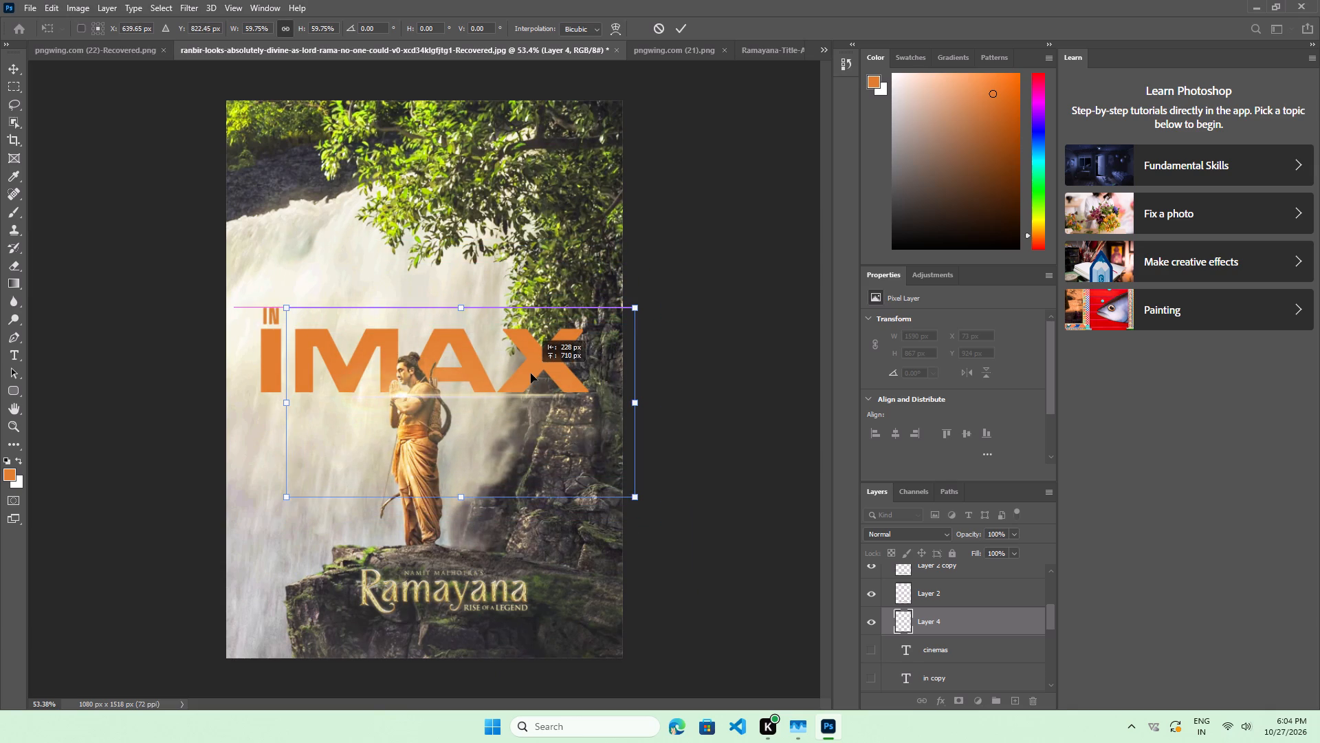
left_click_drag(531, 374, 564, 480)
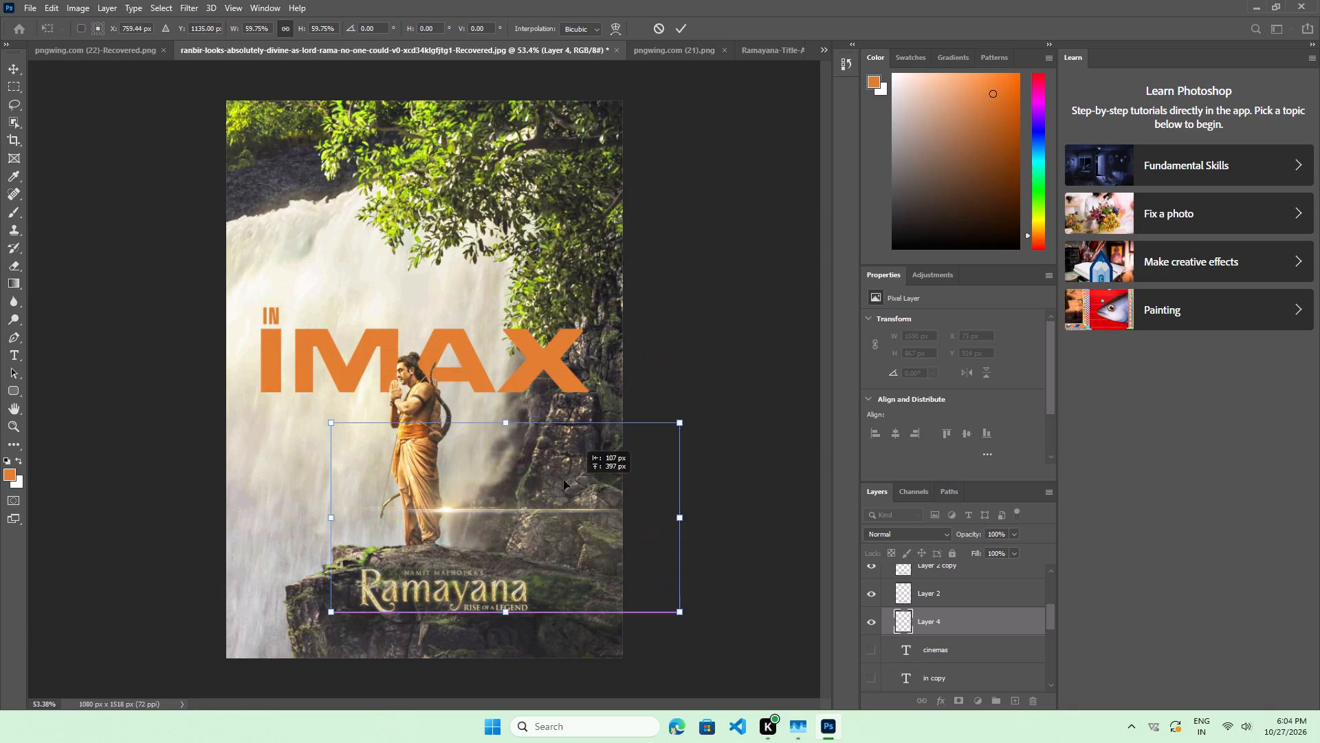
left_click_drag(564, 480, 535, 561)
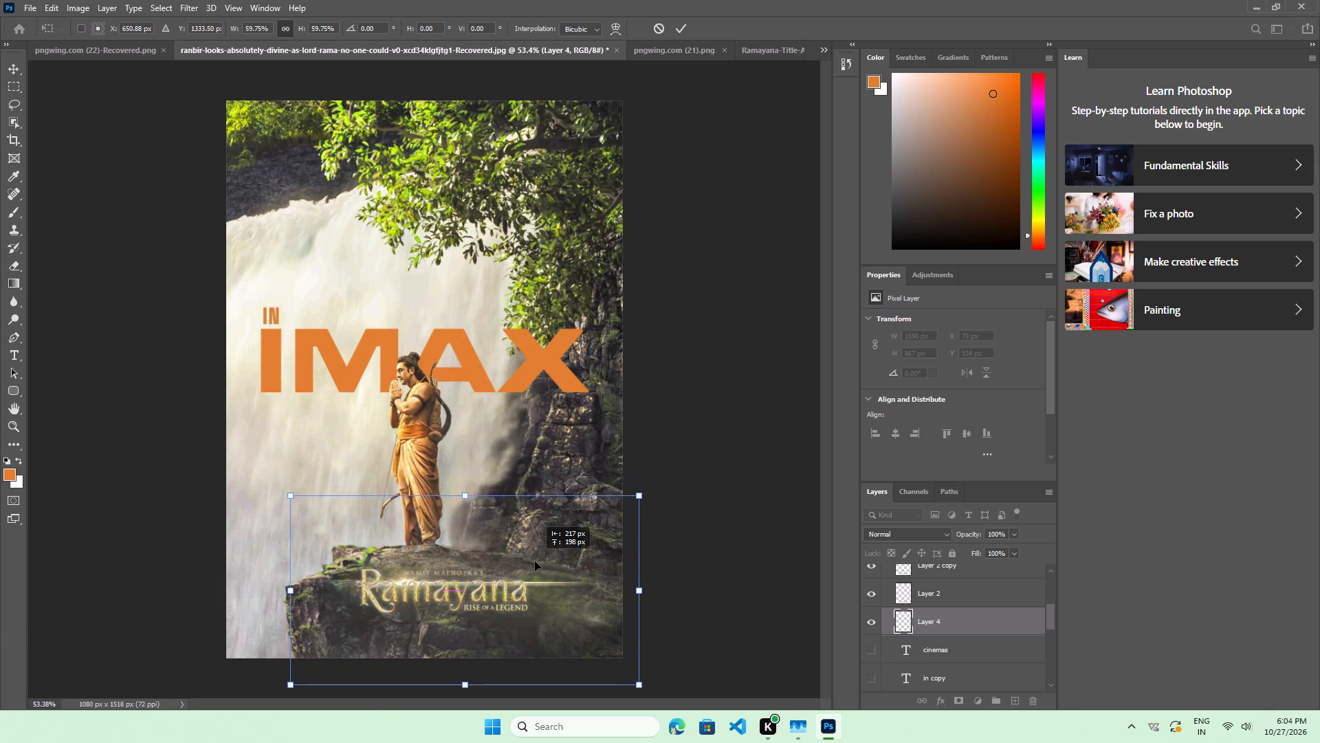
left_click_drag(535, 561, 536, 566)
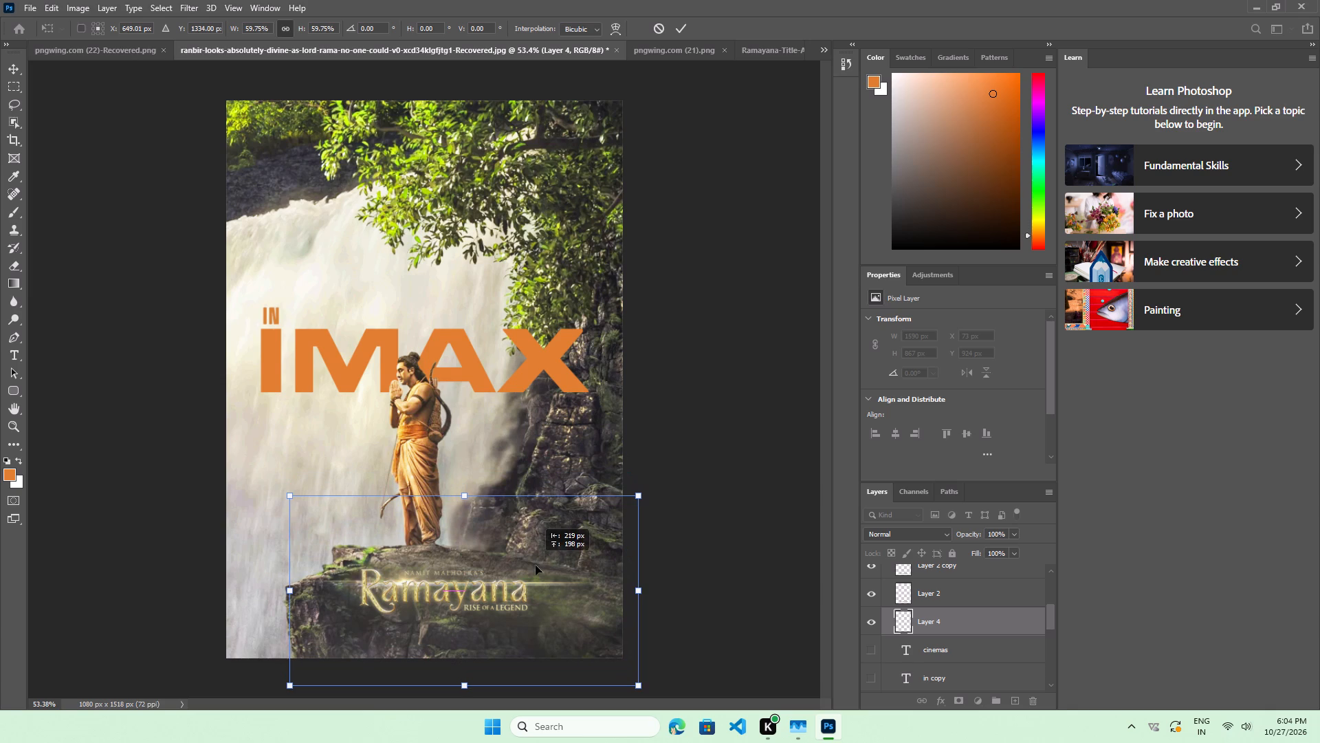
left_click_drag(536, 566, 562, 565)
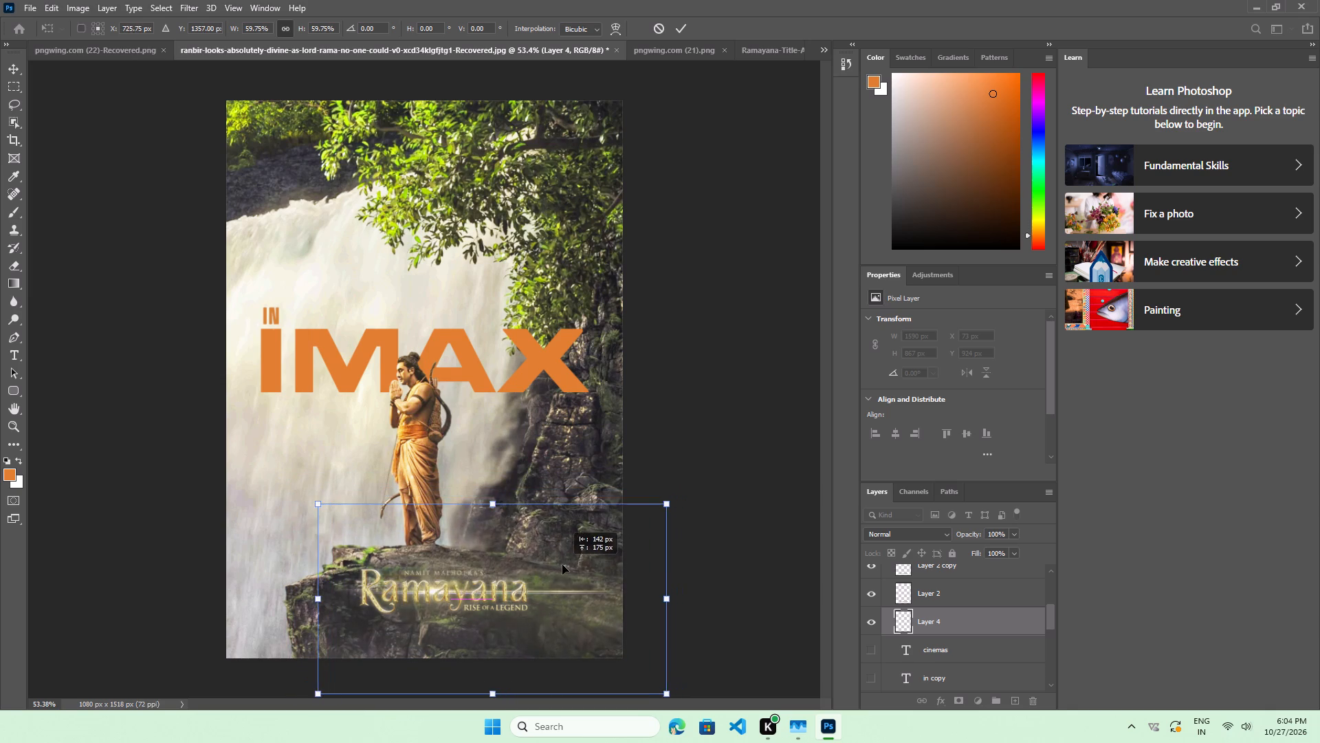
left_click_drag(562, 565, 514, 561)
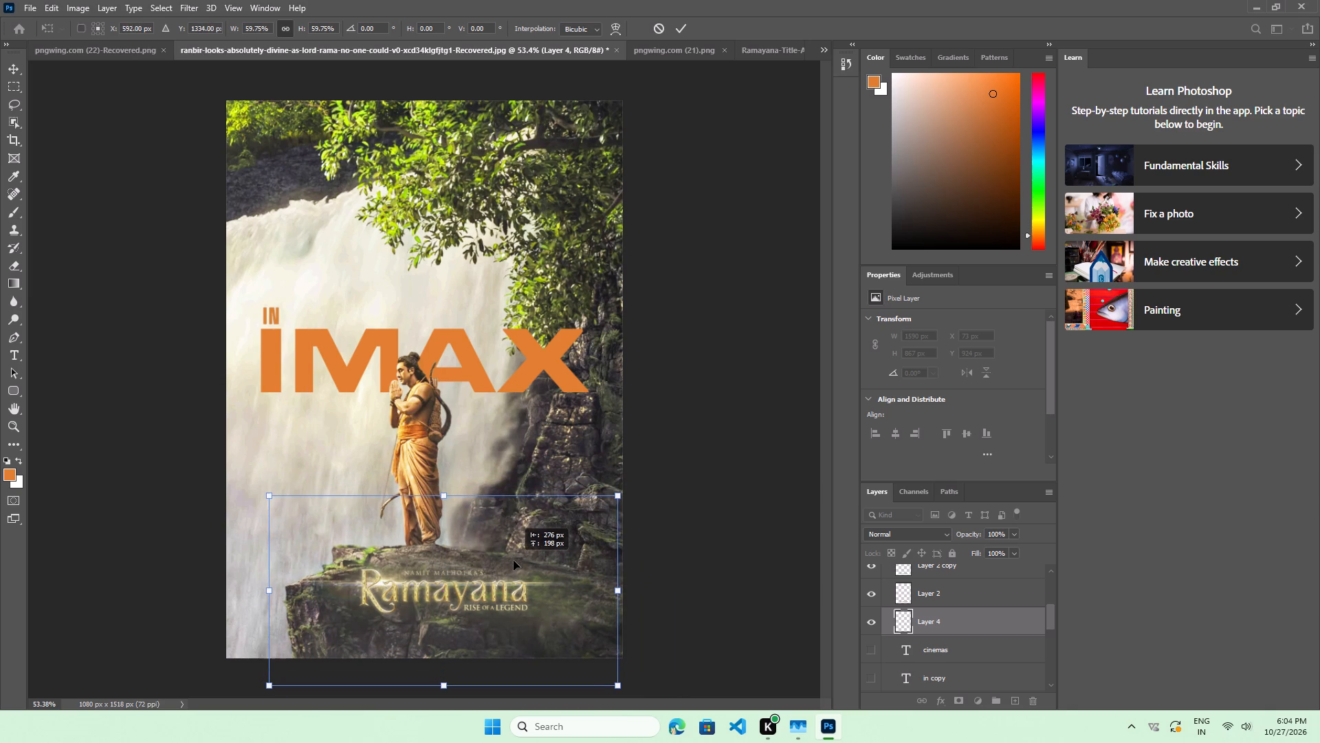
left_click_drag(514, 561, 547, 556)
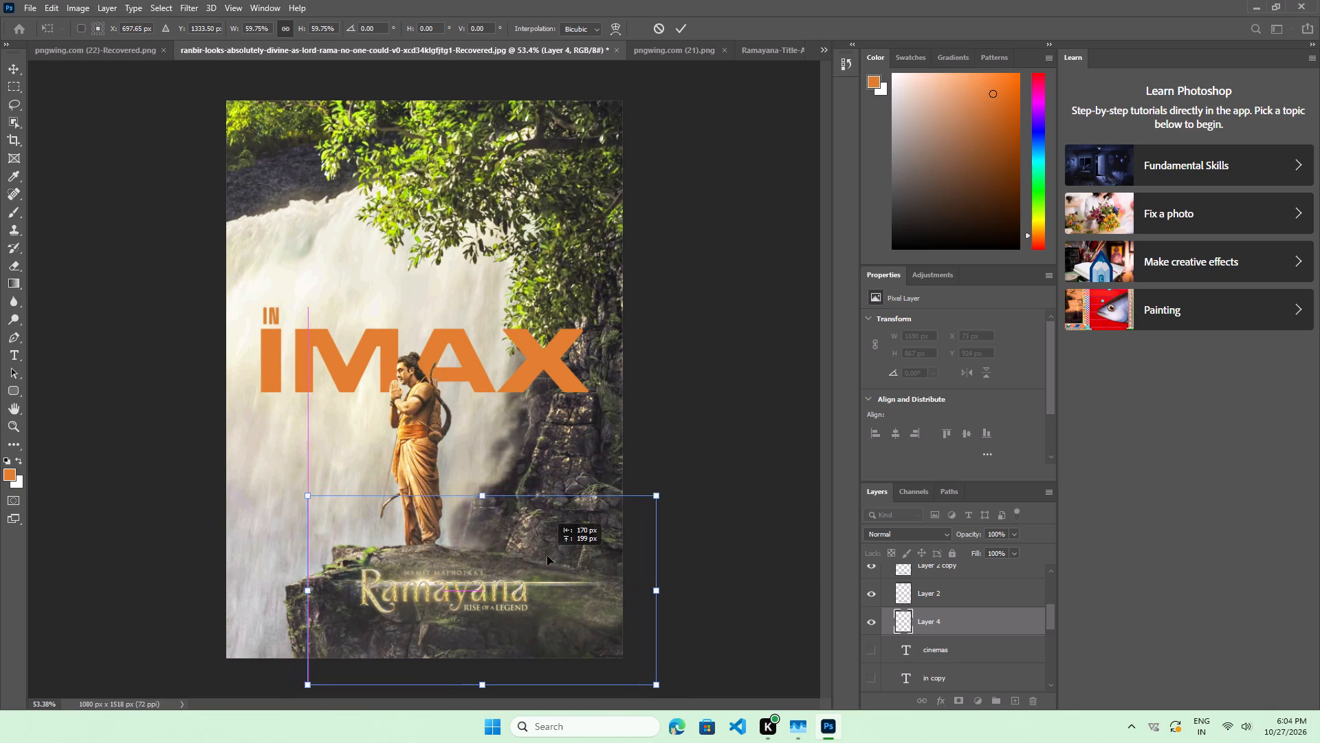
Test the flare over the standing figure and the IMAX letters, then settle it on the Ramayana title at about X 679, Y 1333.5 px.
left_click_drag(547, 556, 527, 416)
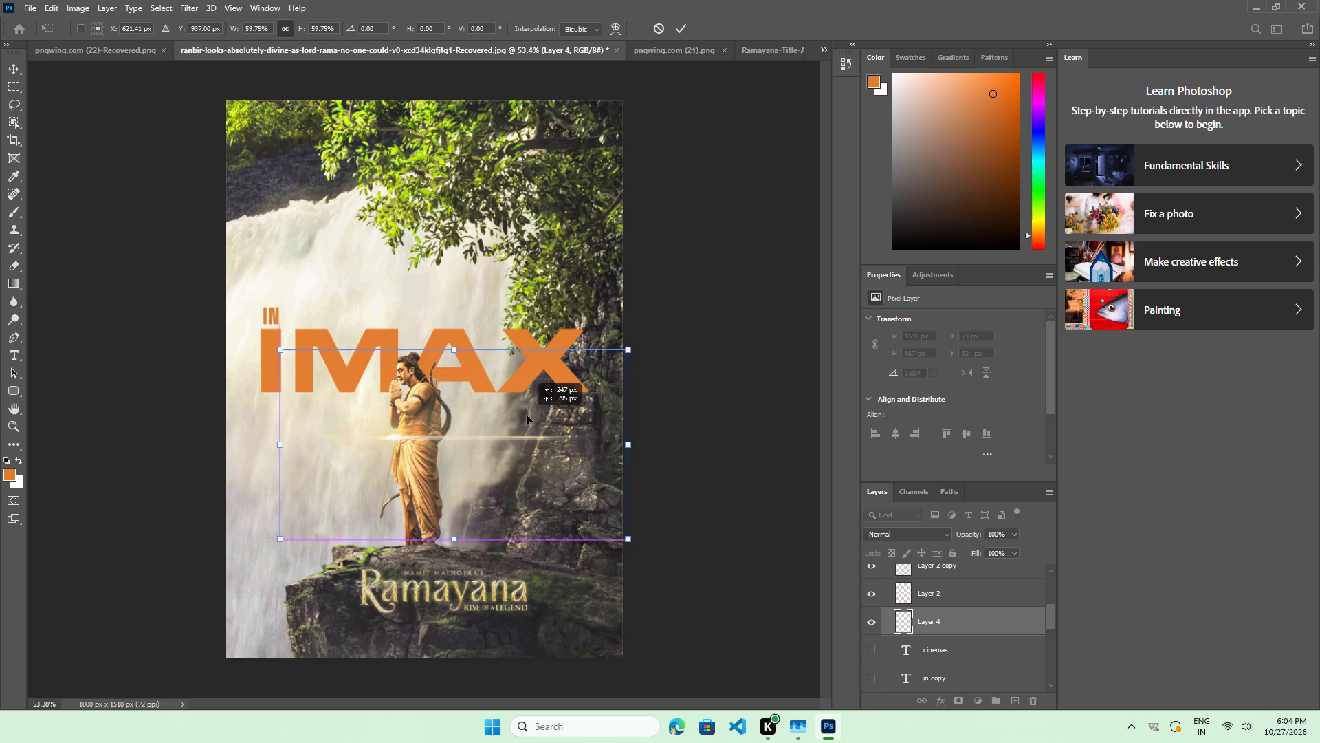
left_click_drag(527, 416, 528, 411)
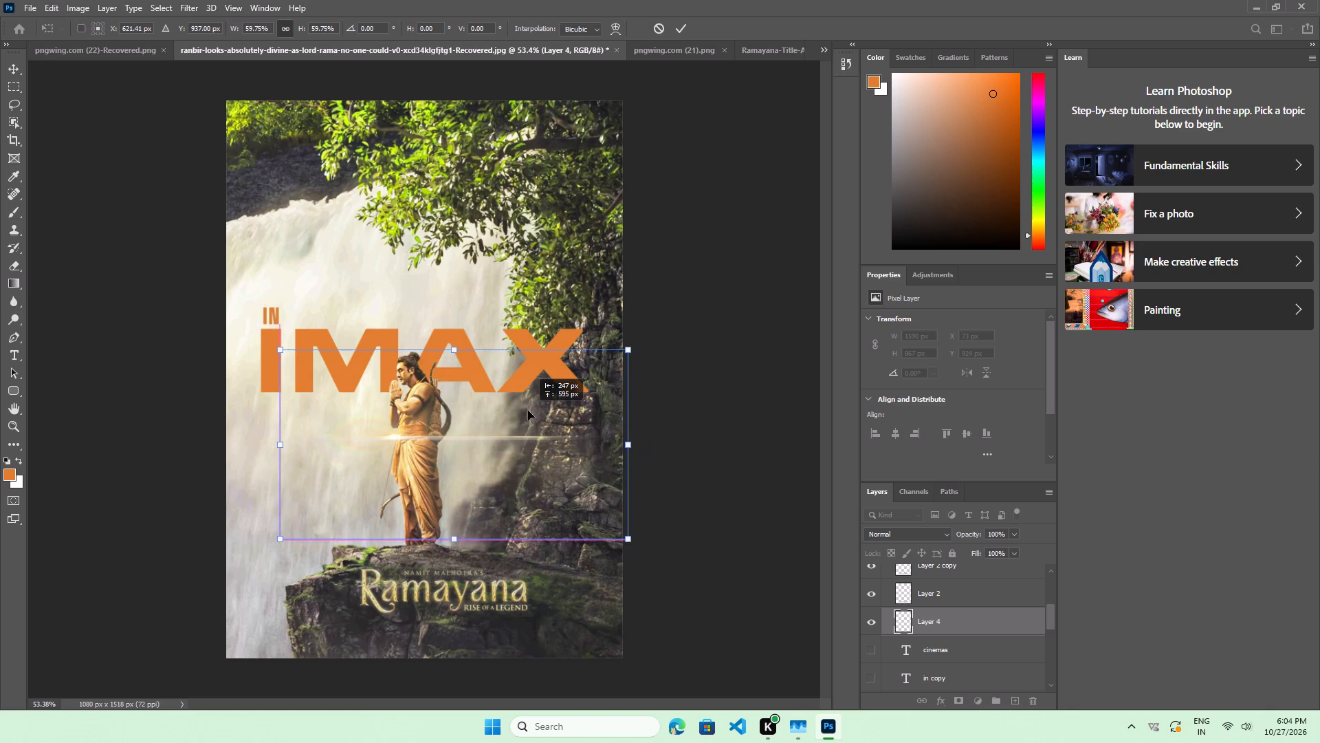
left_click_drag(528, 411, 570, 420)
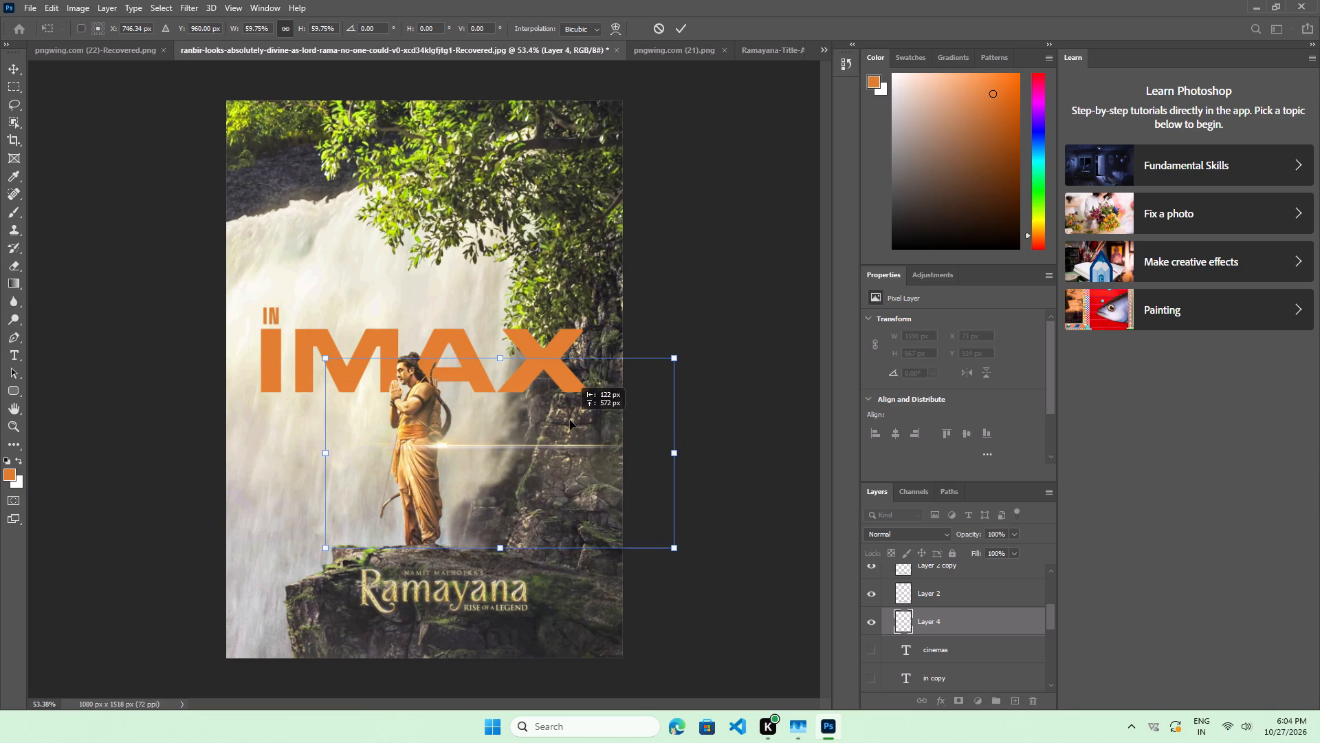
left_click_drag(570, 420, 534, 342)
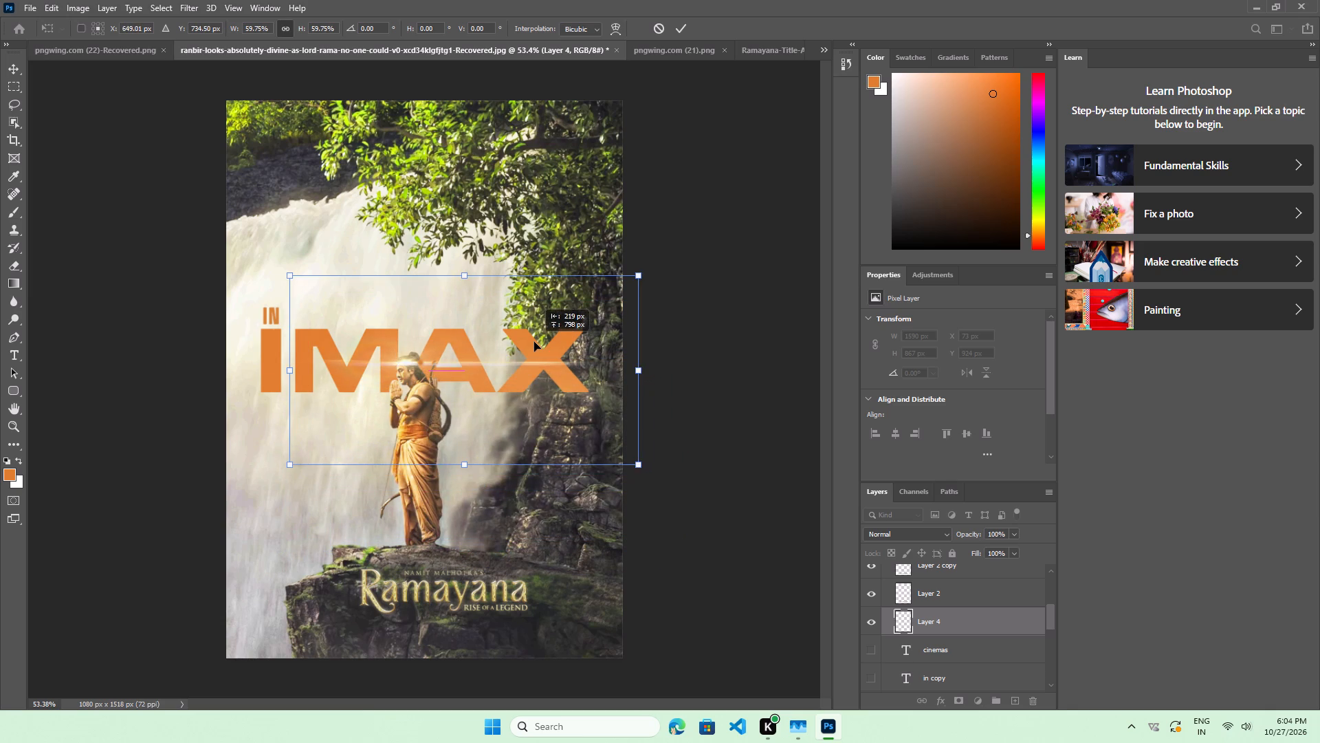
left_click_drag(534, 342, 646, 315)
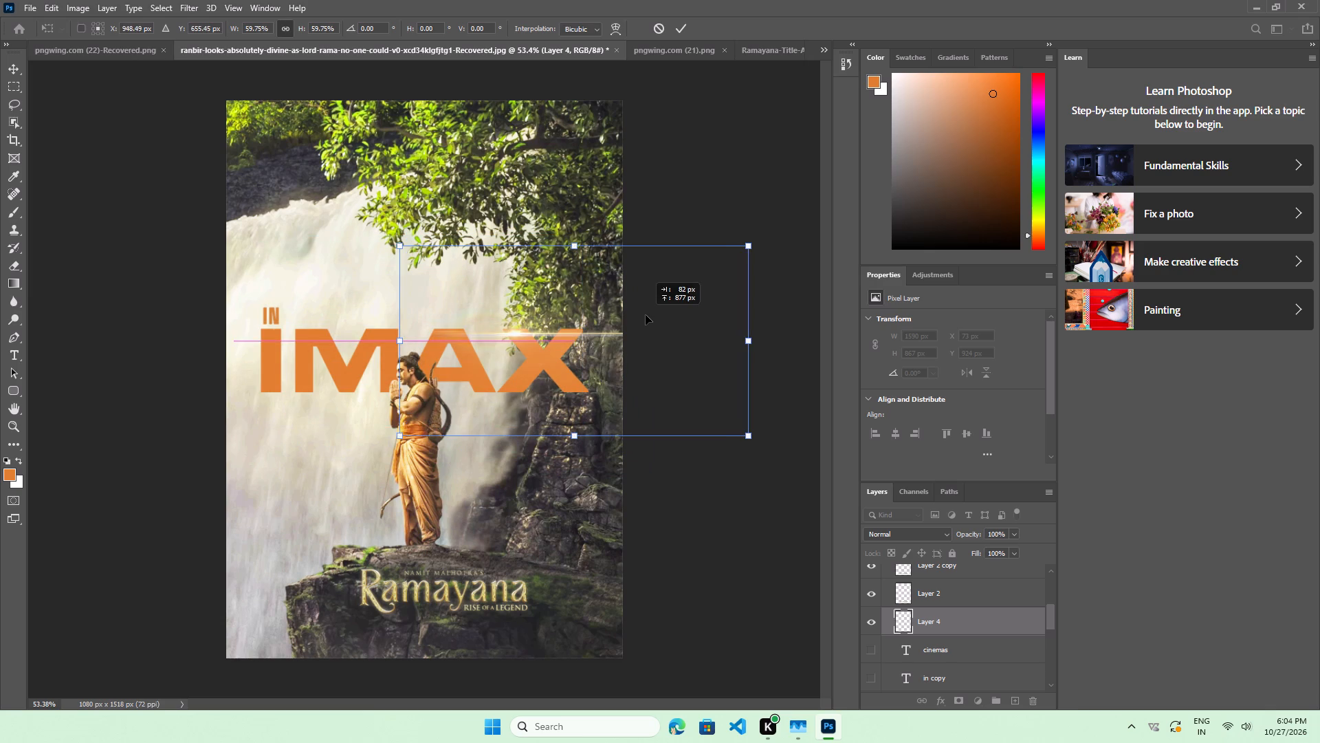
left_click_drag(646, 315, 553, 530)
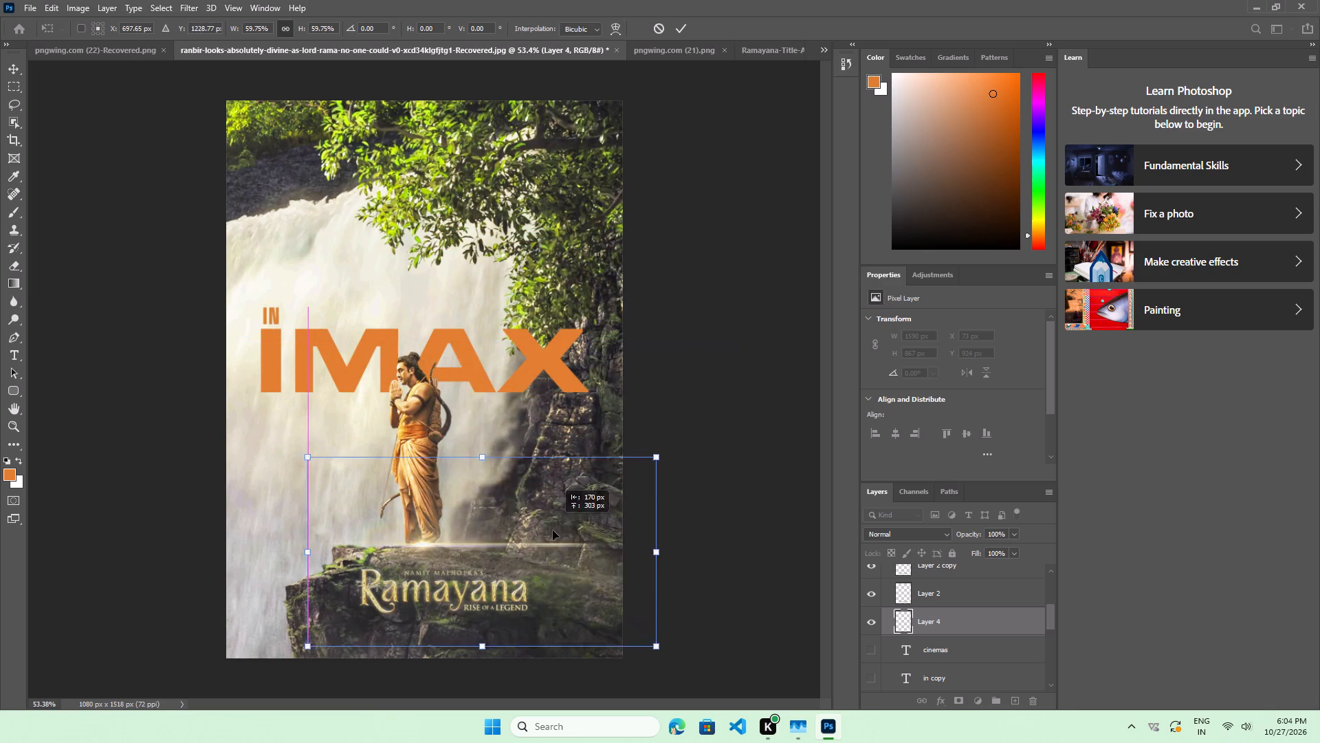
left_click_drag(553, 530, 545, 559)
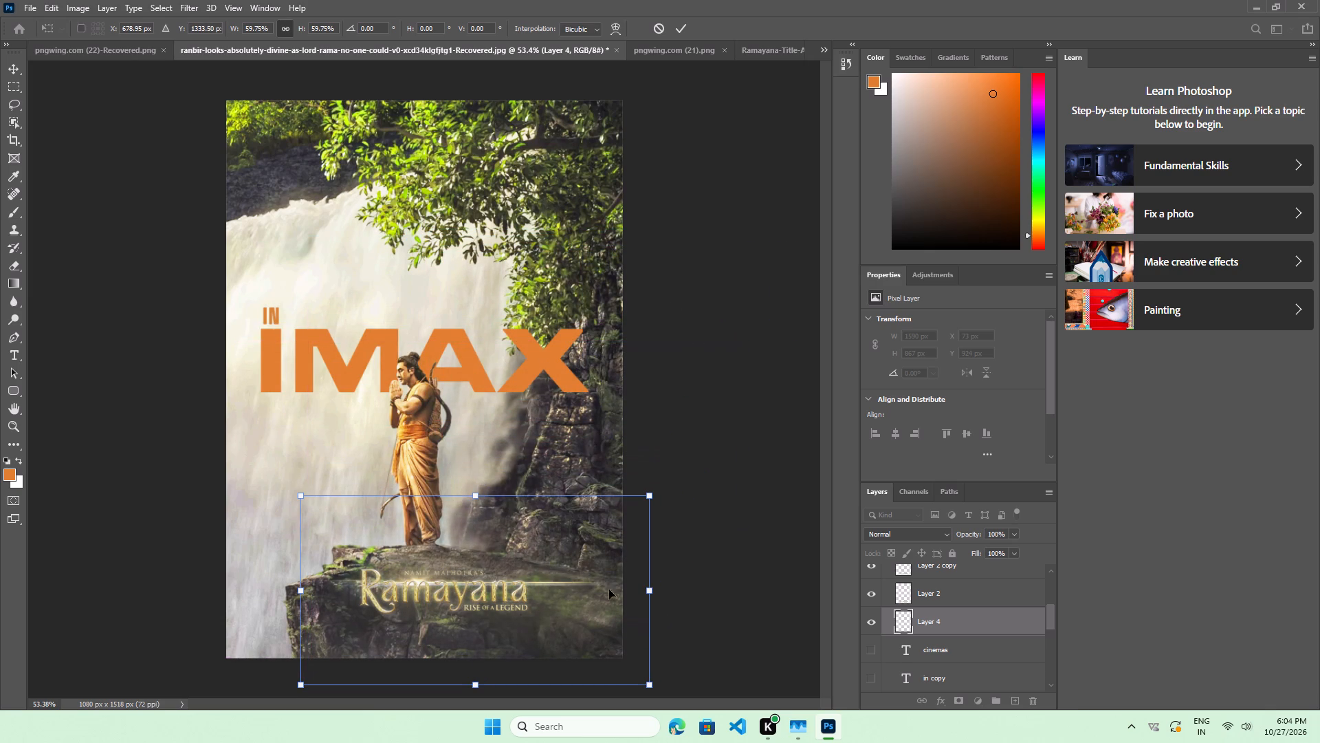
Scale the flare down proportionally to about 690 × 376 px and place it over the Ramayana title at about X 262, Y 1146 px.
left_click_drag(652, 589, 590, 582)
left_click_drag(532, 549, 573, 544)
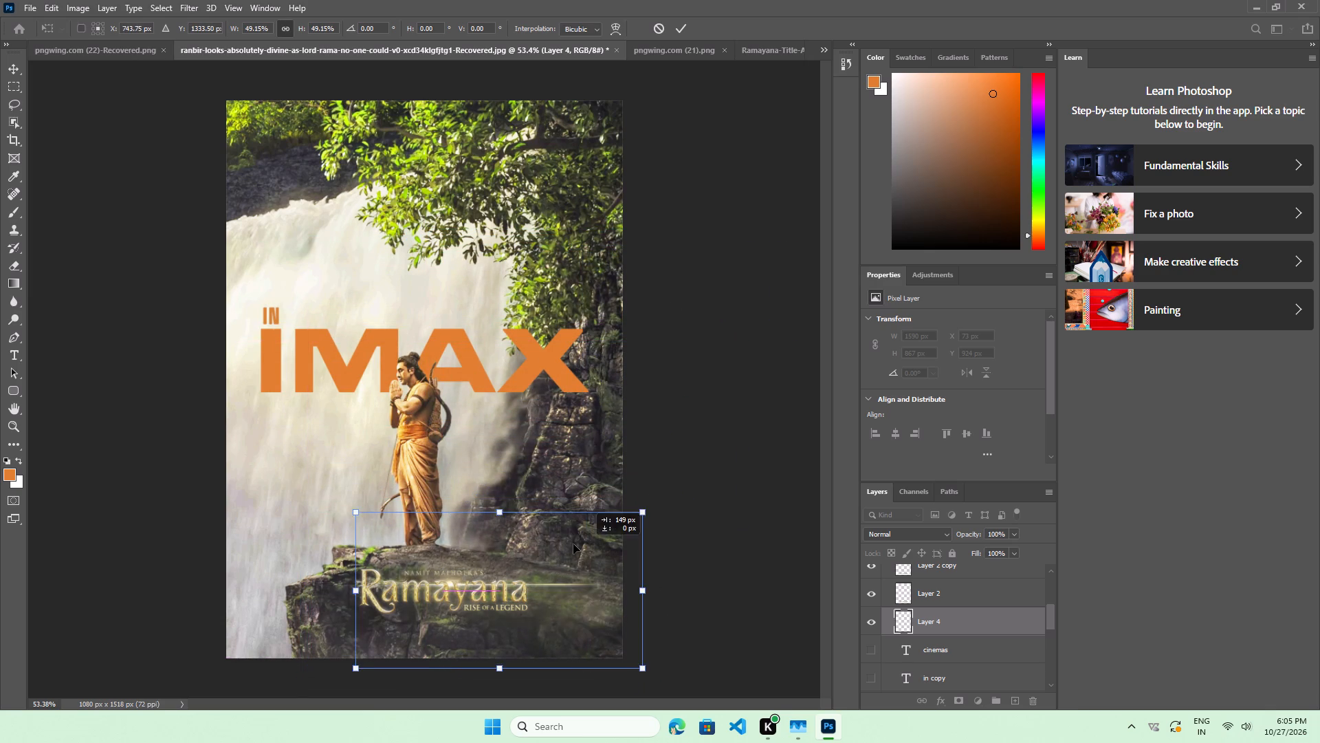
left_click_drag(573, 544, 560, 551)
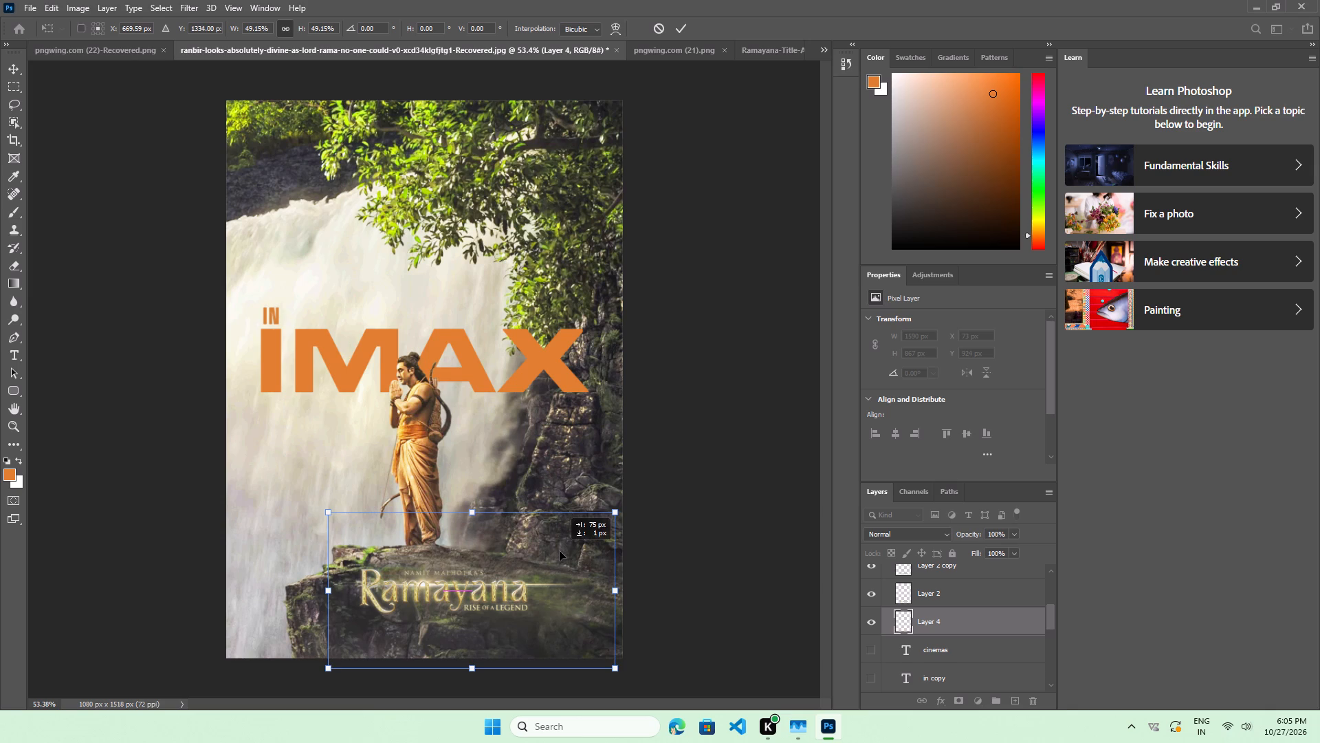
left_click_drag(560, 551, 553, 550)
left_click_drag(611, 596, 580, 591)
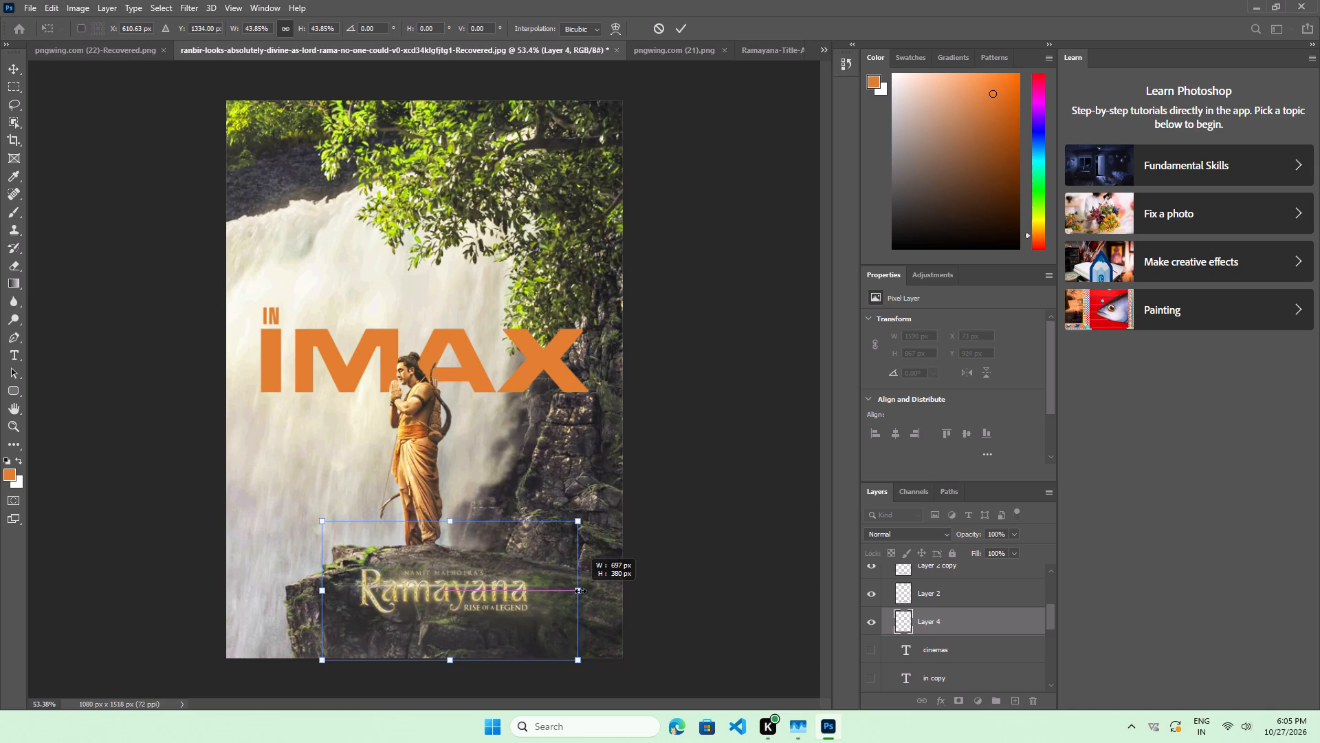
left_click_drag(580, 591, 577, 591)
left_click(737, 526)
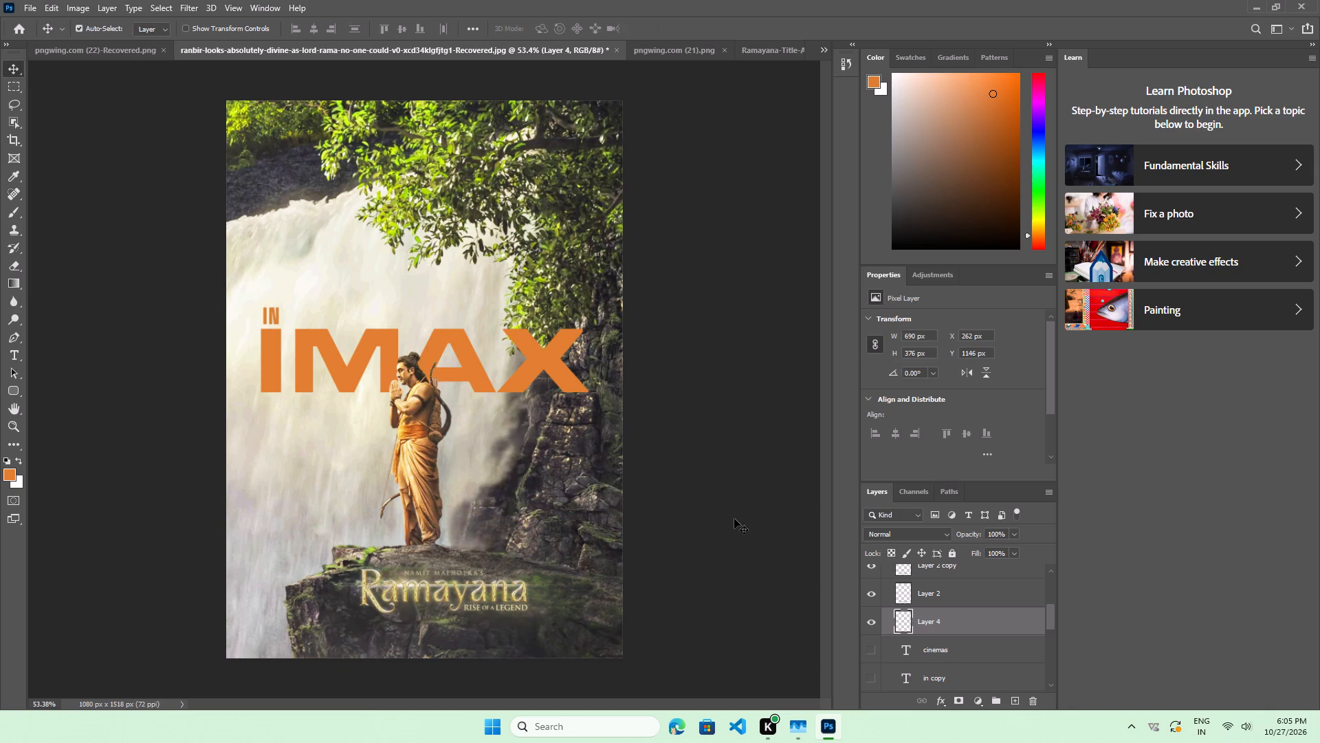
Reposition Layer 4's flare near the first letters of the Ramayana title, at about X 246, Y 1126 px.
scroll(729, 508, "up", 2)
left_click(402, 585)
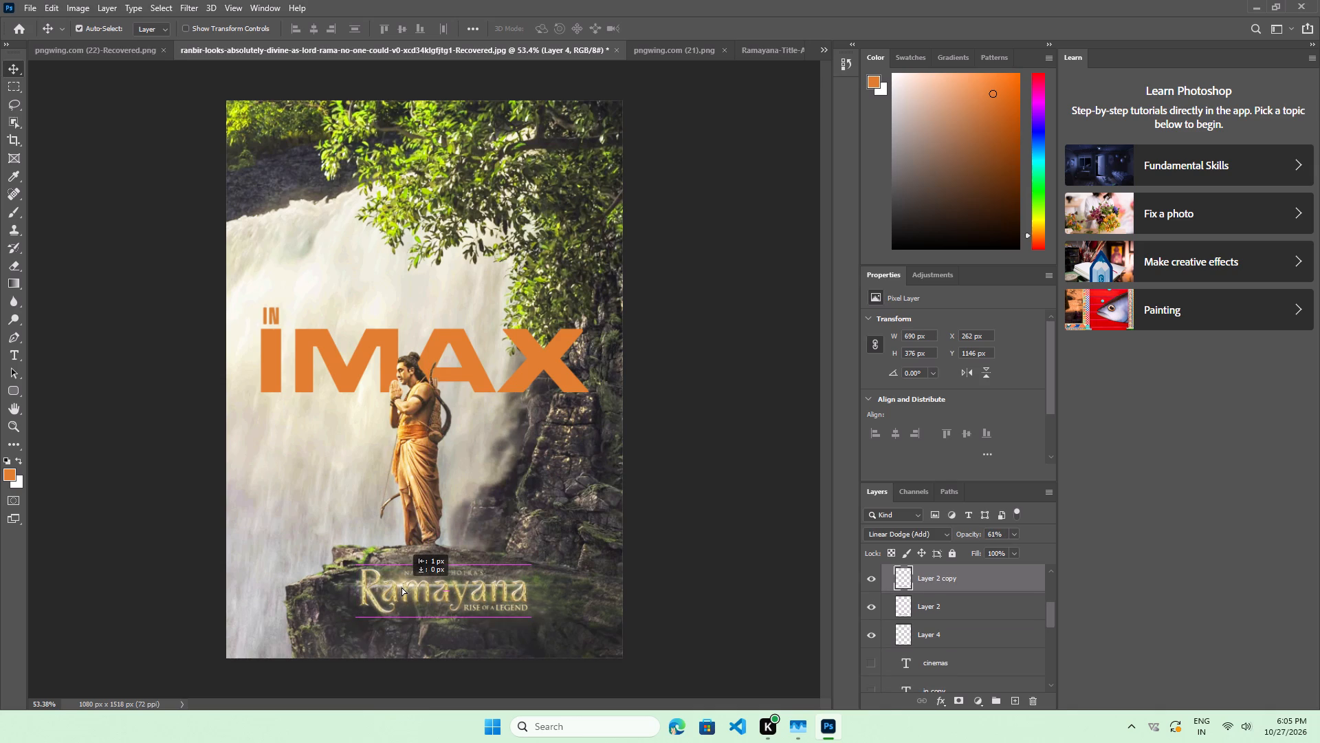
left_click(949, 634)
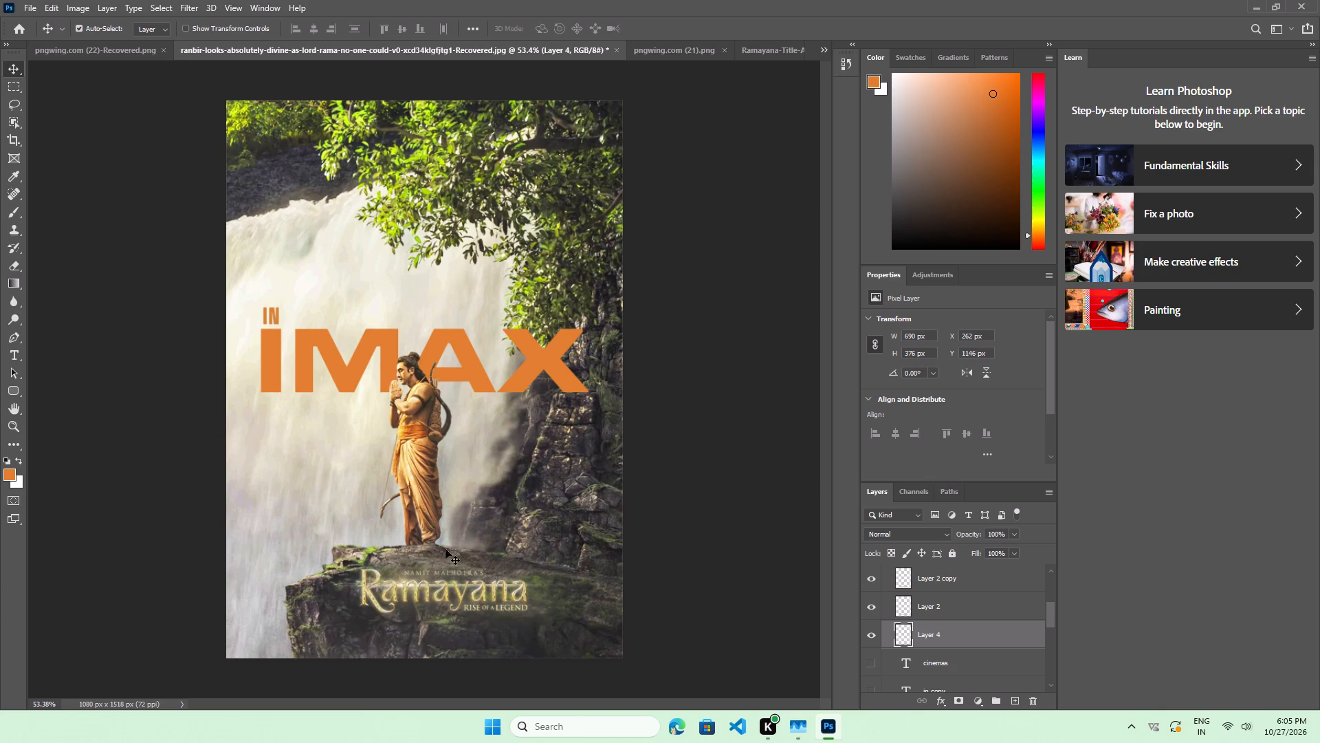
left_click_drag(399, 586, 405, 585)
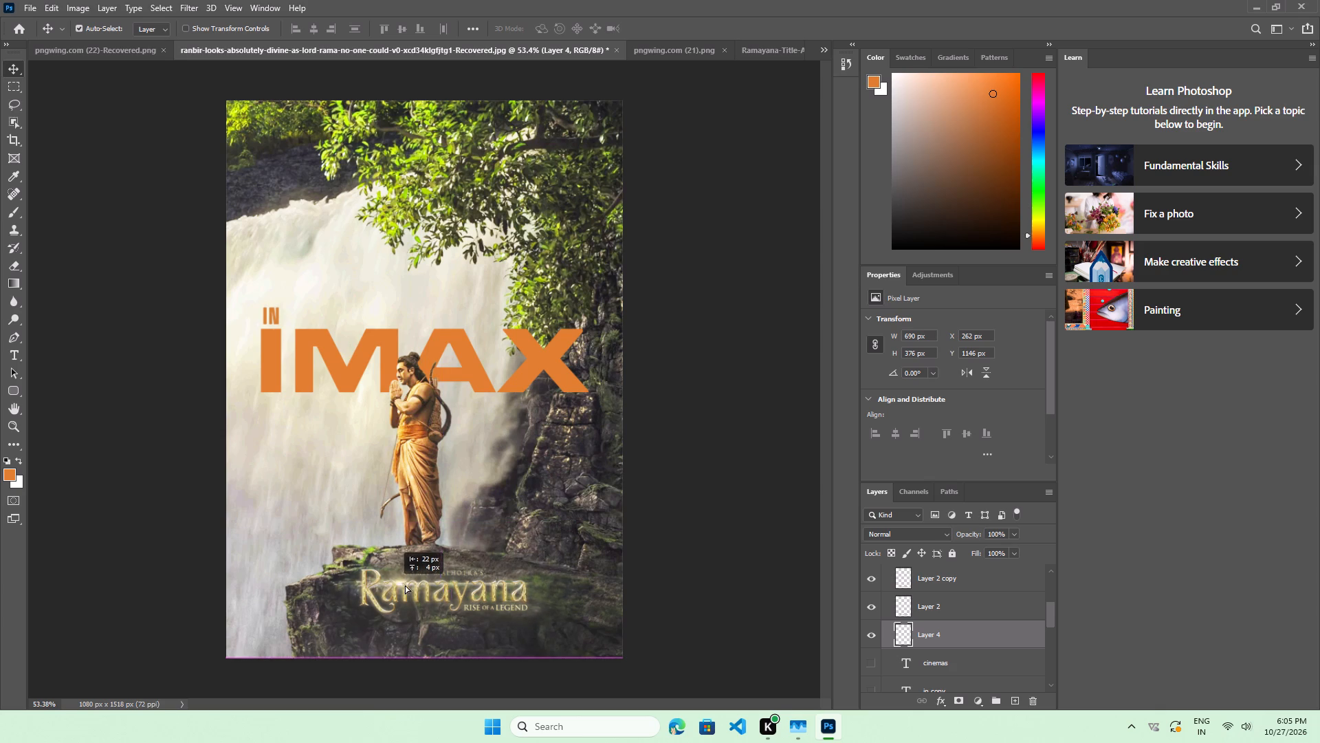
left_click_drag(405, 585, 417, 583)
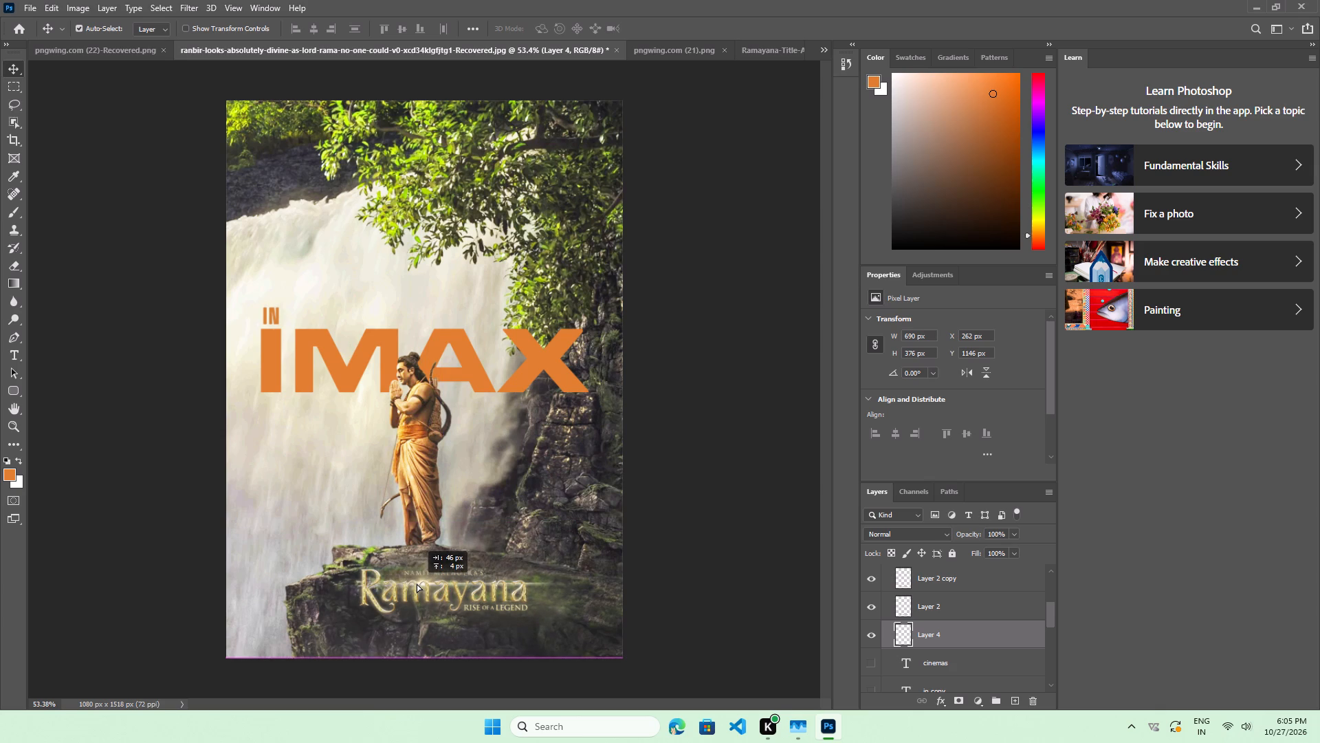
left_click_drag(417, 583, 398, 576)
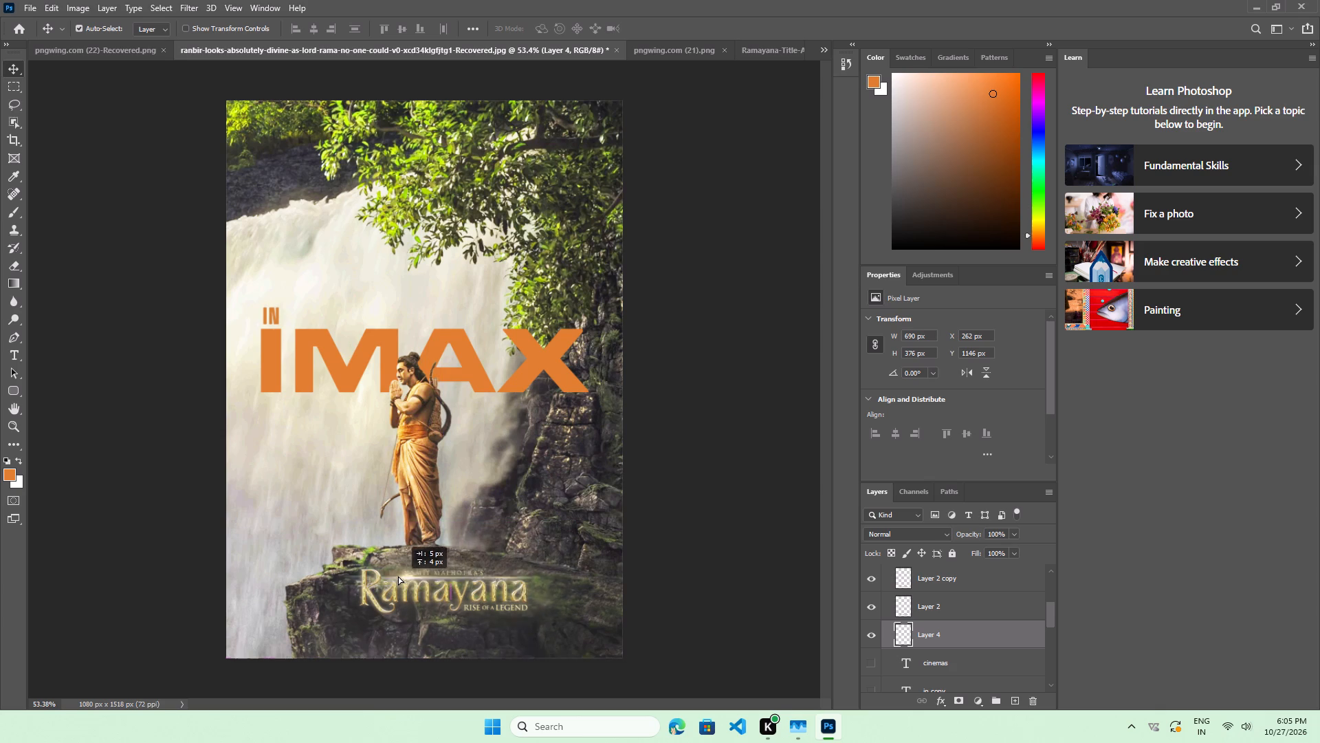
left_click_drag(398, 576, 389, 577)
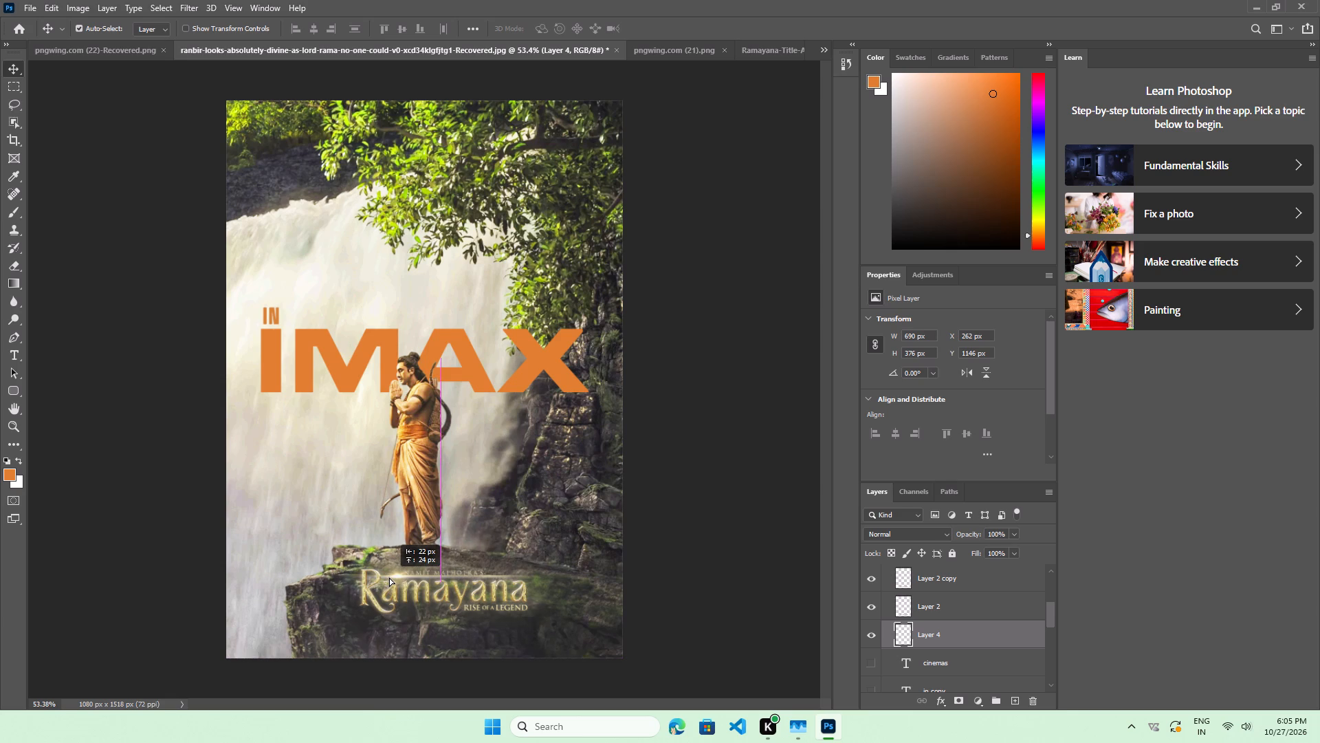
left_click_drag(389, 577, 380, 578)
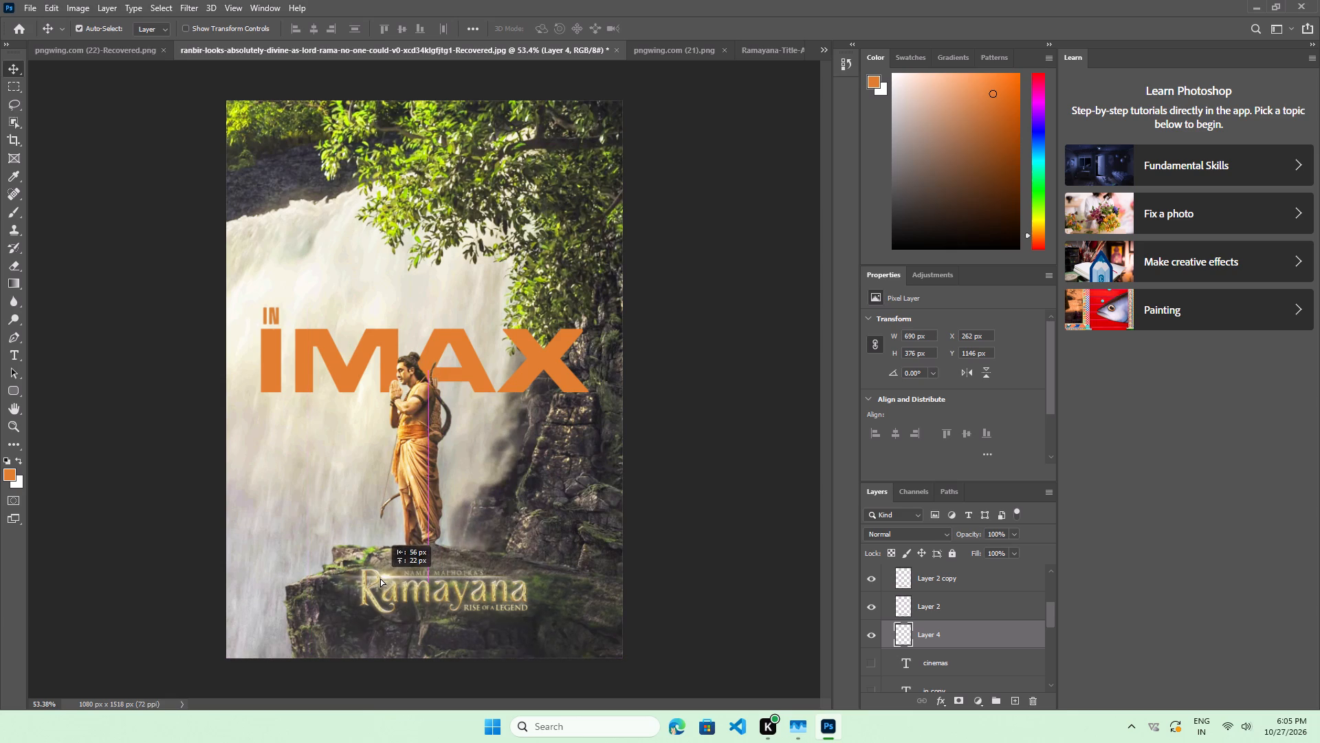
left_click_drag(380, 578, 392, 579)
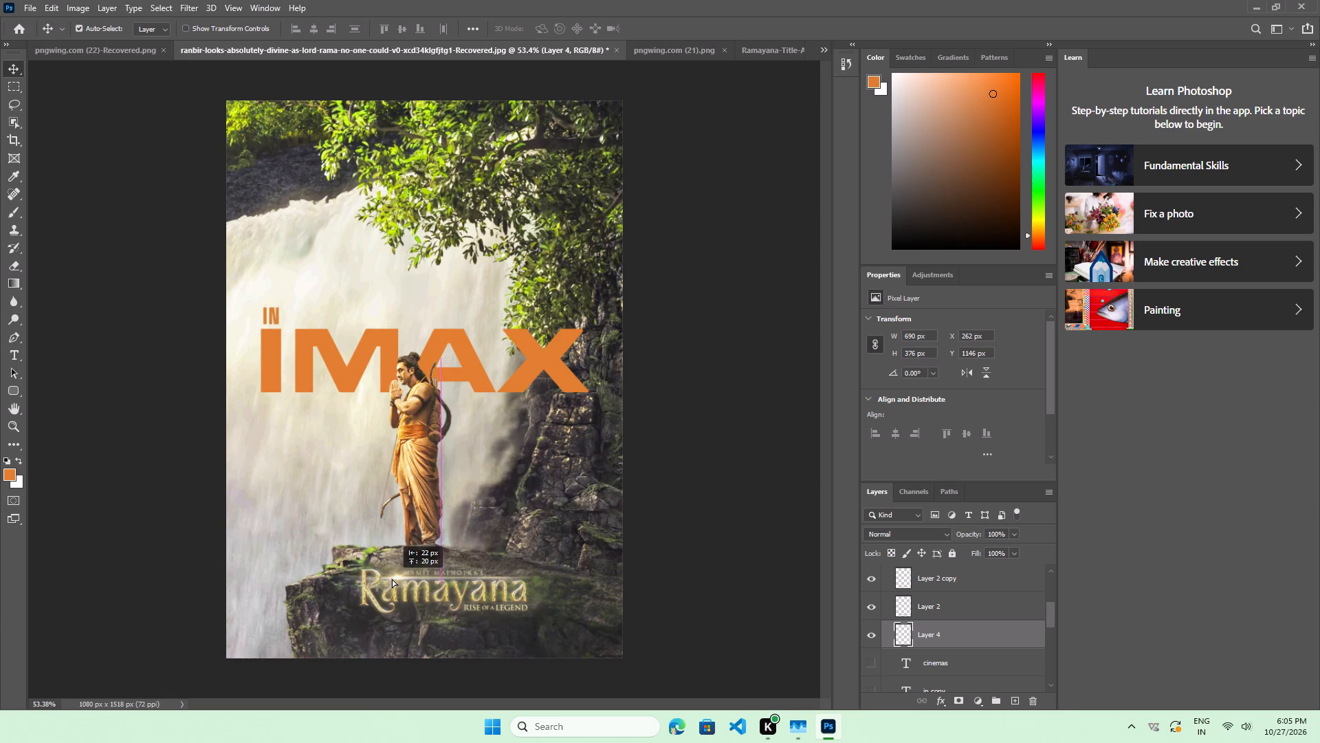
left_click_drag(392, 579, 394, 579)
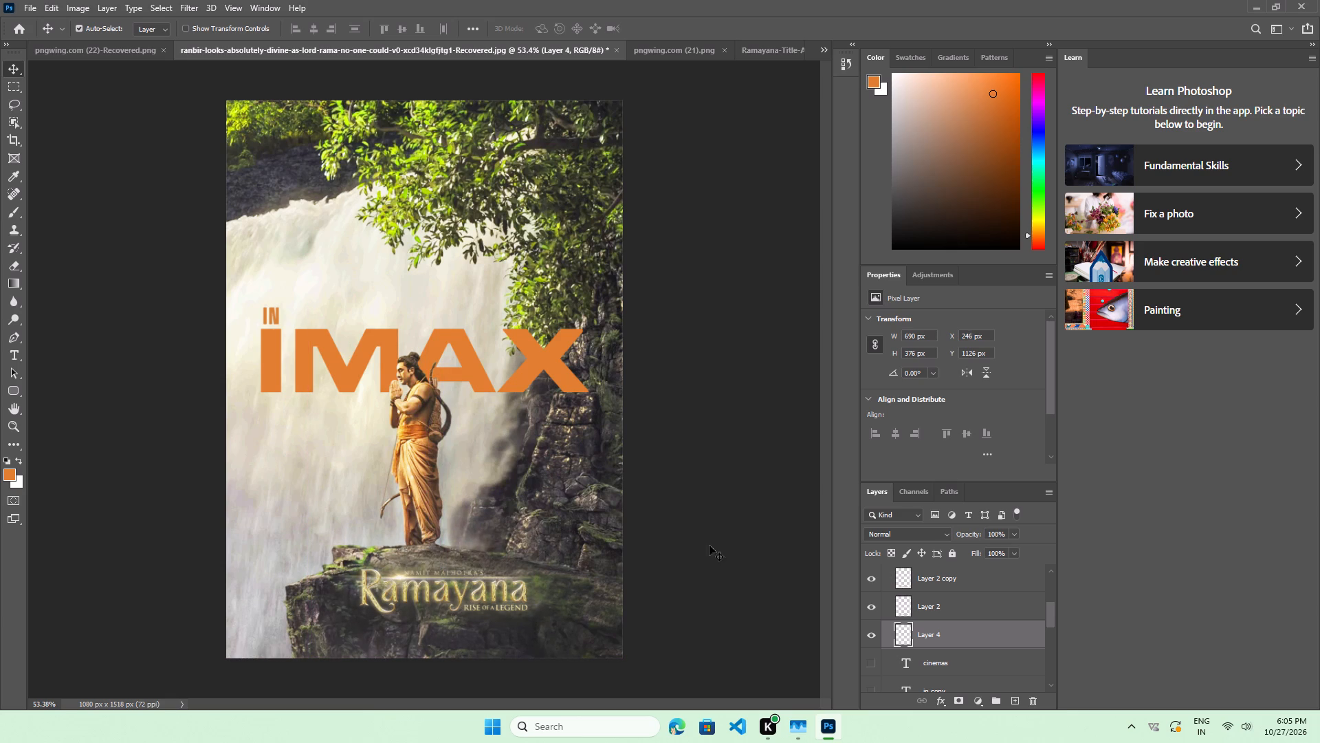
Lower the opacity of the flare's Layer 4 to 78%.
left_click_drag(1019, 539, 1012, 538)
left_click(994, 545)
left_click(1001, 548)
left_click(761, 546)
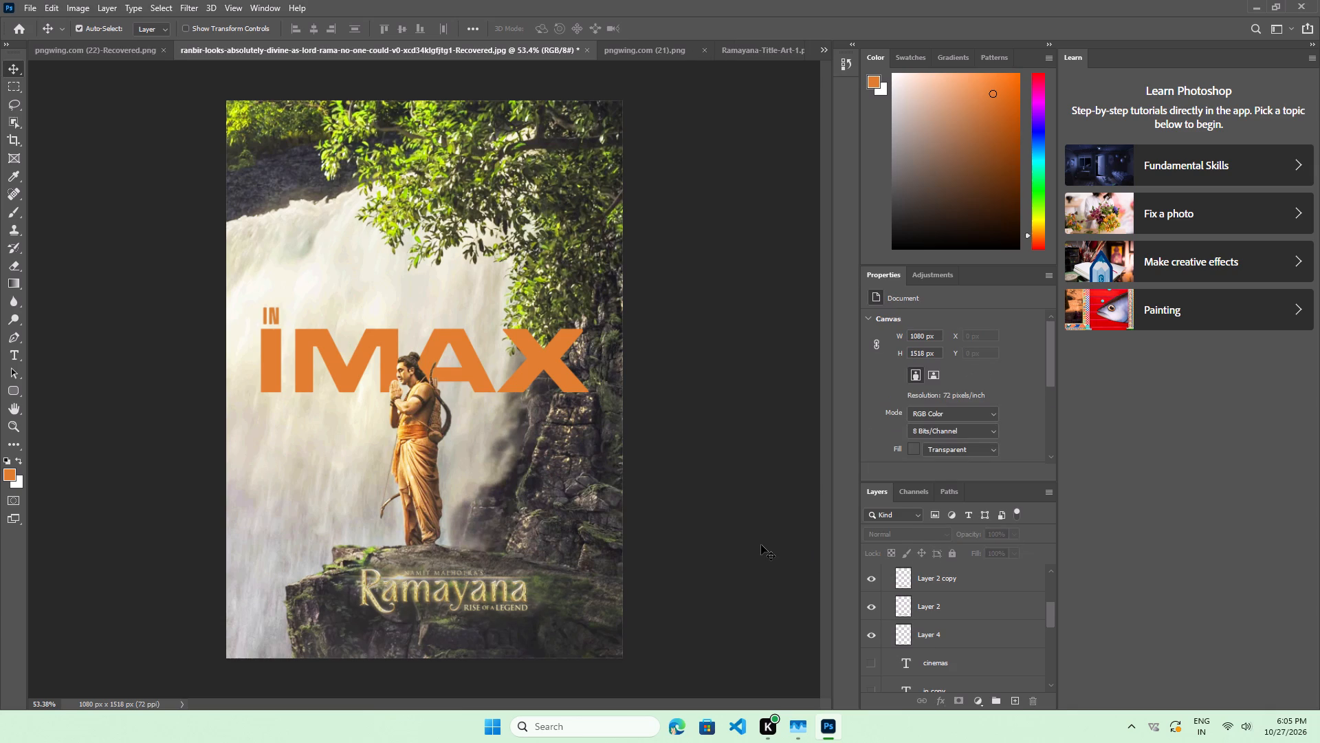
Fine-tune Layer 4's vertical position so the flare's streak runs along the tops of the Ramayana letters, at about Y 1136 px.
left_click(962, 639)
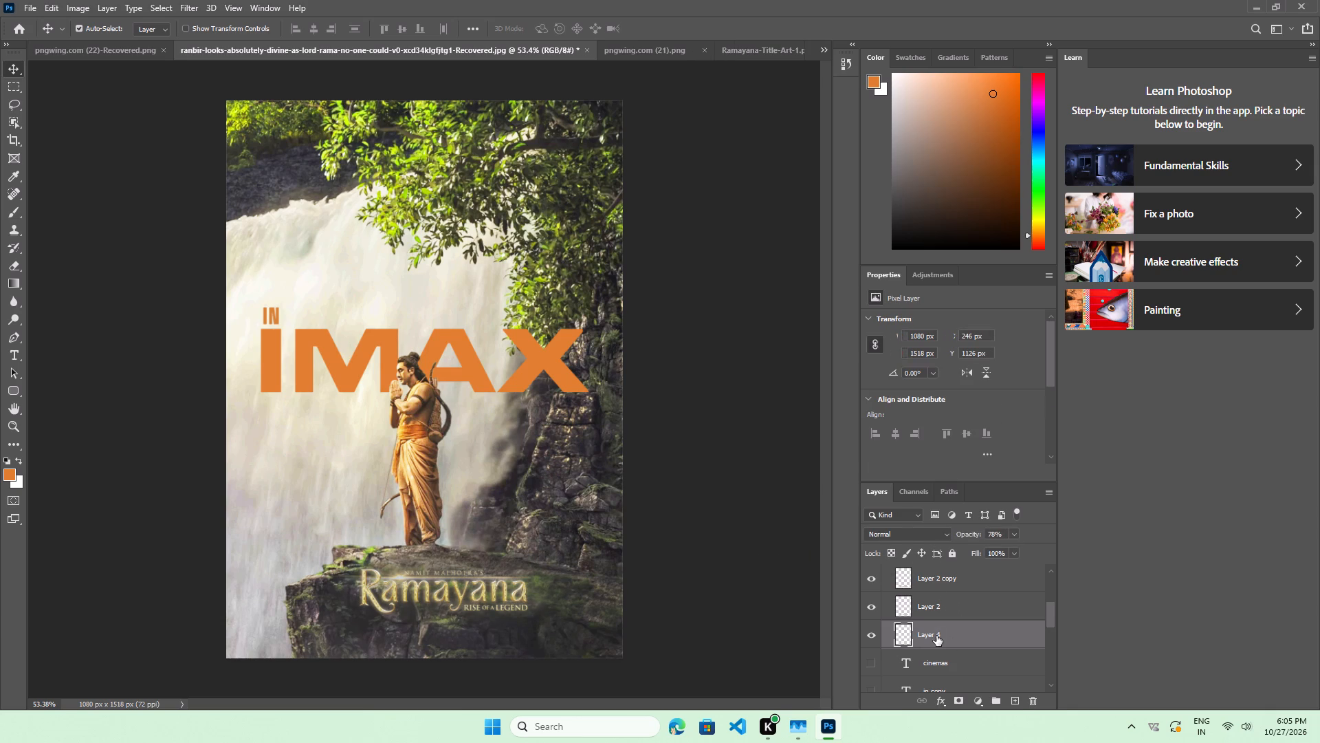
left_click_drag(396, 577, 396, 583)
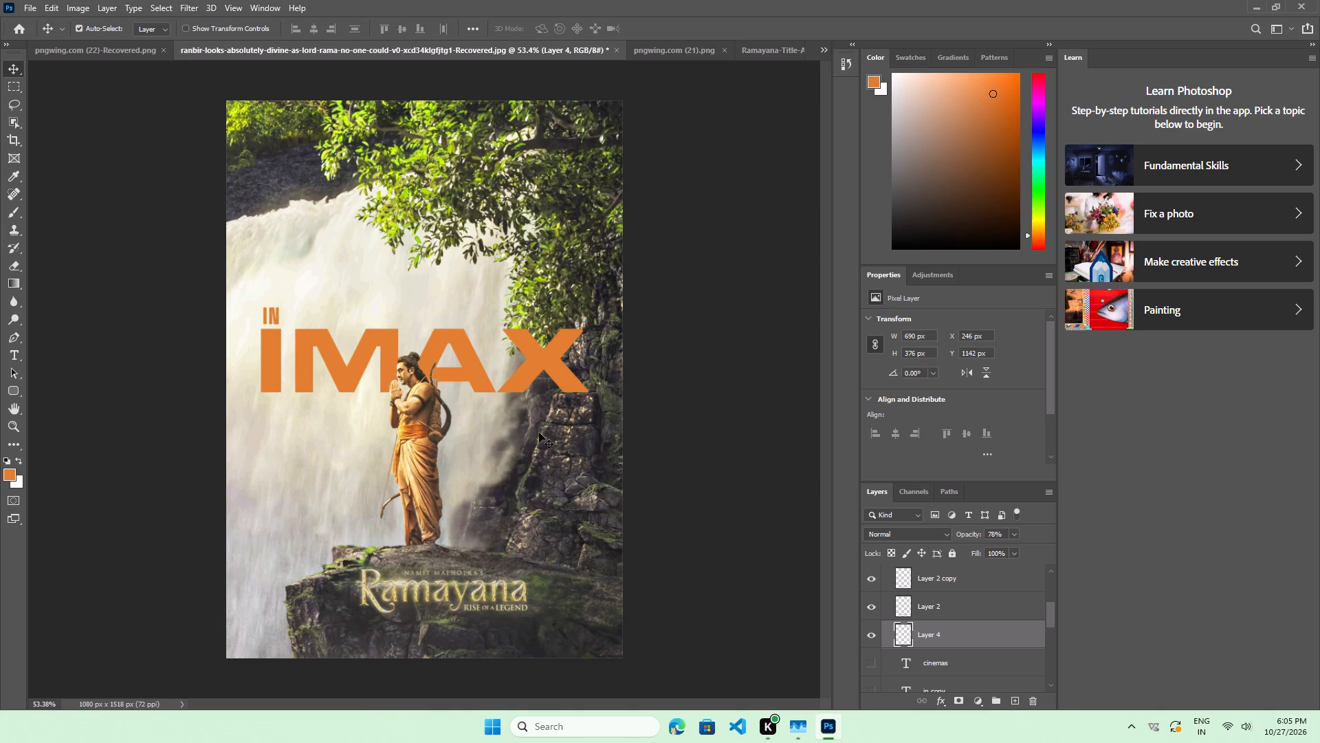
scroll(415, 623, "up", 1, "ctrl+alt")
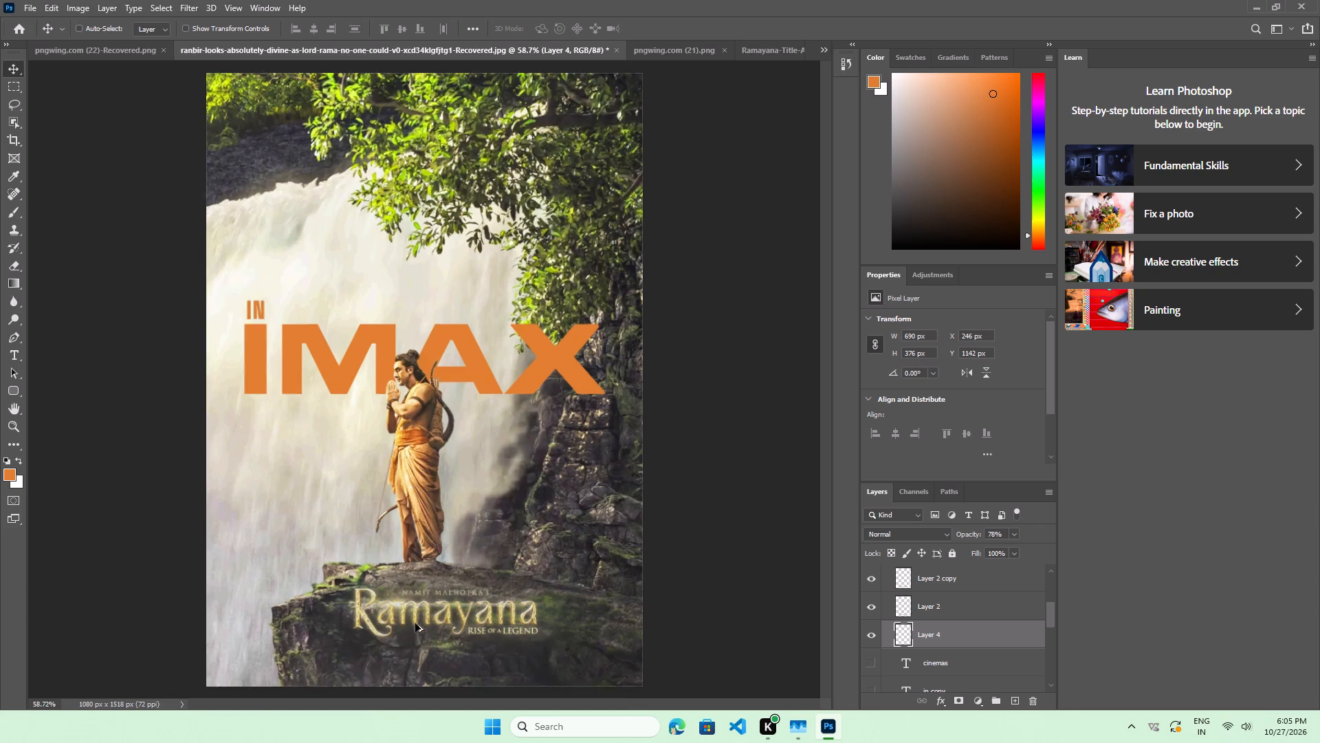
scroll(415, 623, "down", 1, "ctrl+alt")
scroll(415, 623, "up", 17, "ctrl+alt")
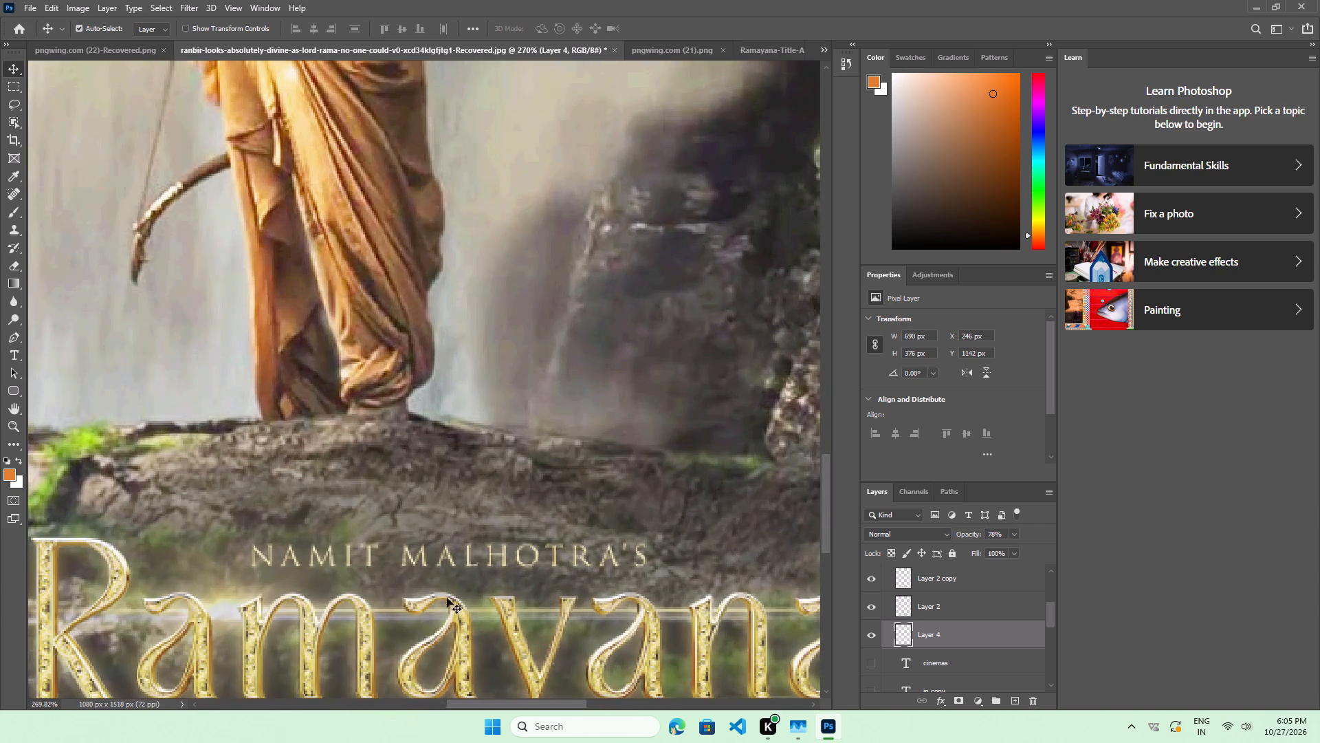
left_click_drag(396, 618, 393, 606)
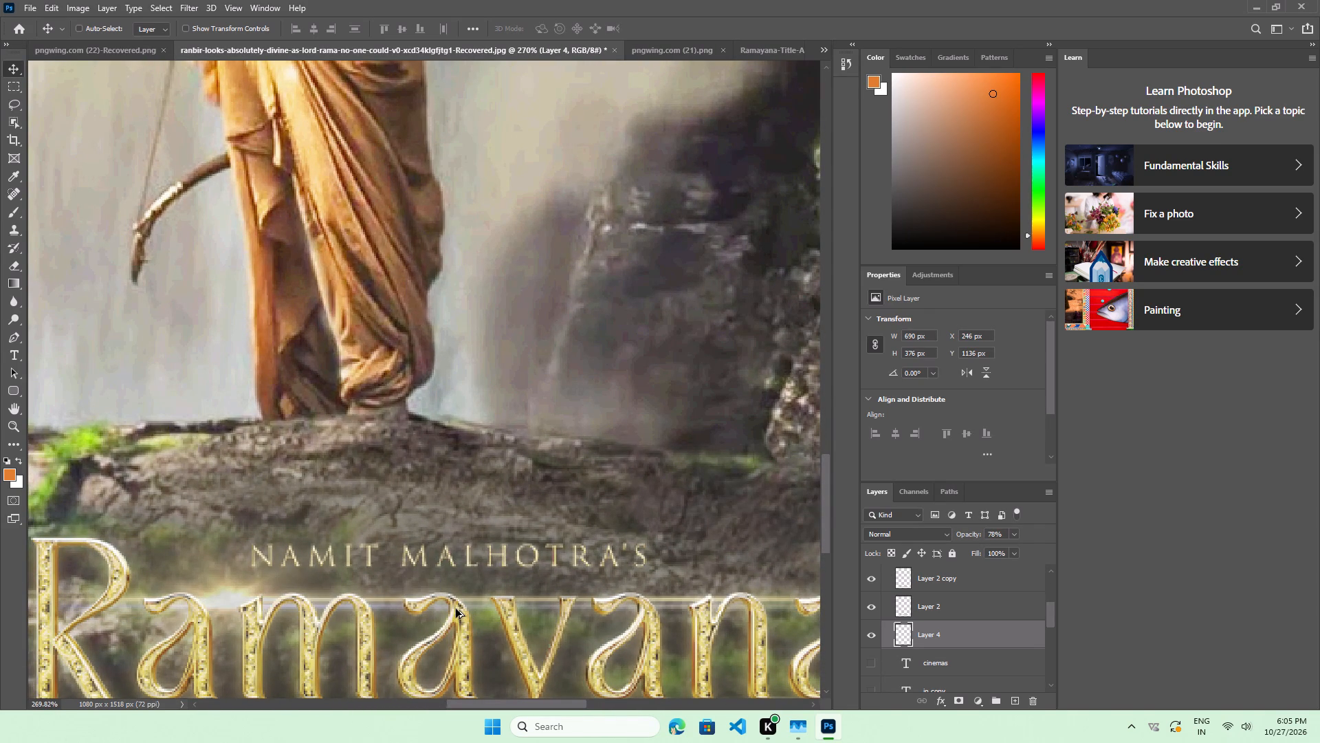
scroll(456, 609, "down", 17, "ctrl+alt")
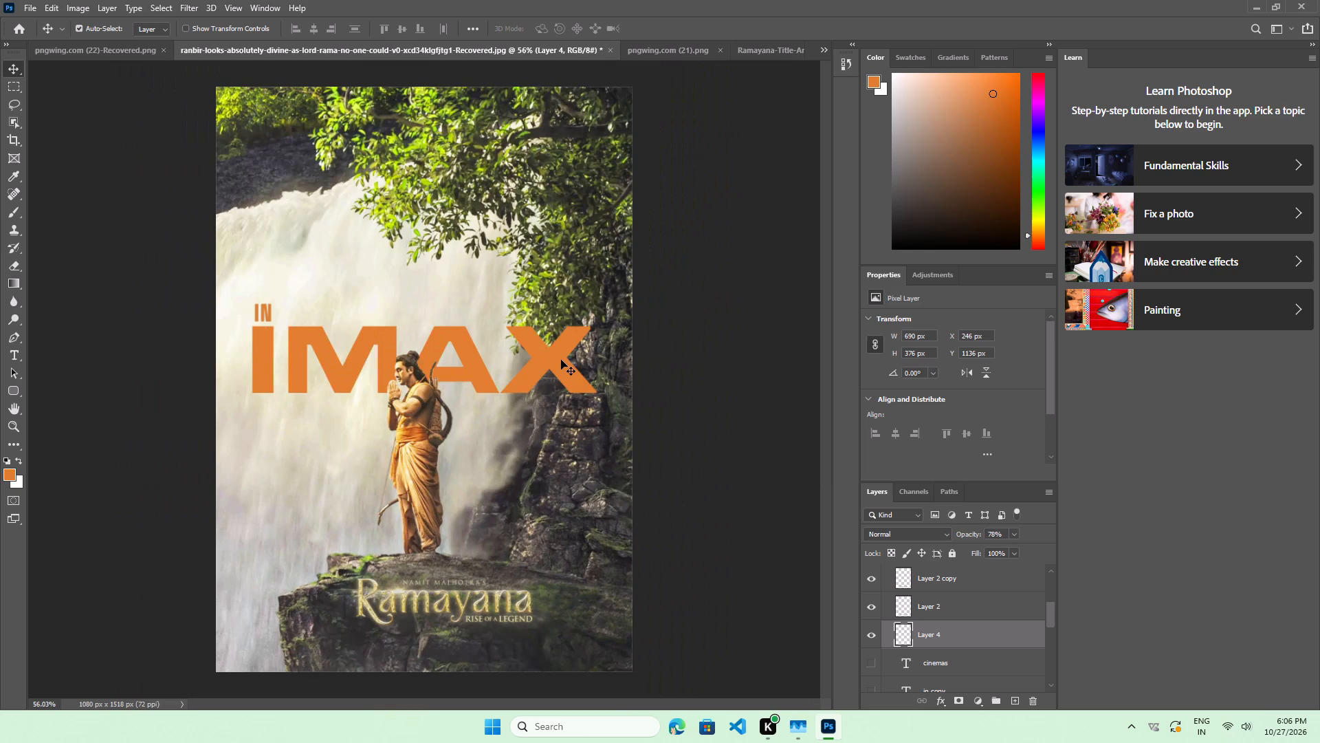
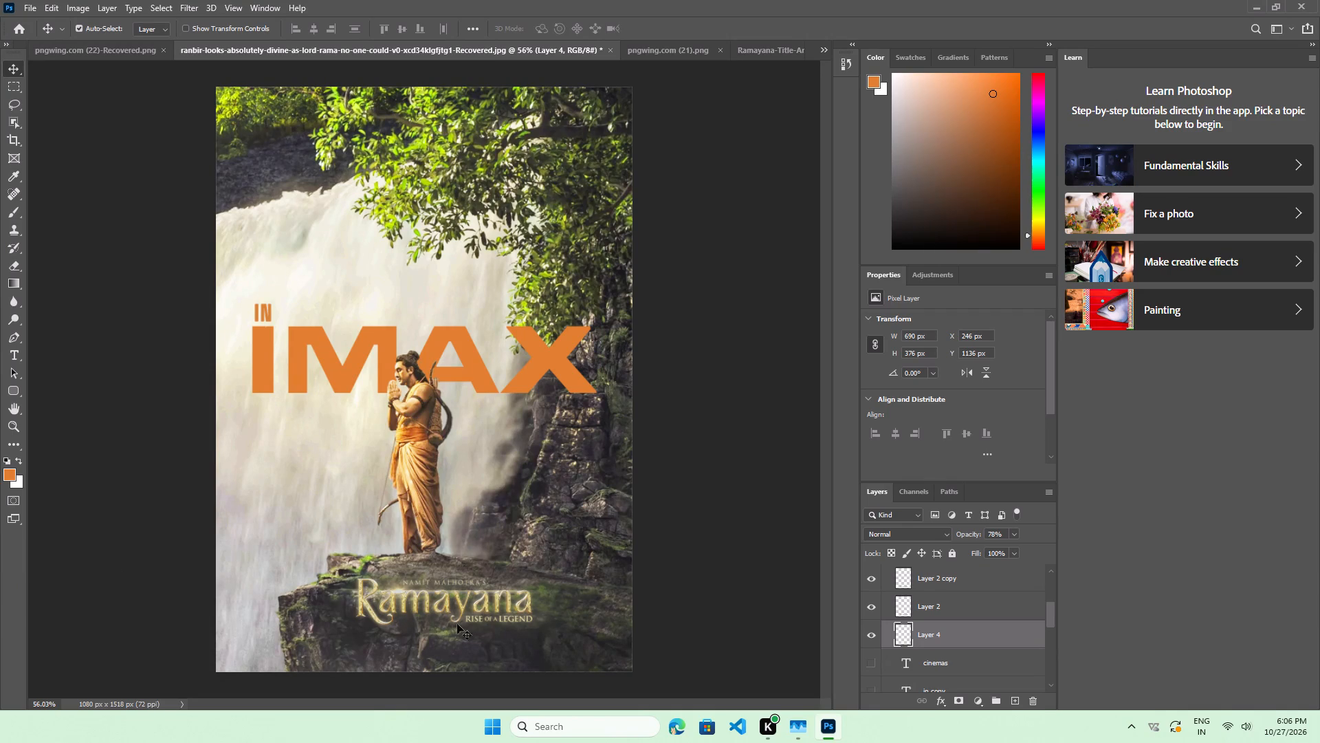
Change the Color Overlay on the IMAX lettering's Color Fill 1 layer to a golden orange, #da7f26, starting from a tone sampled off the figure.
scroll(973, 601, "up", 6)
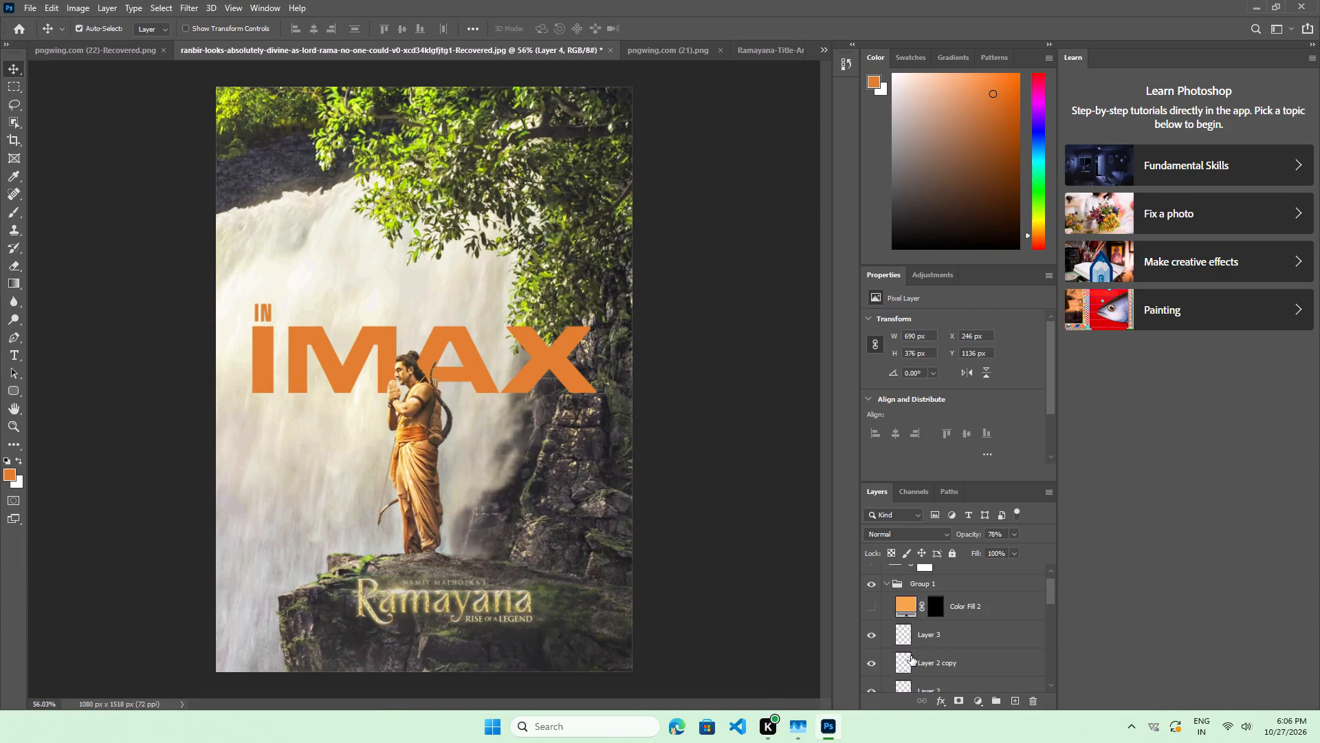
scroll(967, 642, "down", 8)
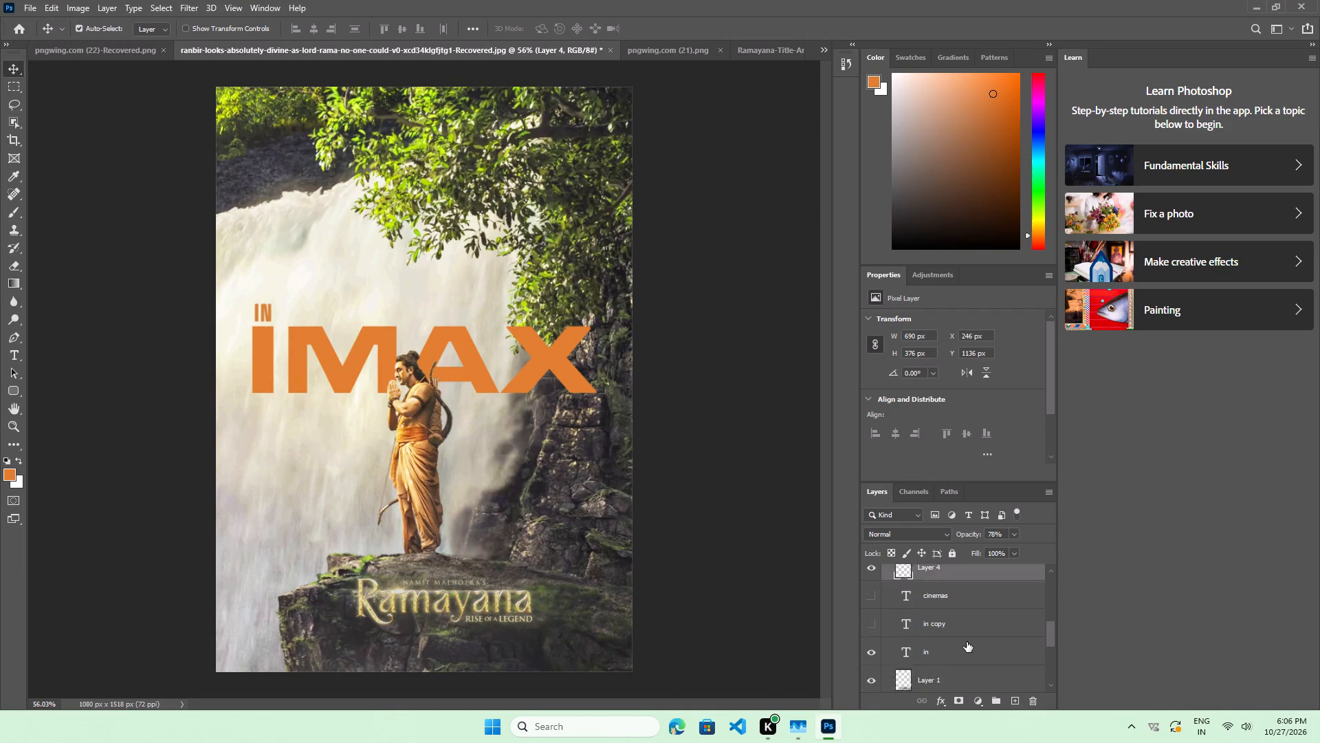
scroll(967, 642, "down", 2)
left_click(903, 622)
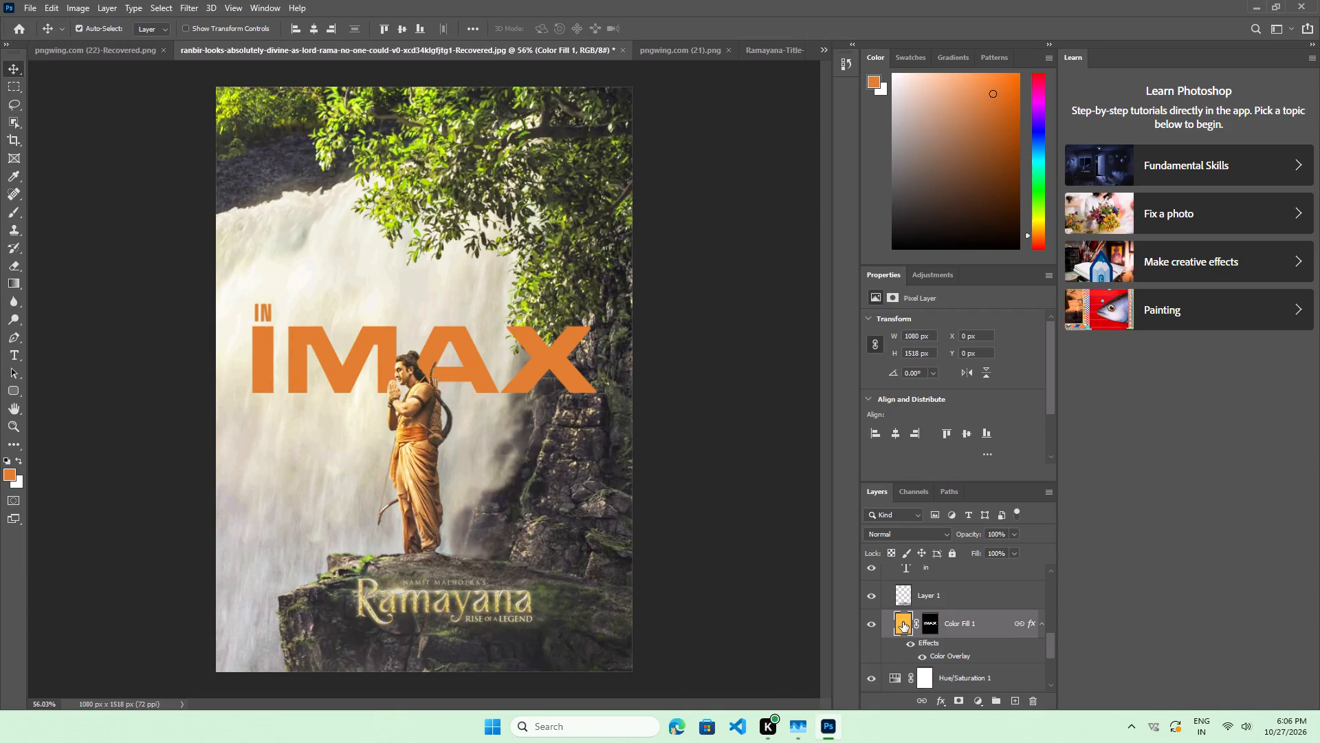
double_click(903, 622)
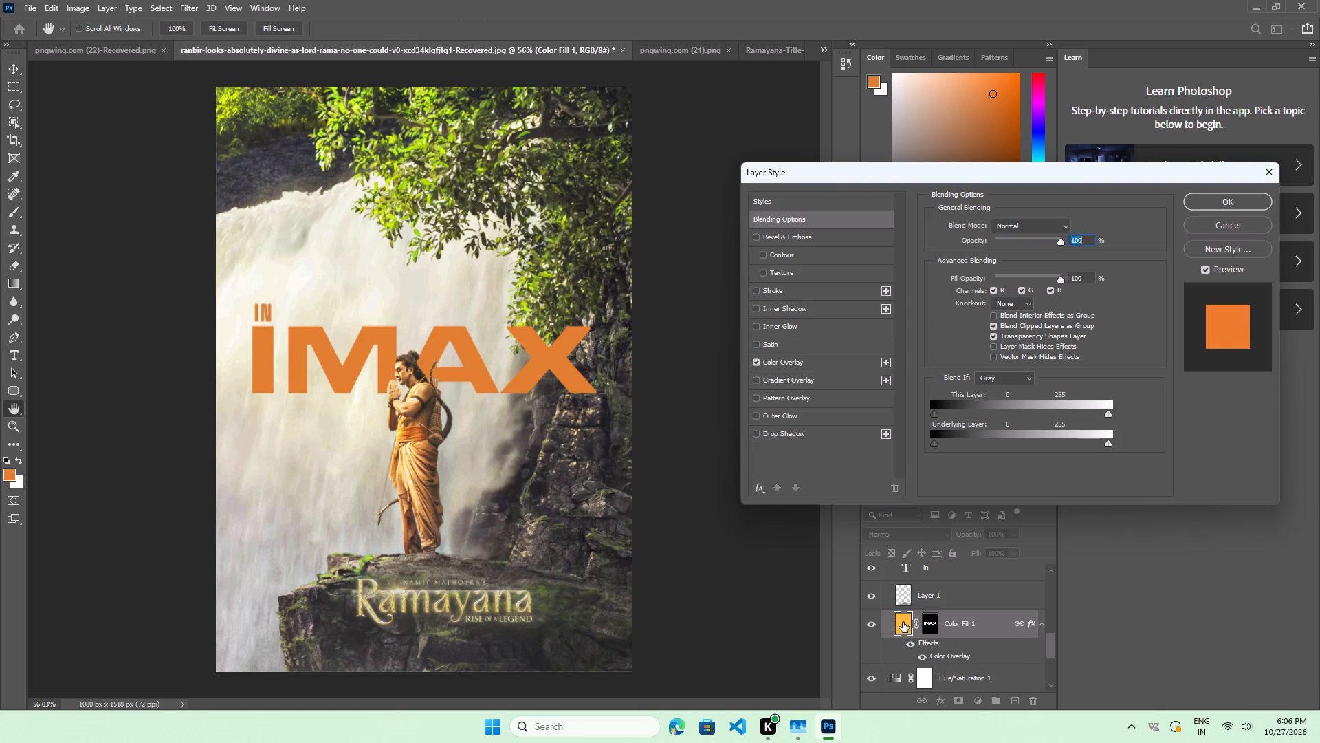
left_click(1210, 314)
scroll(1090, 378, "up", 6)
scroll(1089, 374, "down", 4)
scroll(1089, 374, "up", 6)
left_click(791, 356)
left_click(1077, 224)
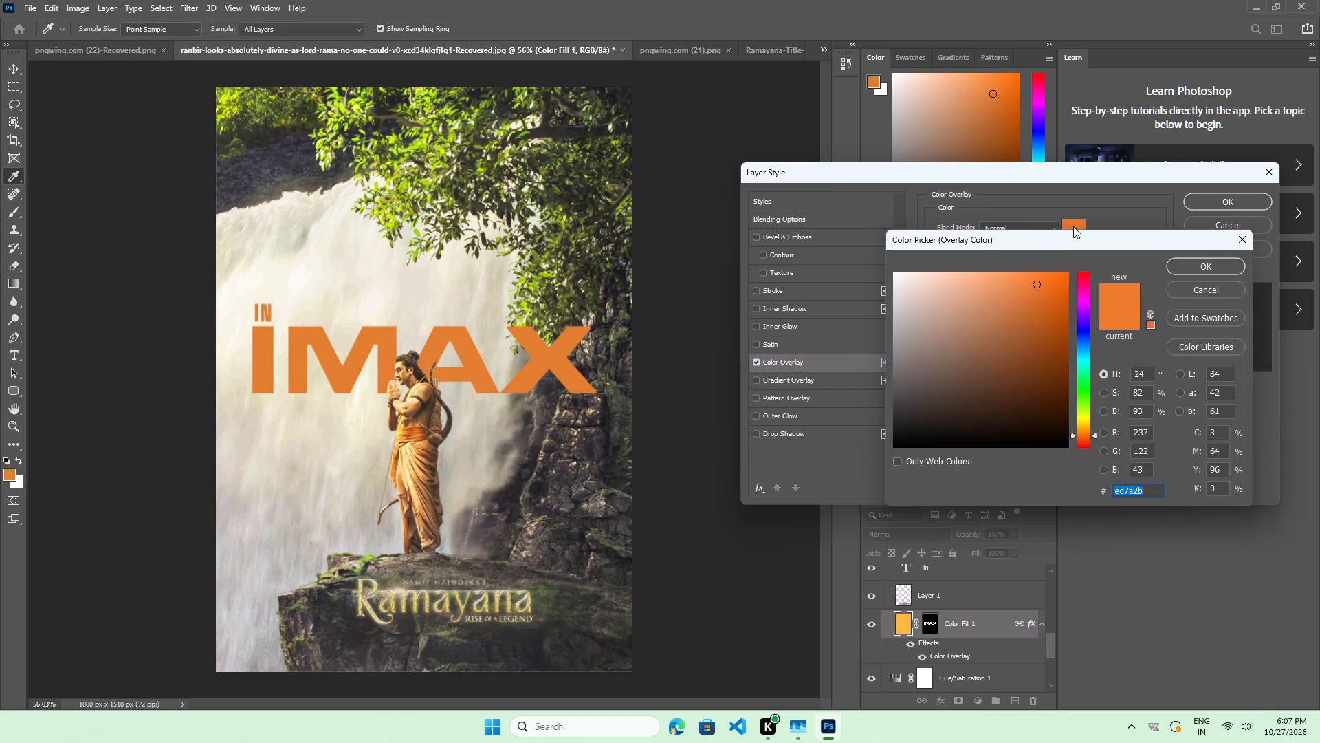
left_click(417, 435)
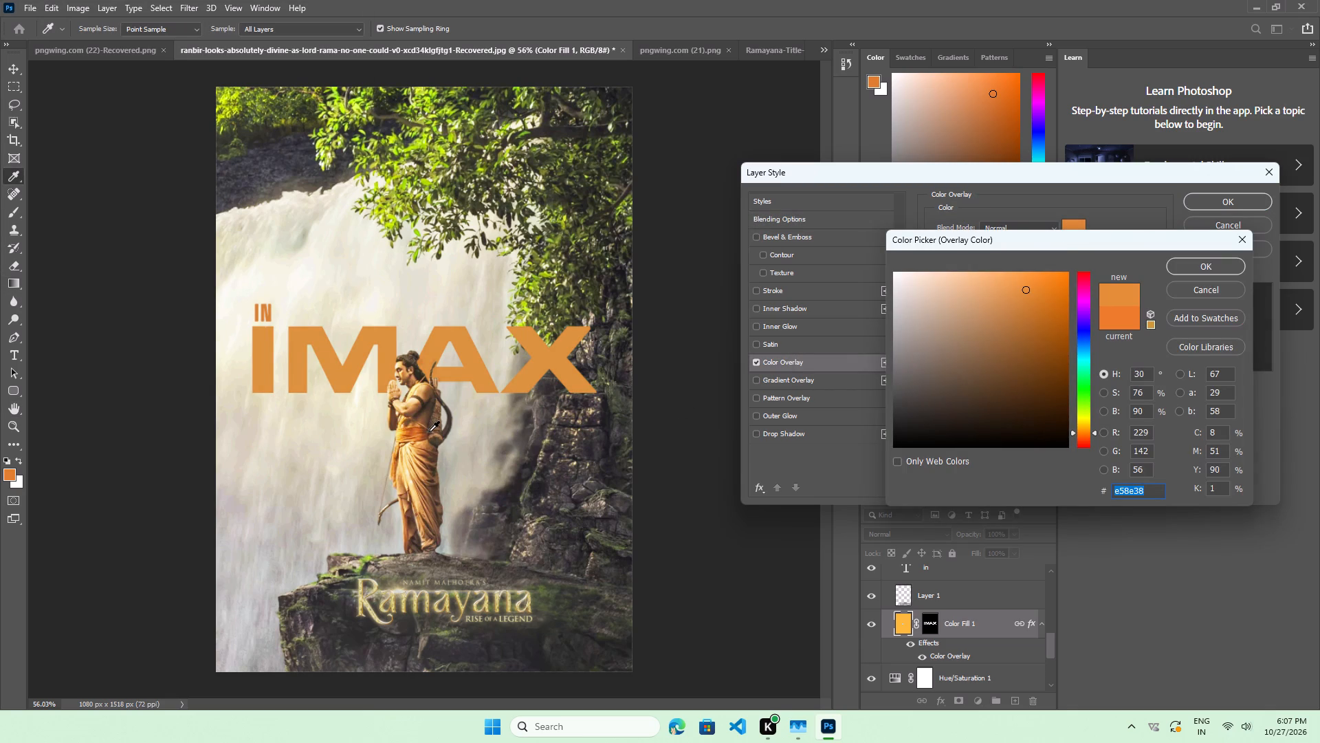
left_click_drag(1049, 296, 1038, 297)
left_click(1220, 271)
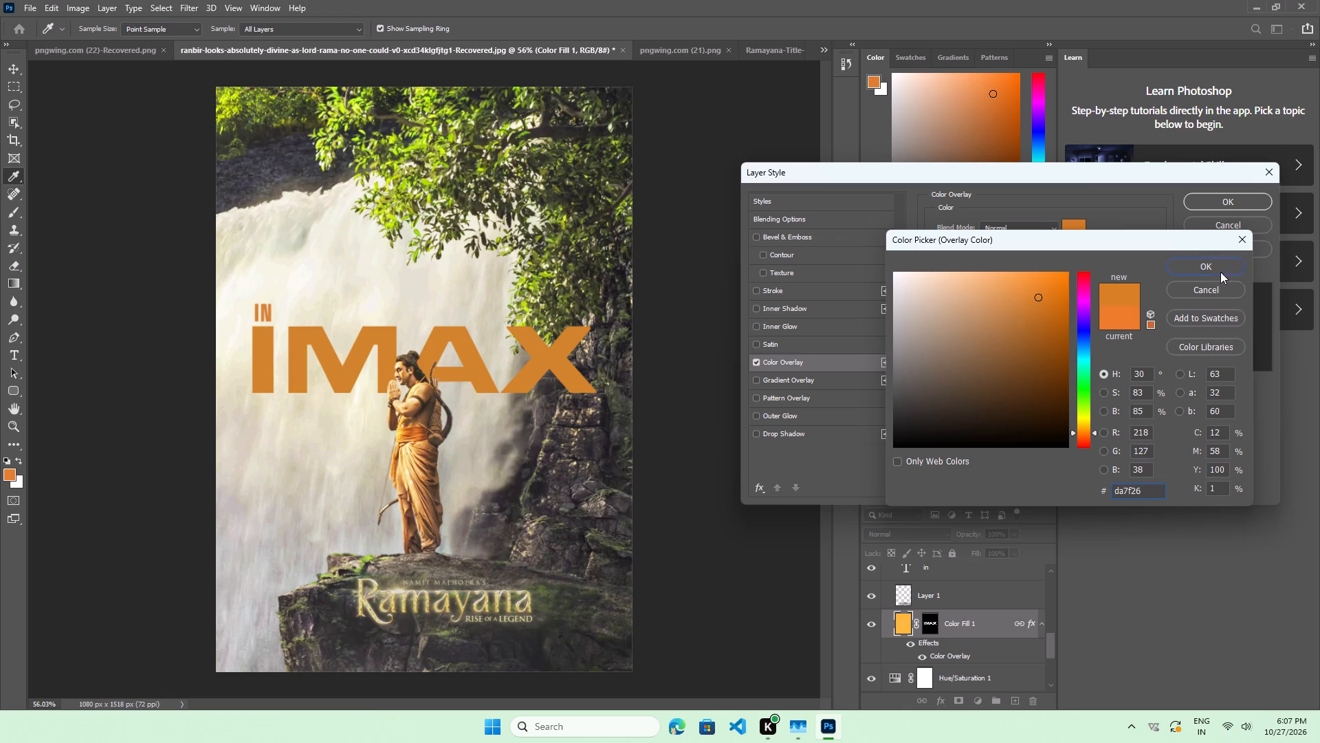
left_click(1240, 197)
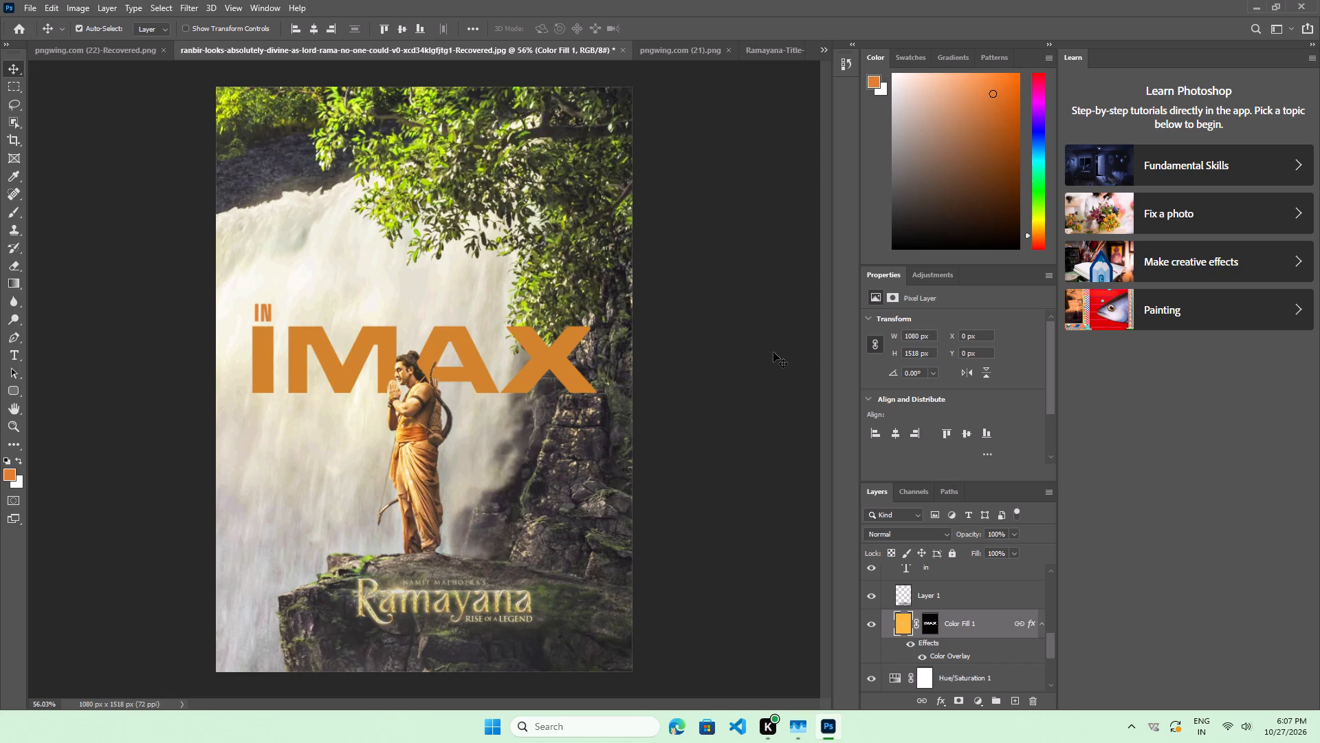
Hide the Vibrance 1, Brightness/Contrast 1, Posterize 1 and Hue/Saturation 1 adjustment layers to examine the poster without them.
scroll(969, 595, "down", 13)
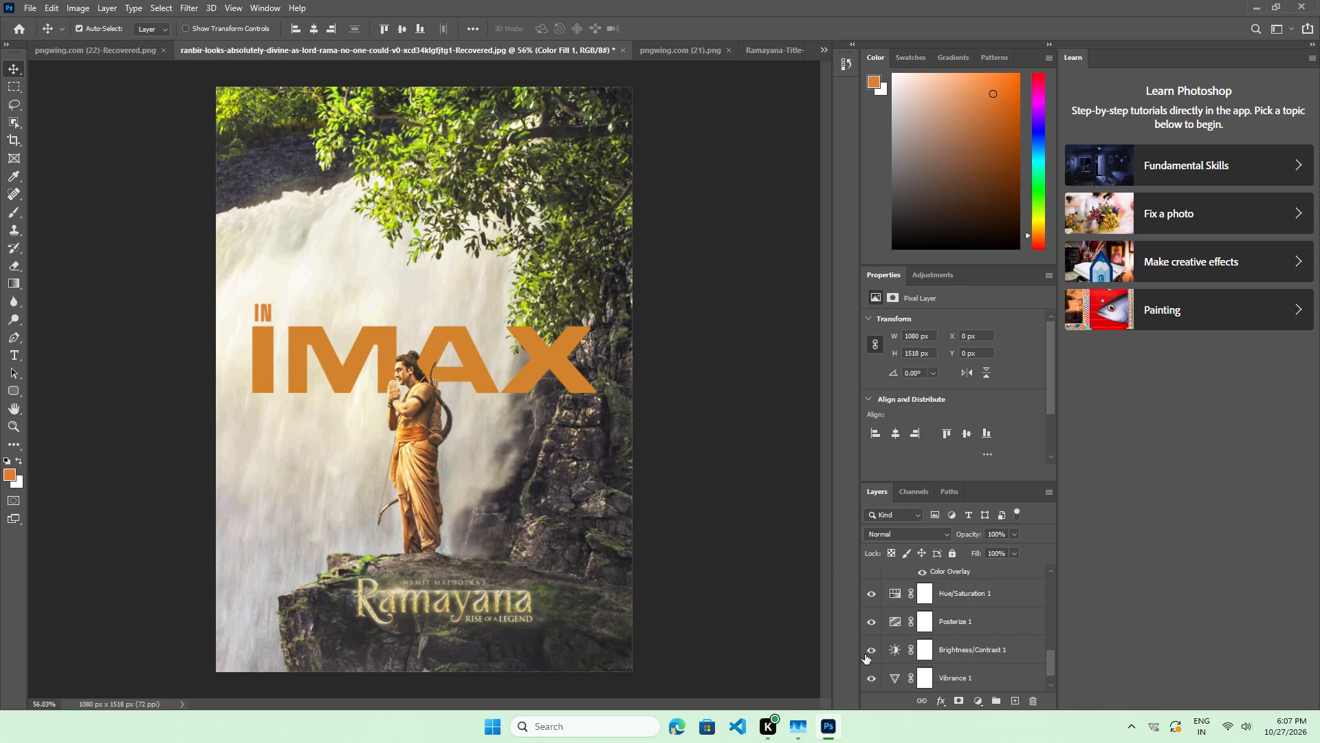
left_click(868, 652)
left_click(868, 652)
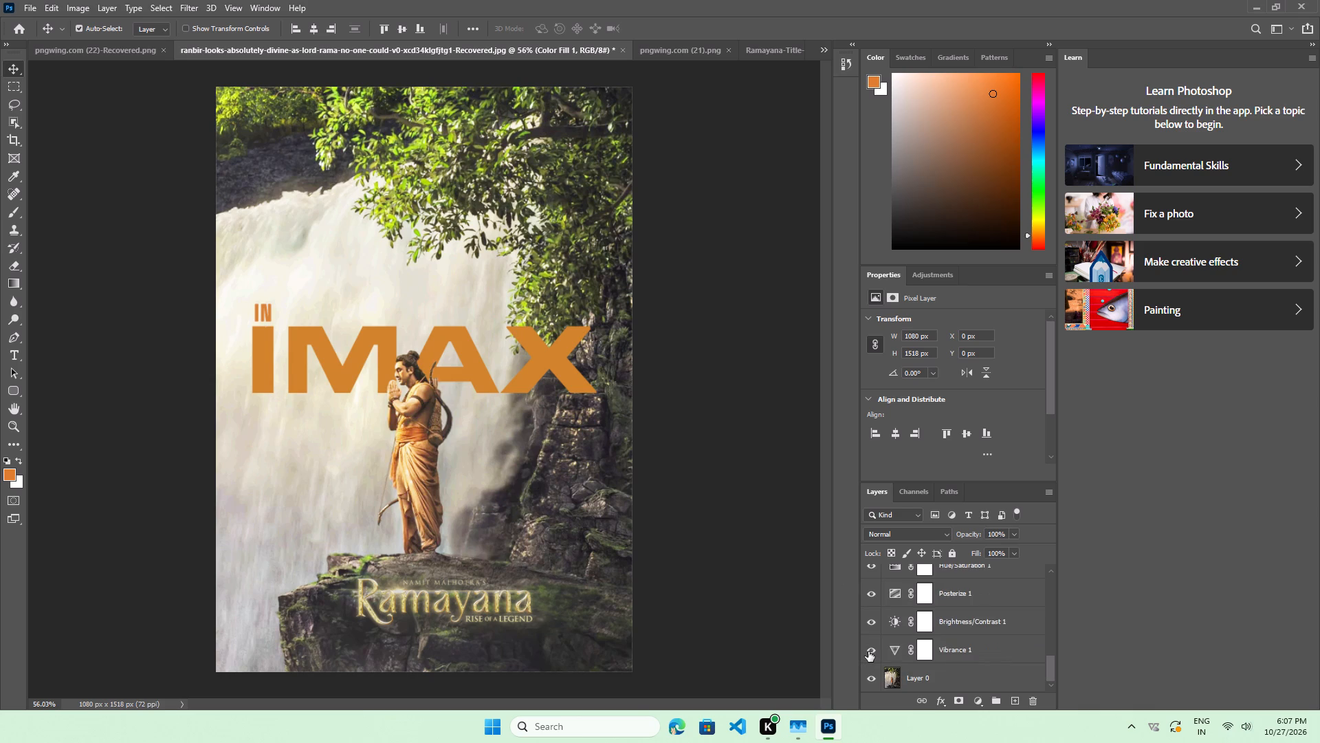
left_click(868, 652)
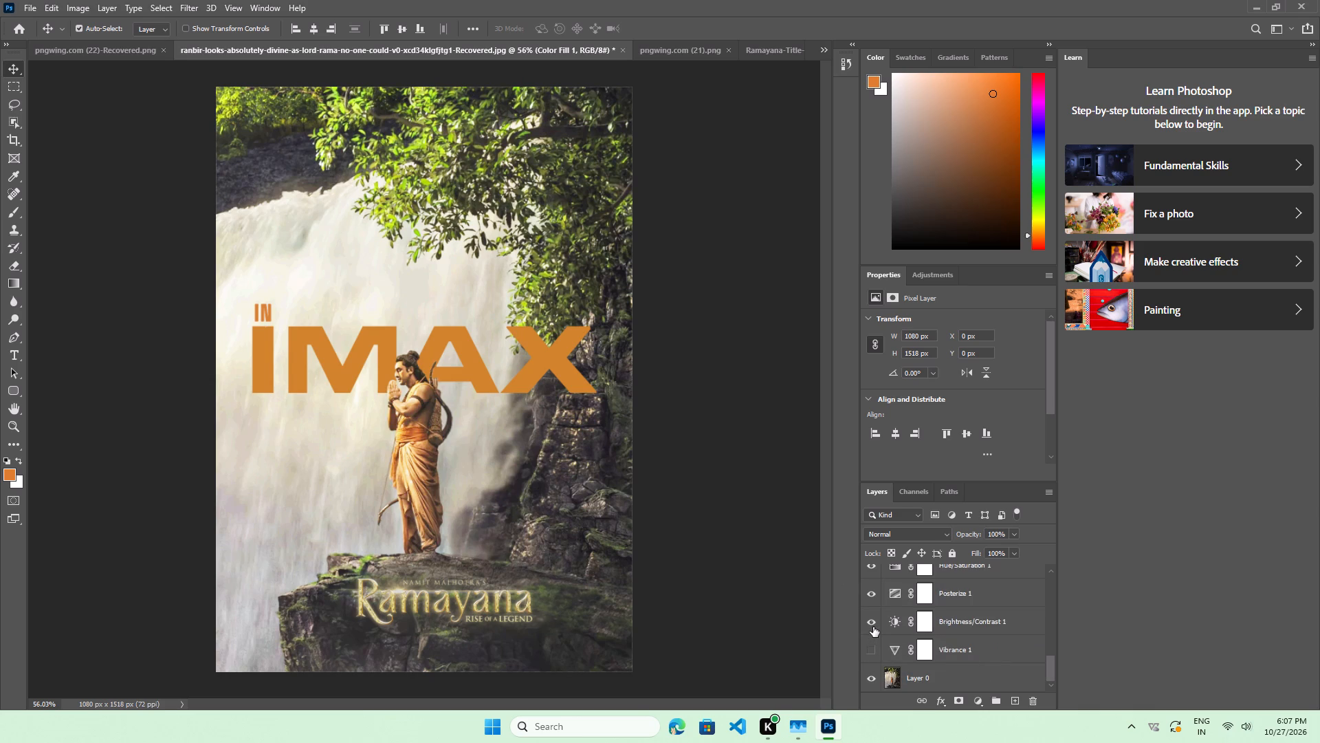
left_click(873, 627)
scroll(877, 644, "up", 1)
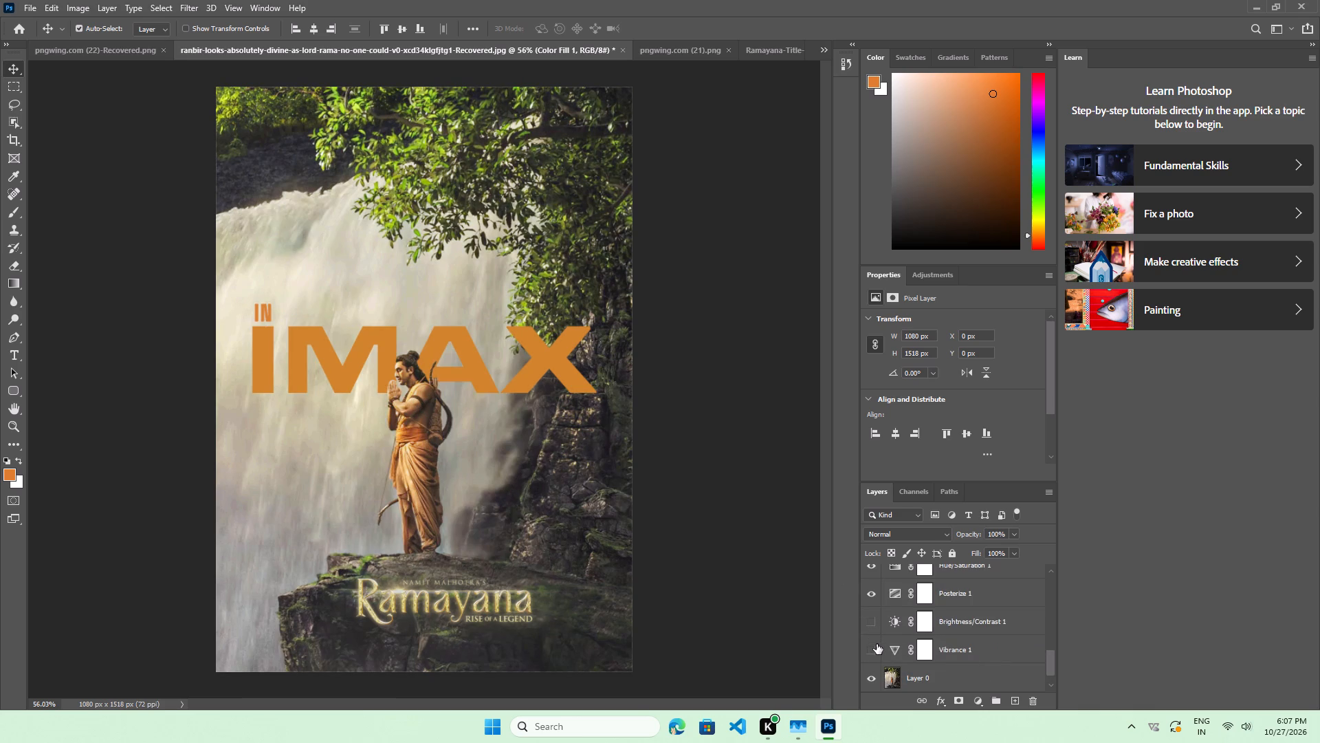
left_click(866, 631)
scroll(866, 631, "up", 2)
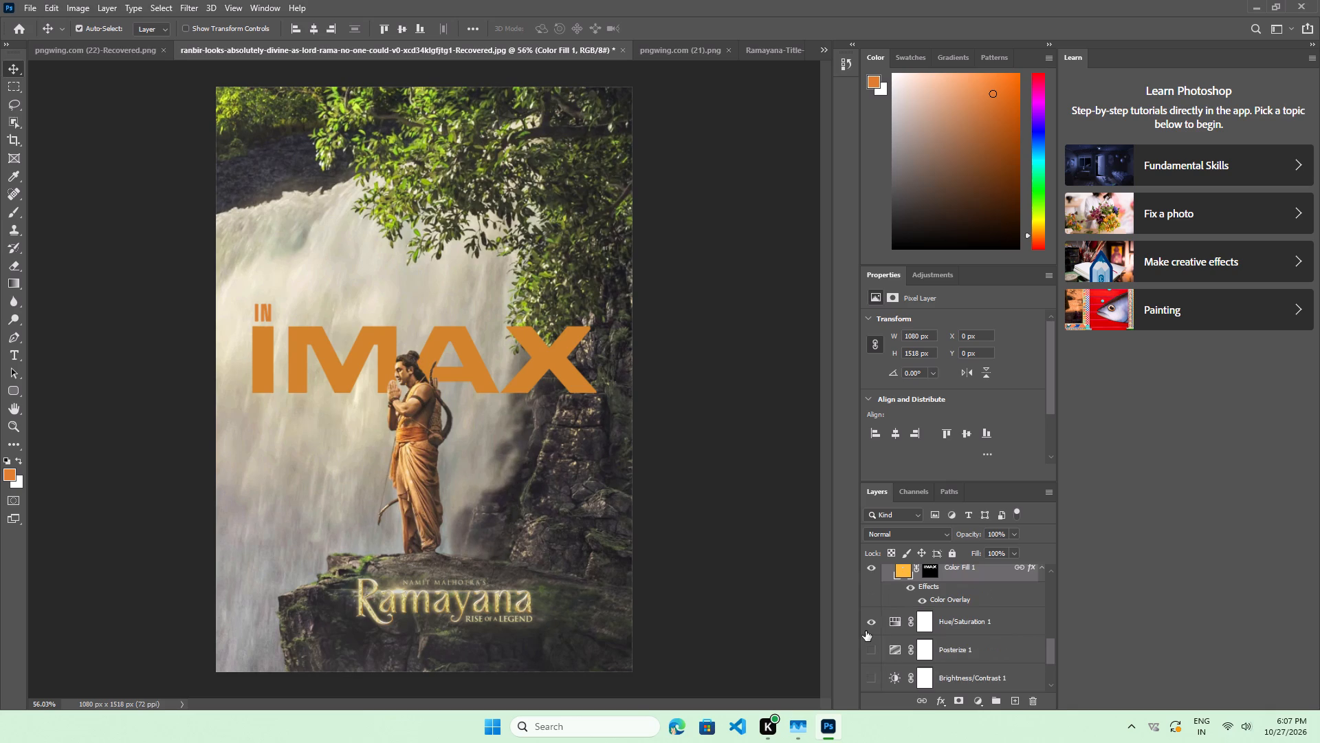
left_click(875, 648)
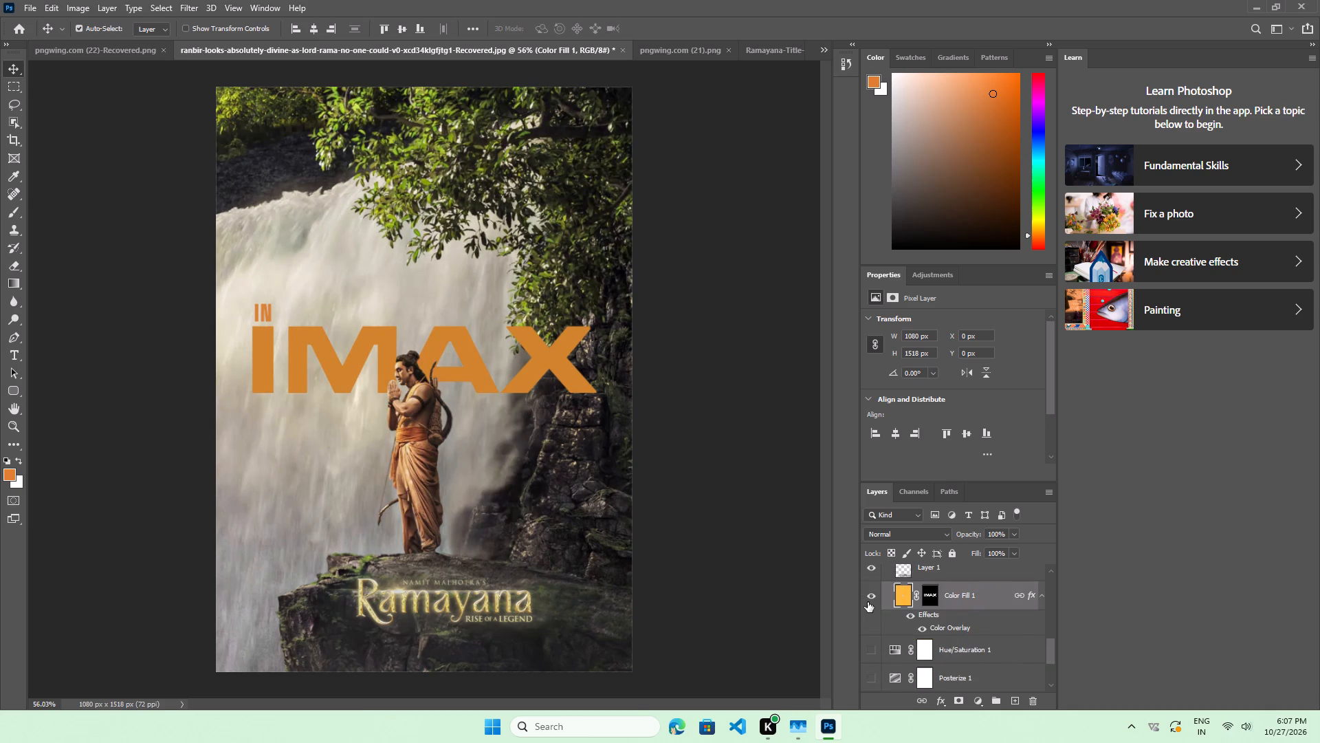
Show the Vibrance 1, Brightness/Contrast 1, Posterize 1 and Hue/Saturation 1 adjustment layers again, one by one, to compare their effect.
scroll(994, 592, "down", 13)
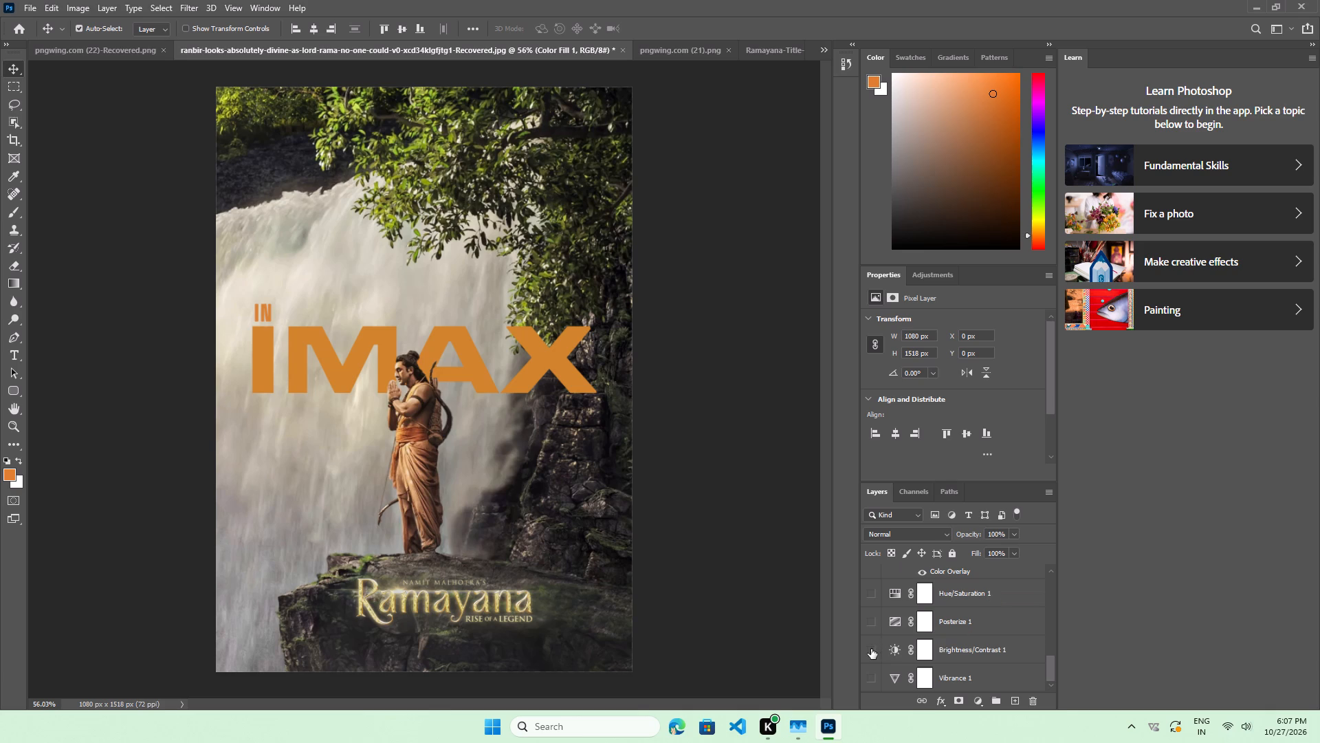
left_click(871, 649)
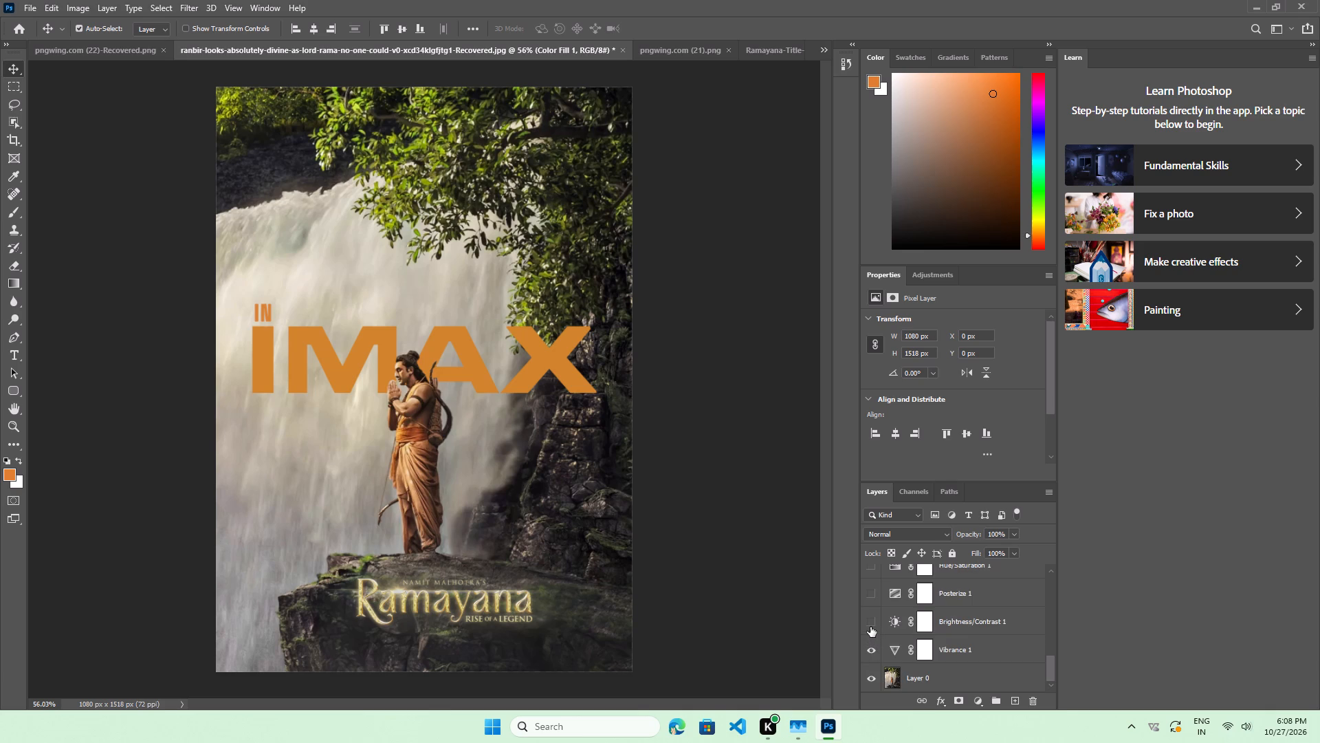
left_click(870, 627)
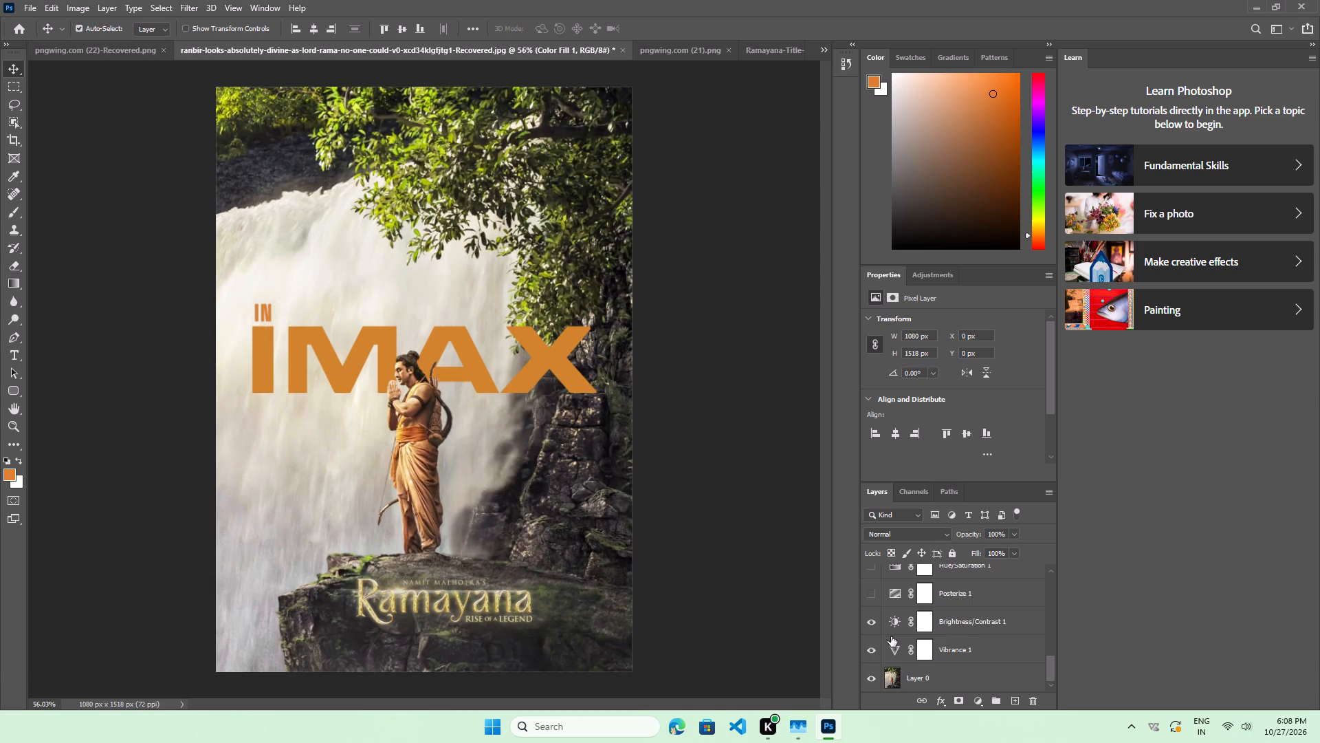
scroll(891, 636, "up", 1)
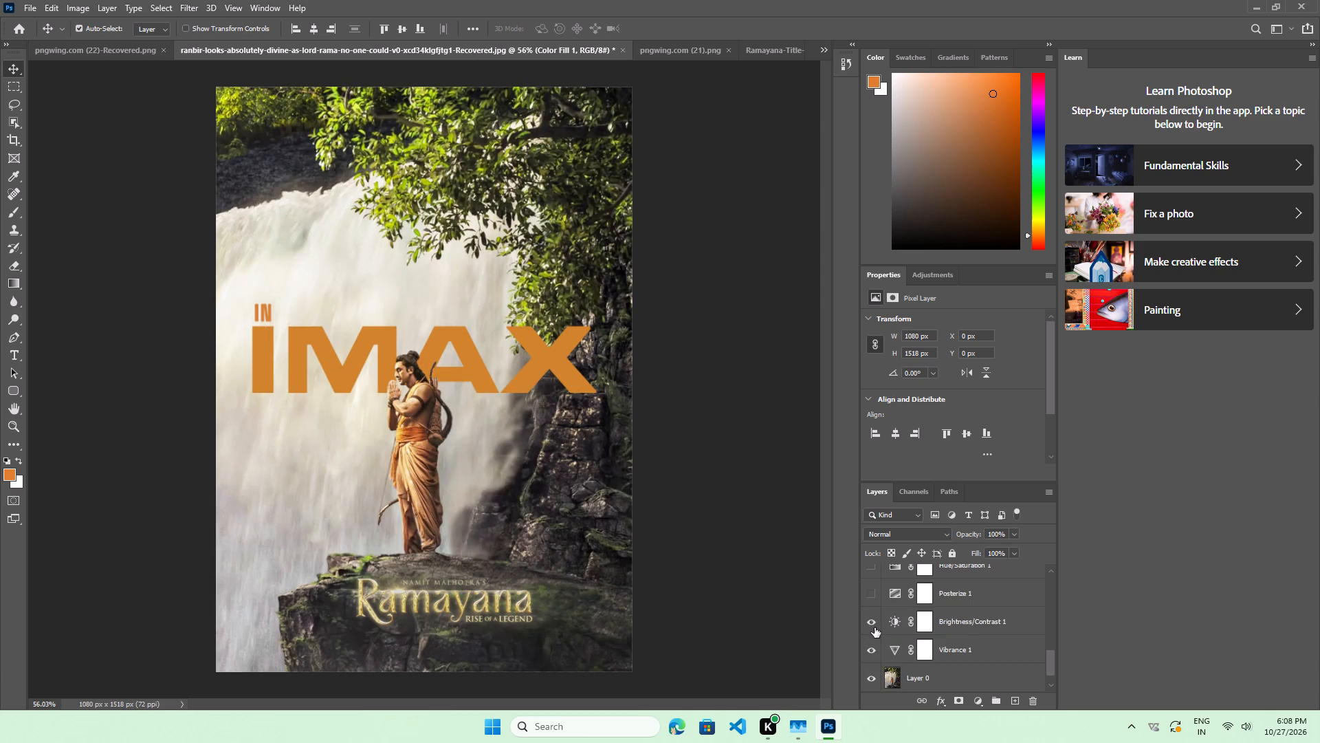
left_click(874, 627)
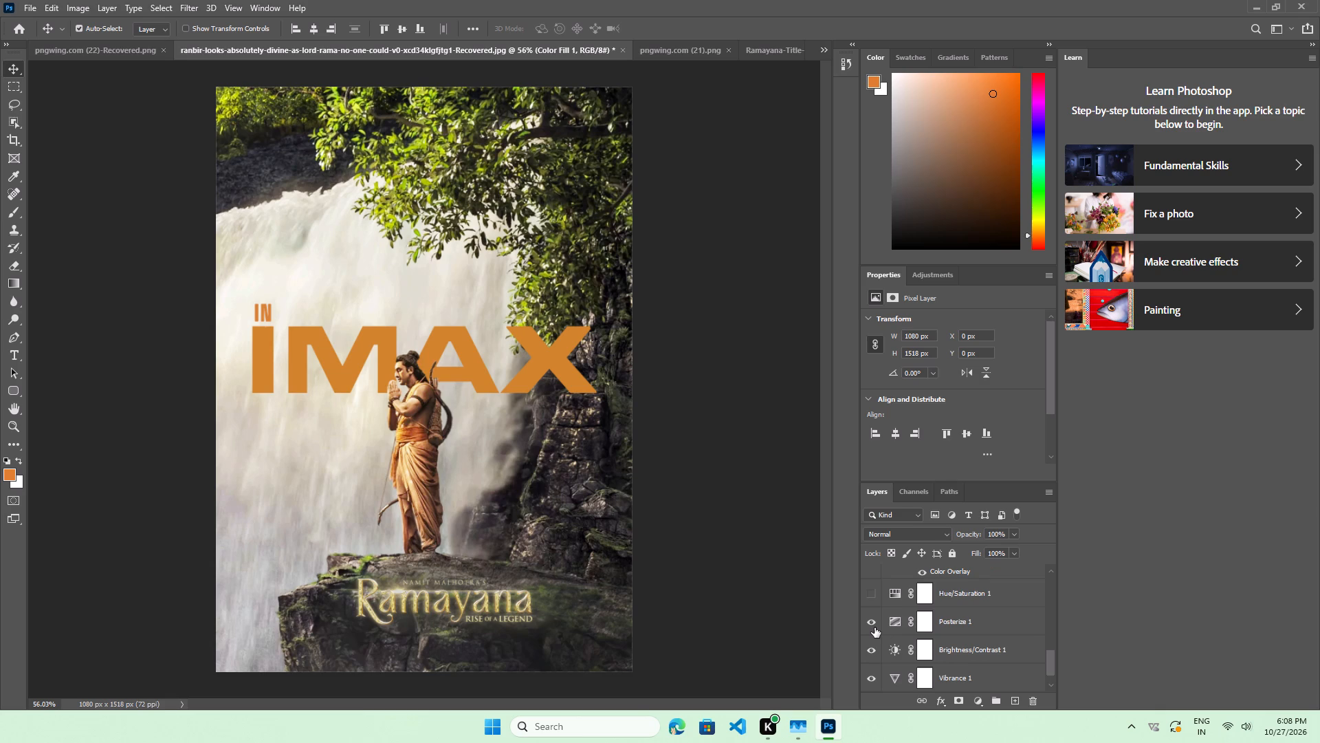
left_click(868, 598)
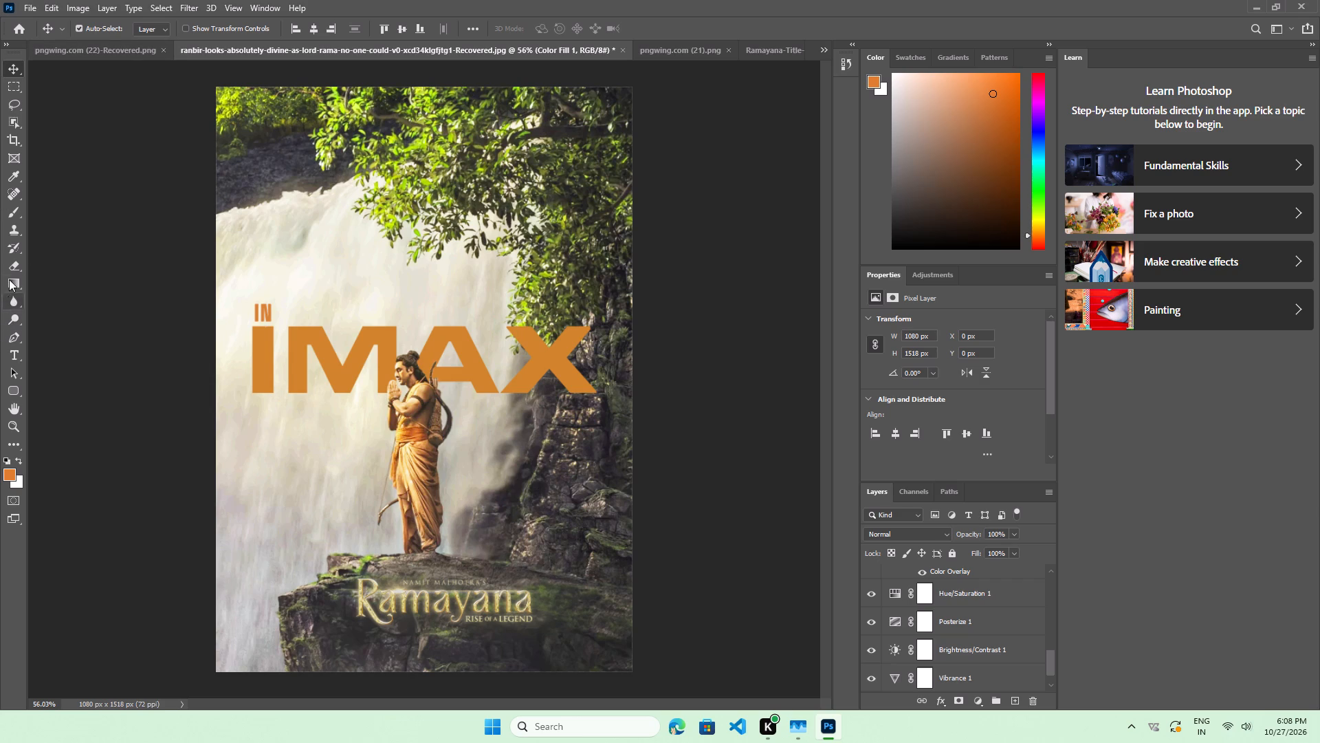
Add a new empty layer directly above Color Fill 1 and set the Brush tool to white at 58 px.
left_click(16, 215)
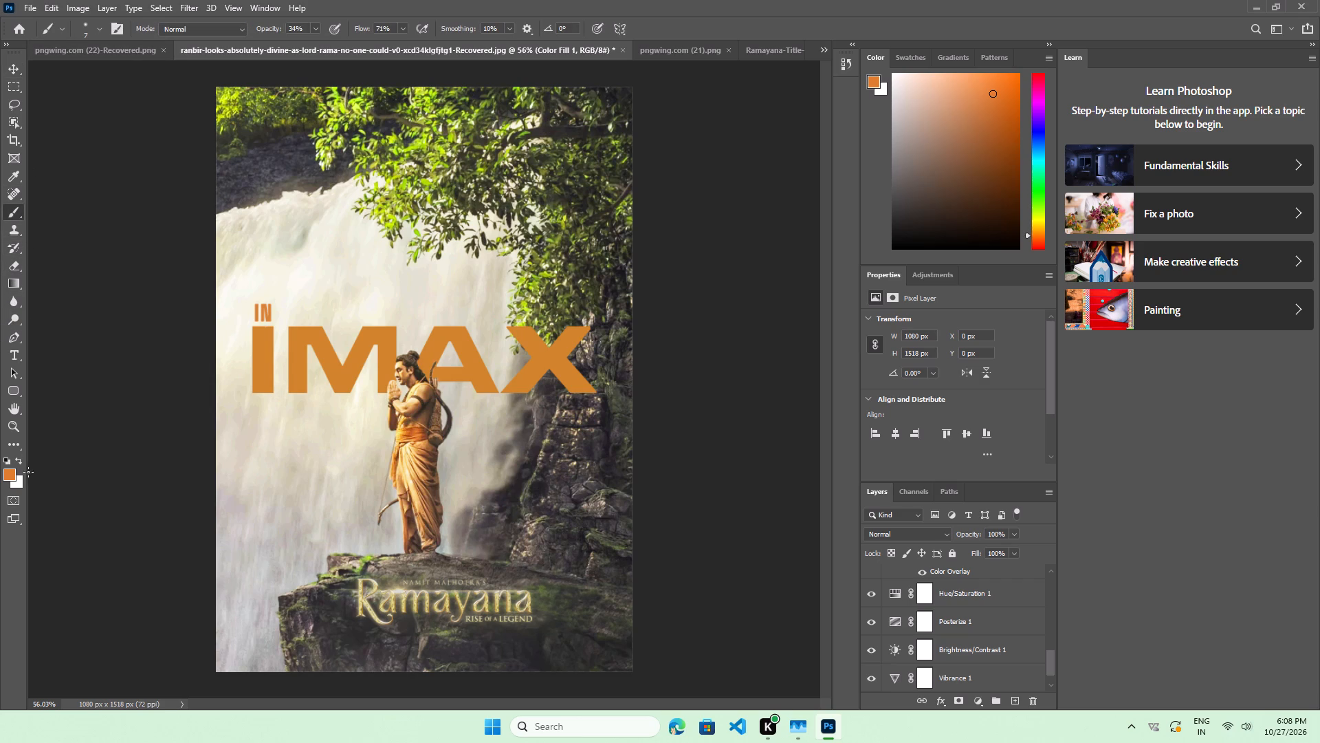
left_click(17, 459)
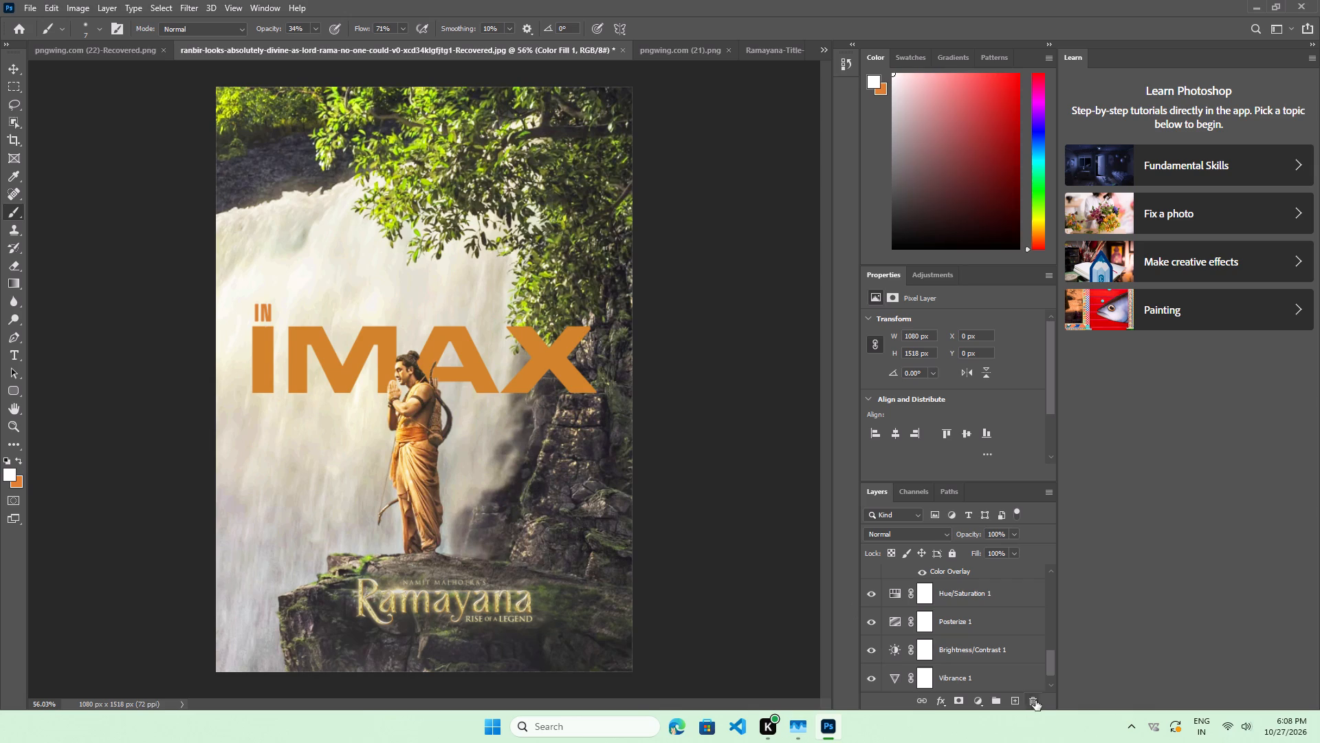
left_click(1011, 698)
scroll(1013, 652, "up", 4)
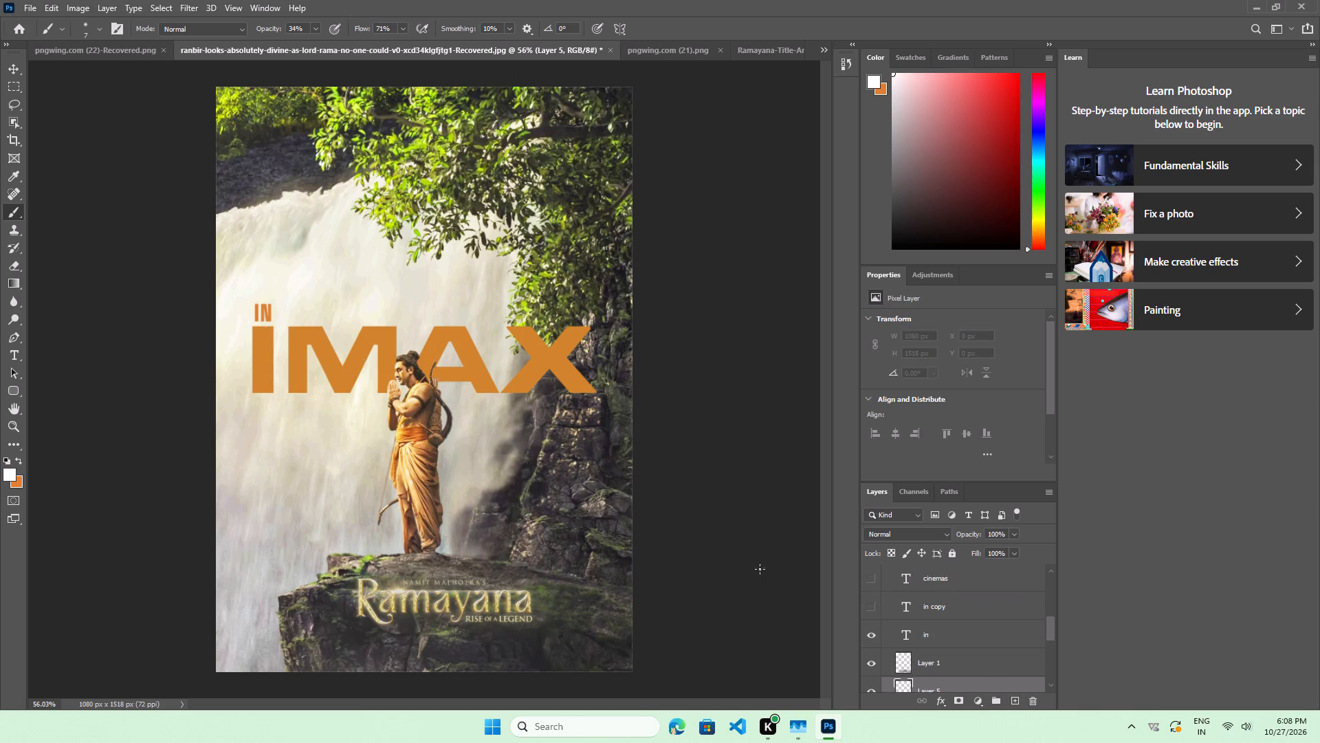
left_click(100, 28)
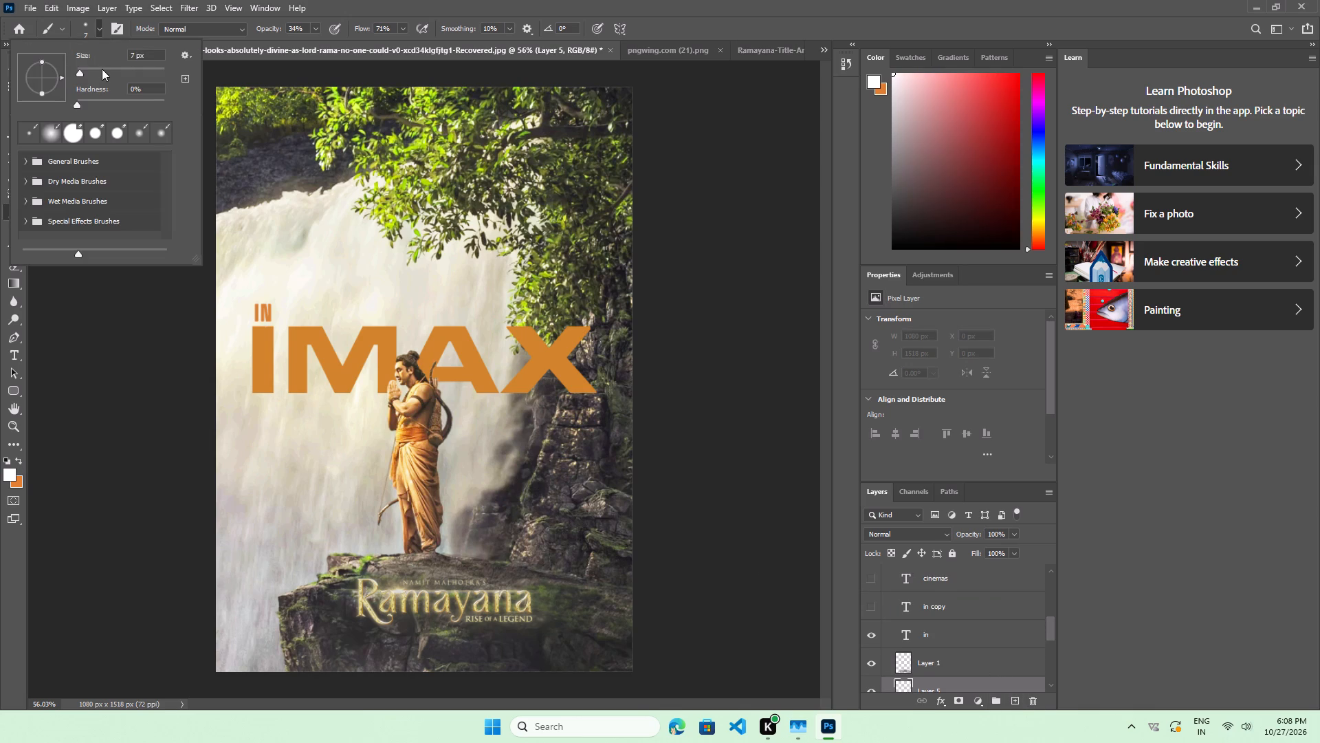
left_click(102, 69)
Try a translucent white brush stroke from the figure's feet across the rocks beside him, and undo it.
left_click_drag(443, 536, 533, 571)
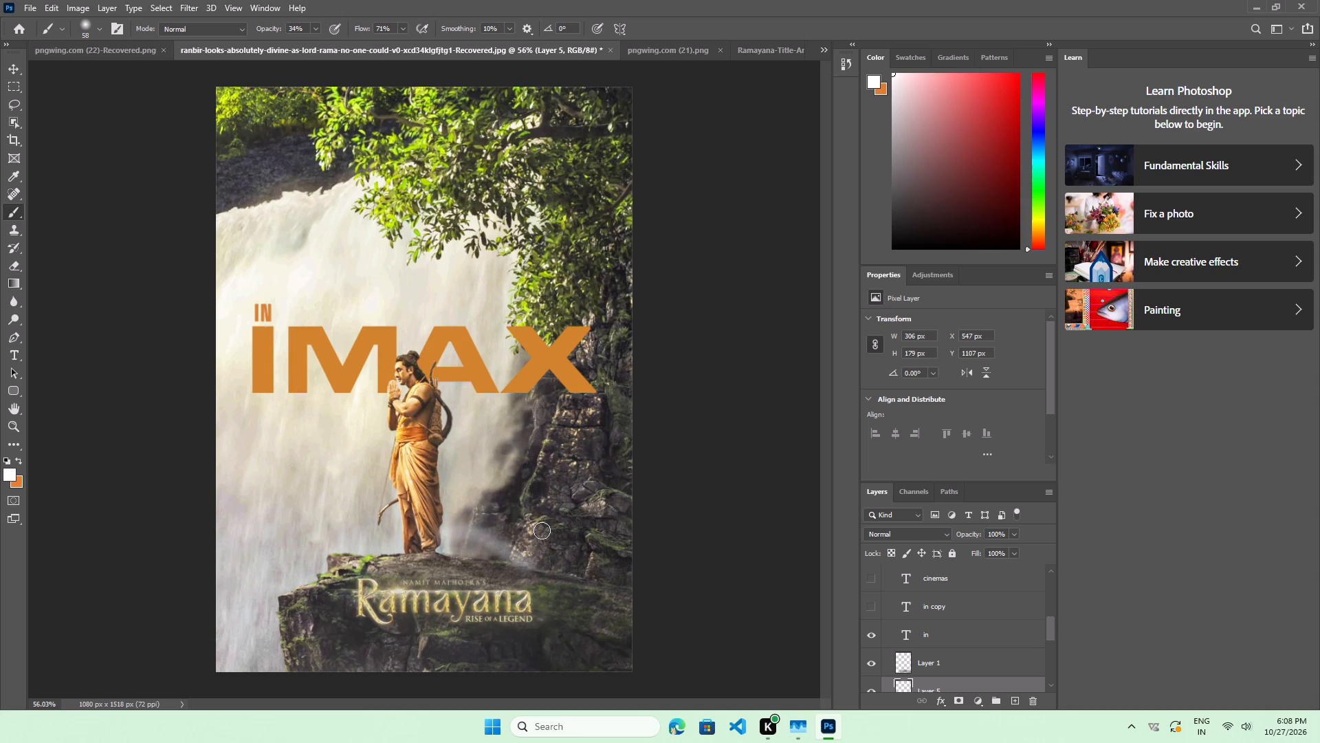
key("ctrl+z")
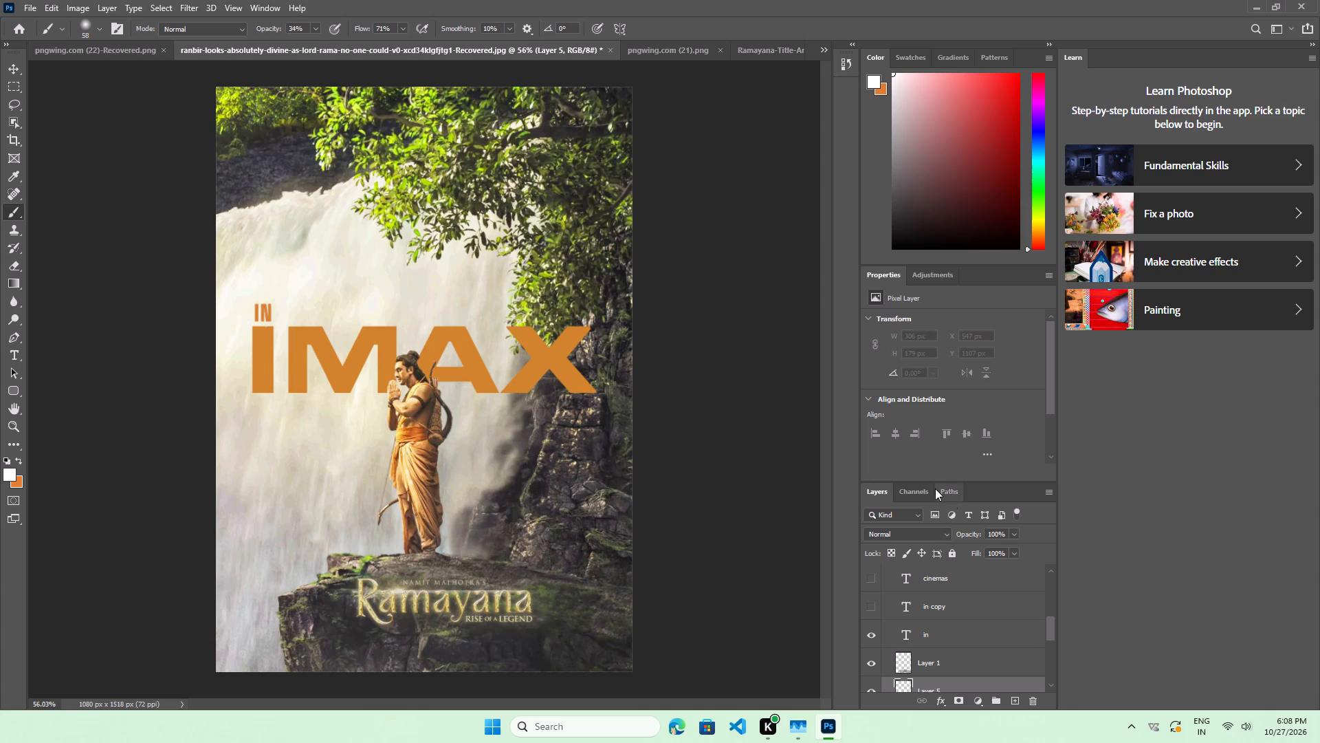
Set the brush's foreground colour to the off-white e6e5d8.
scroll(973, 542, "up", 4)
scroll(973, 542, "down", 7)
scroll(959, 597, "down", 3)
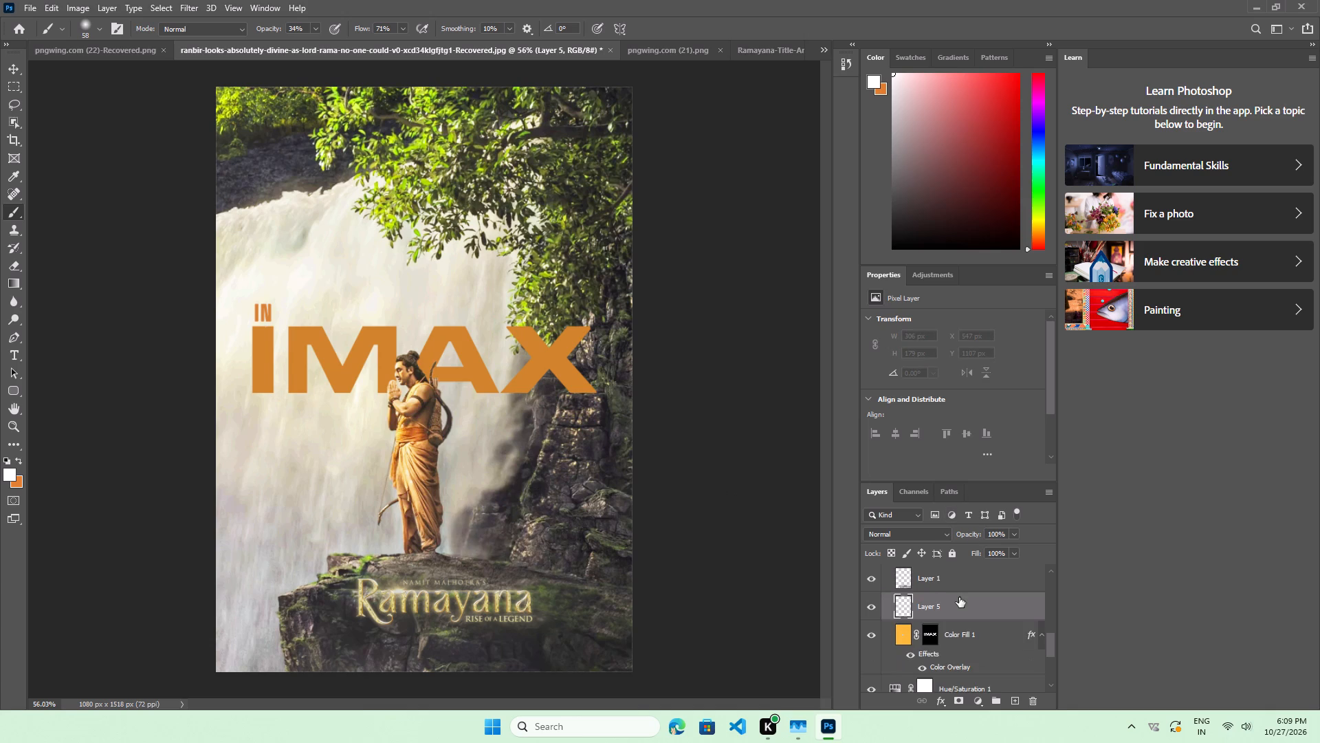
scroll(959, 597, "up", 1)
left_click_drag(1050, 393, 1064, 366)
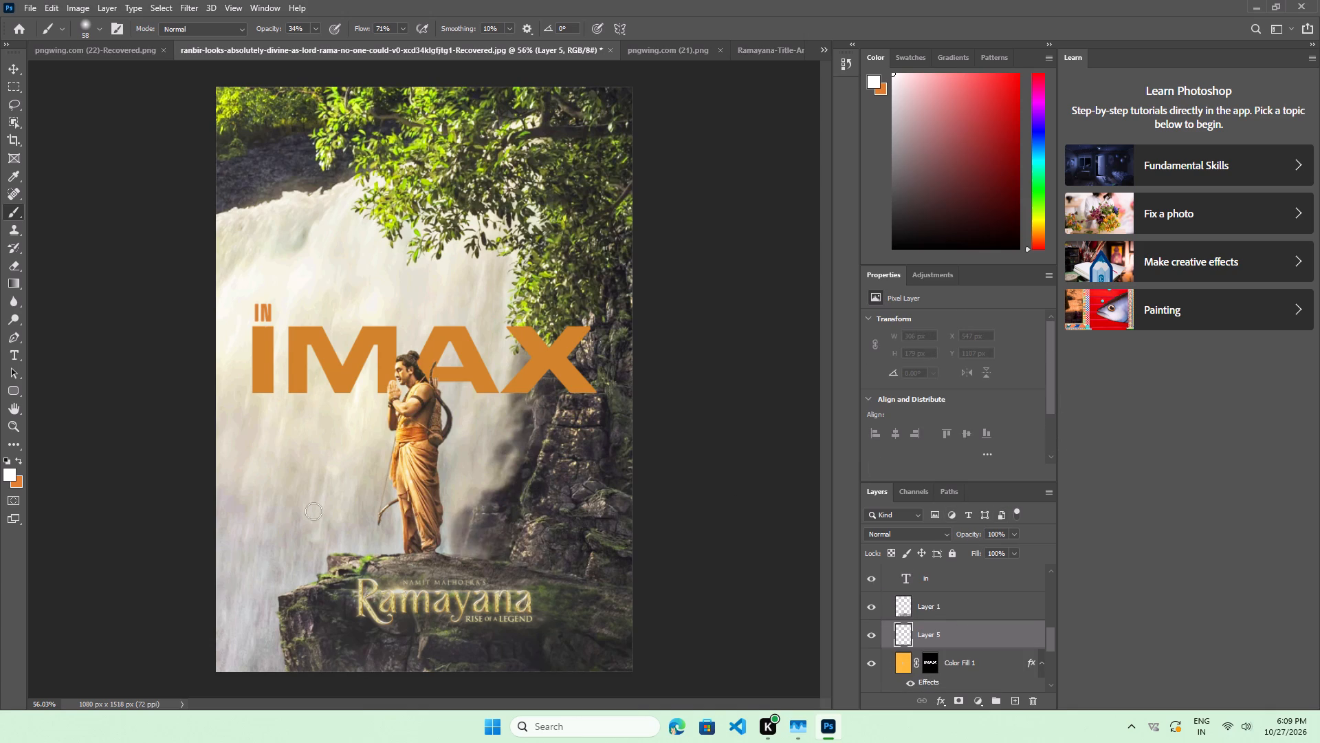
double_click(6, 471)
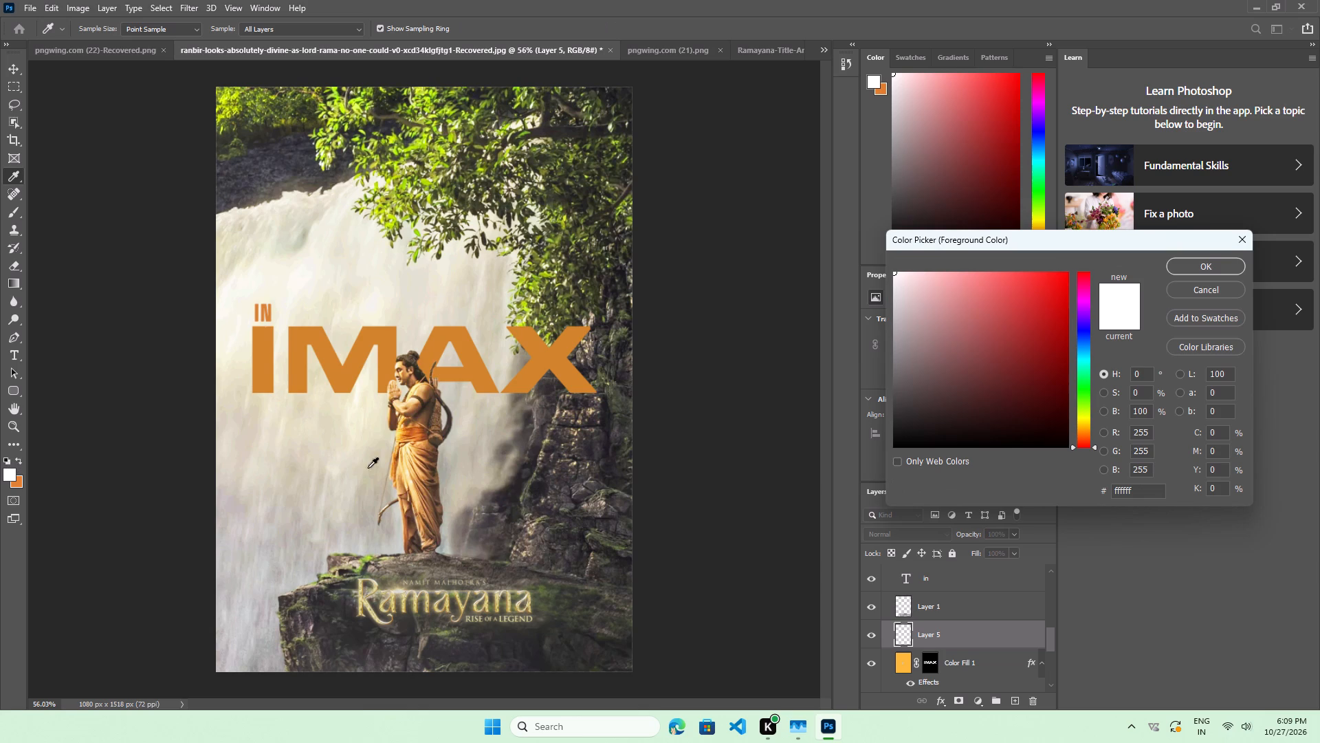
left_click(465, 460)
left_click_drag(921, 301, 896, 296)
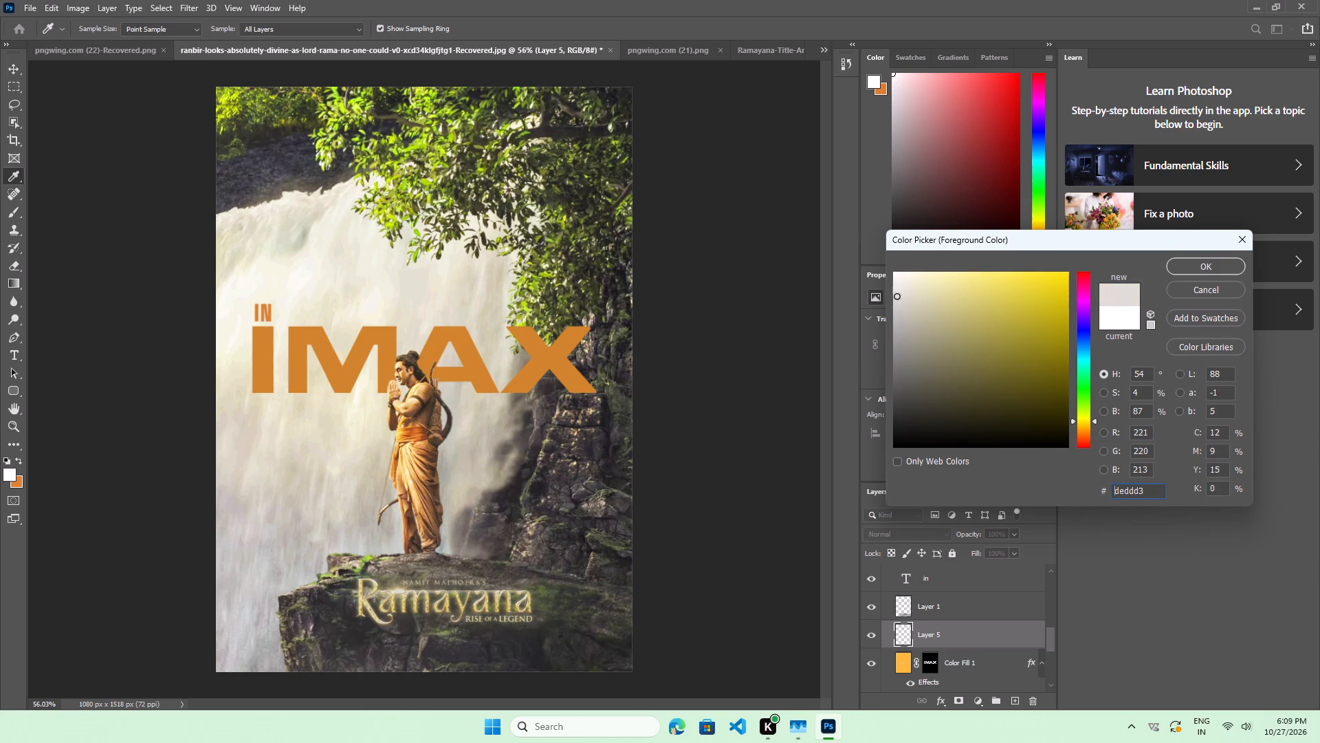
left_click_drag(896, 296, 903, 289)
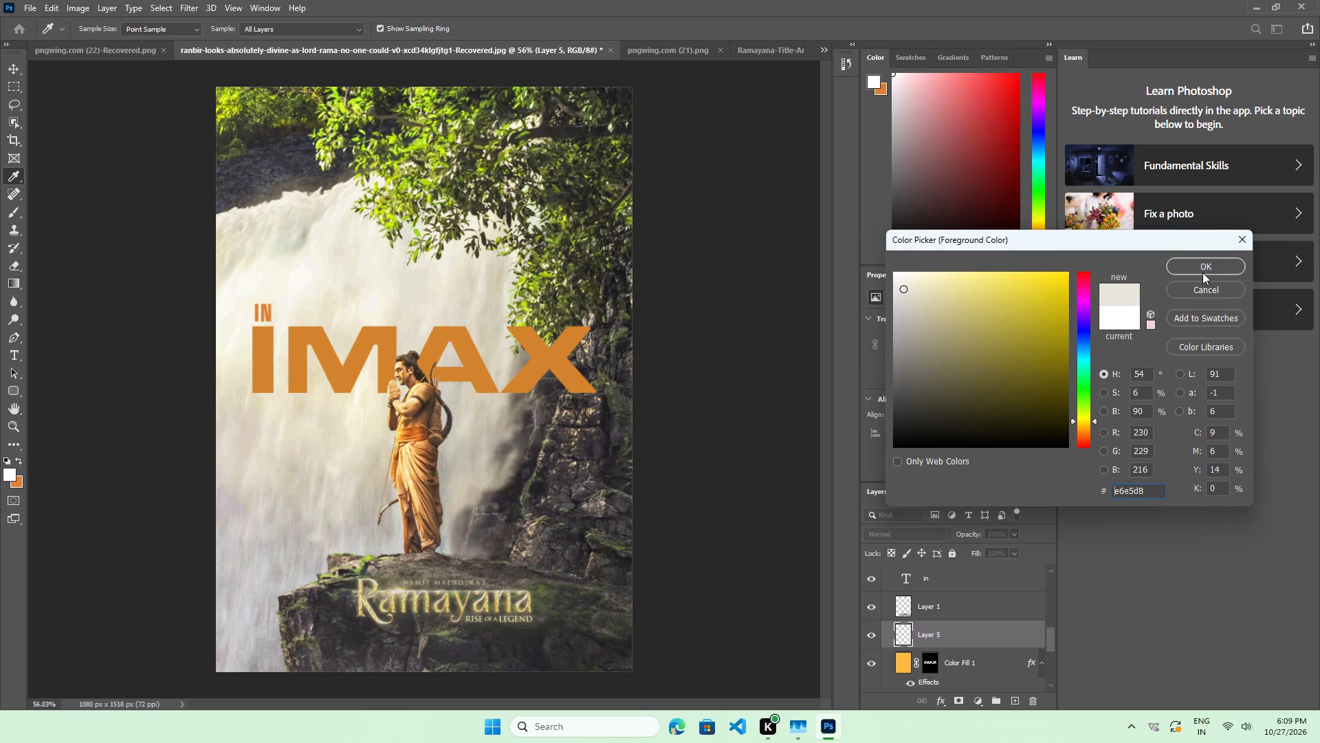
left_click(1202, 272)
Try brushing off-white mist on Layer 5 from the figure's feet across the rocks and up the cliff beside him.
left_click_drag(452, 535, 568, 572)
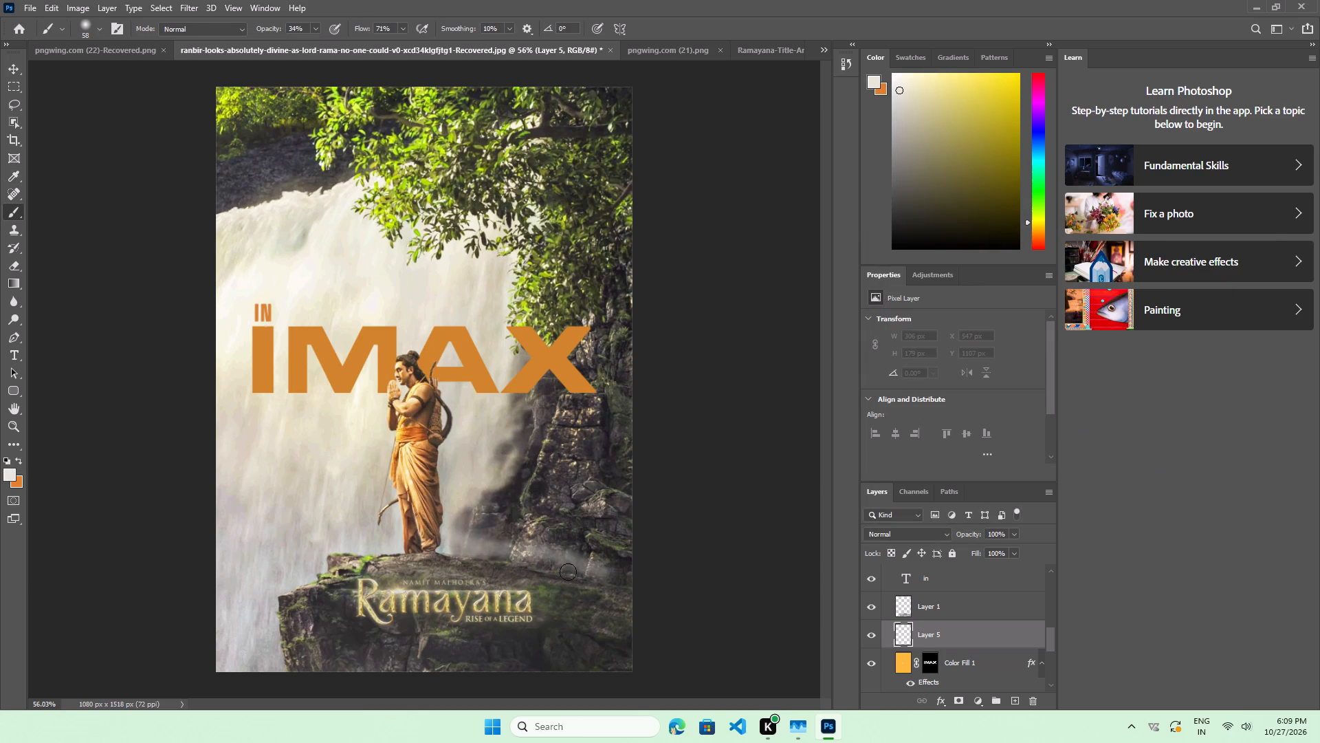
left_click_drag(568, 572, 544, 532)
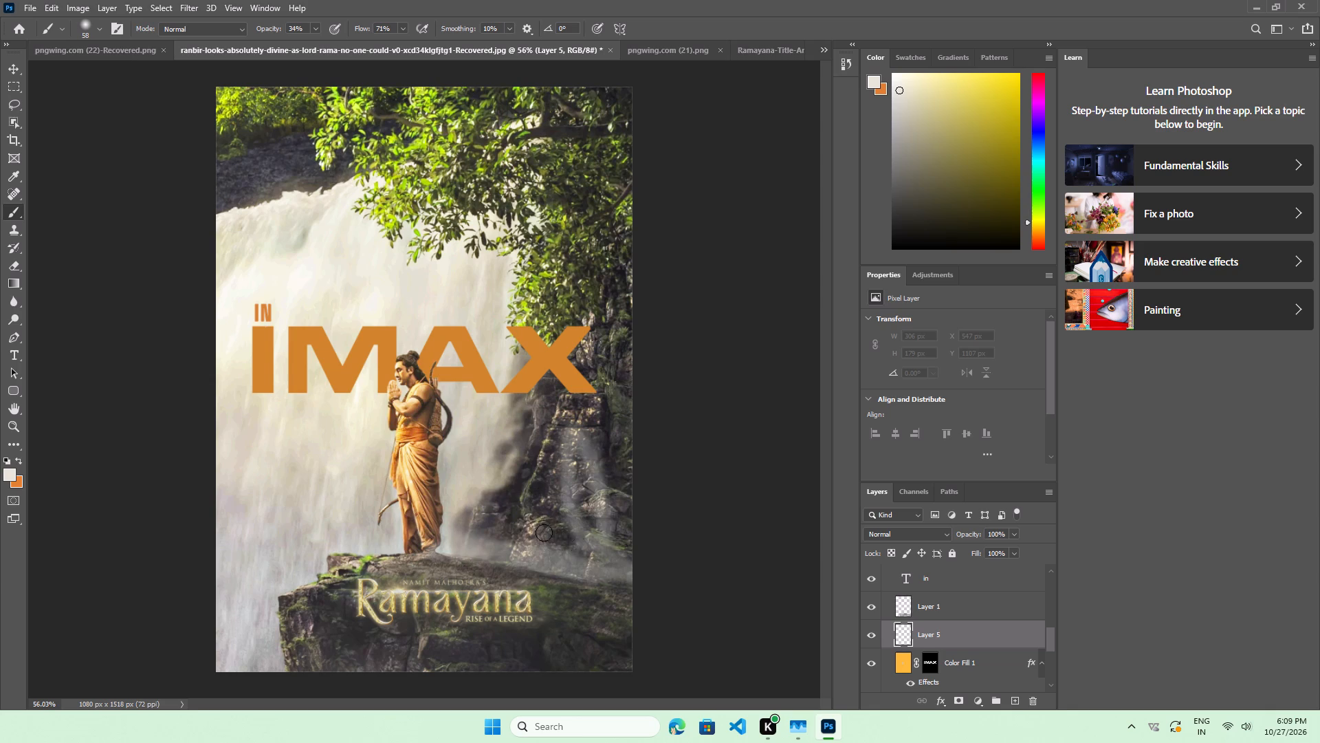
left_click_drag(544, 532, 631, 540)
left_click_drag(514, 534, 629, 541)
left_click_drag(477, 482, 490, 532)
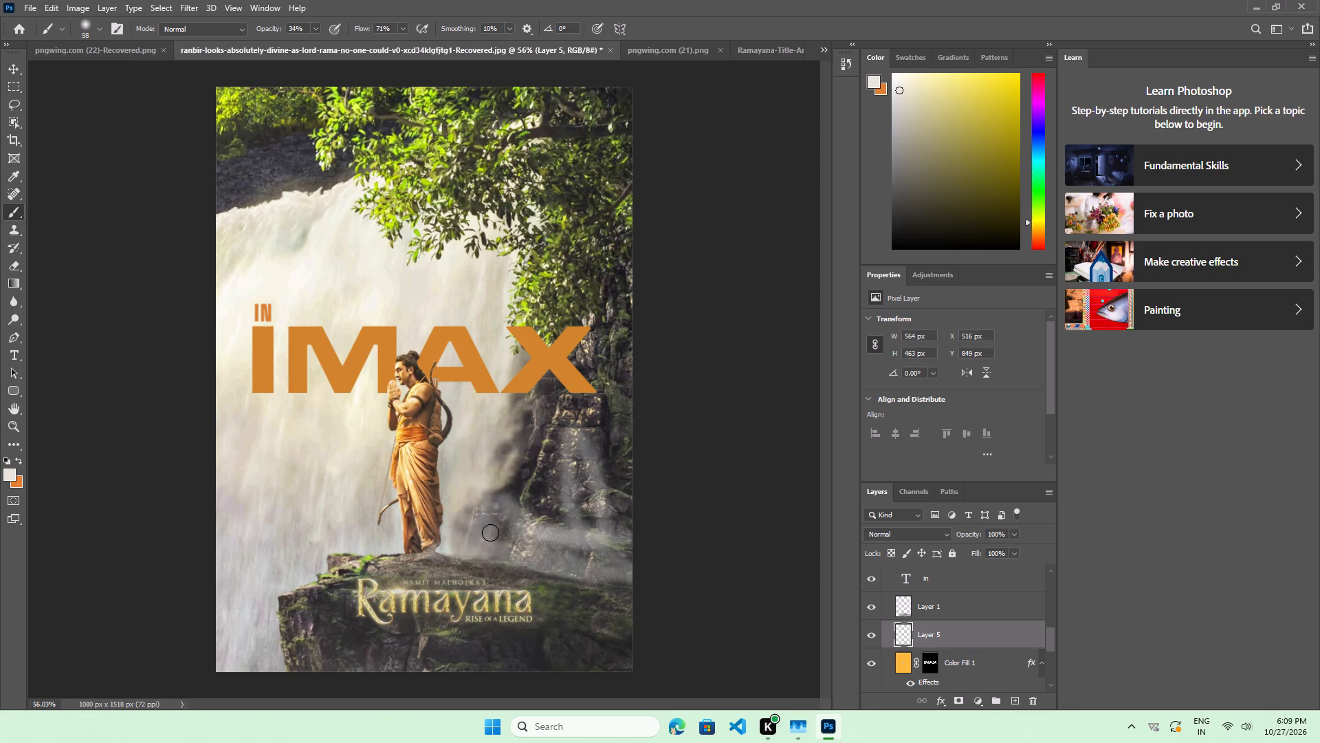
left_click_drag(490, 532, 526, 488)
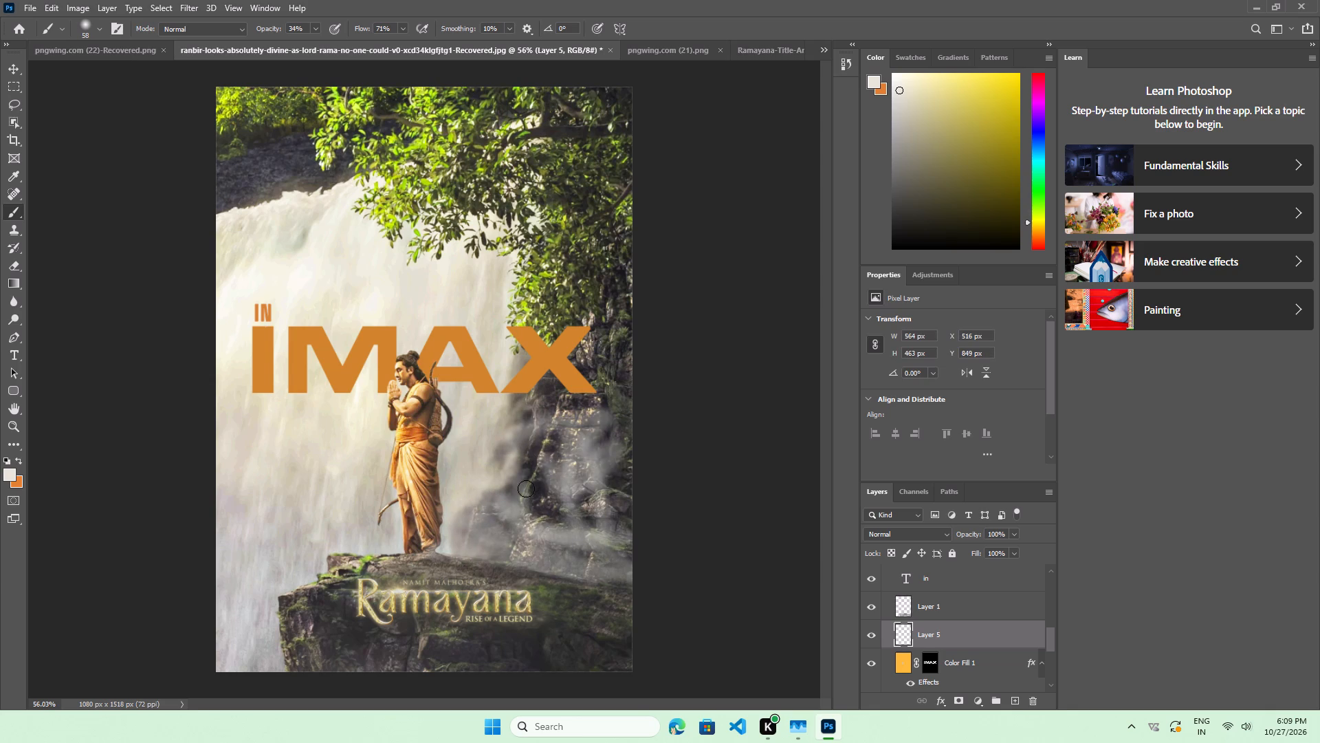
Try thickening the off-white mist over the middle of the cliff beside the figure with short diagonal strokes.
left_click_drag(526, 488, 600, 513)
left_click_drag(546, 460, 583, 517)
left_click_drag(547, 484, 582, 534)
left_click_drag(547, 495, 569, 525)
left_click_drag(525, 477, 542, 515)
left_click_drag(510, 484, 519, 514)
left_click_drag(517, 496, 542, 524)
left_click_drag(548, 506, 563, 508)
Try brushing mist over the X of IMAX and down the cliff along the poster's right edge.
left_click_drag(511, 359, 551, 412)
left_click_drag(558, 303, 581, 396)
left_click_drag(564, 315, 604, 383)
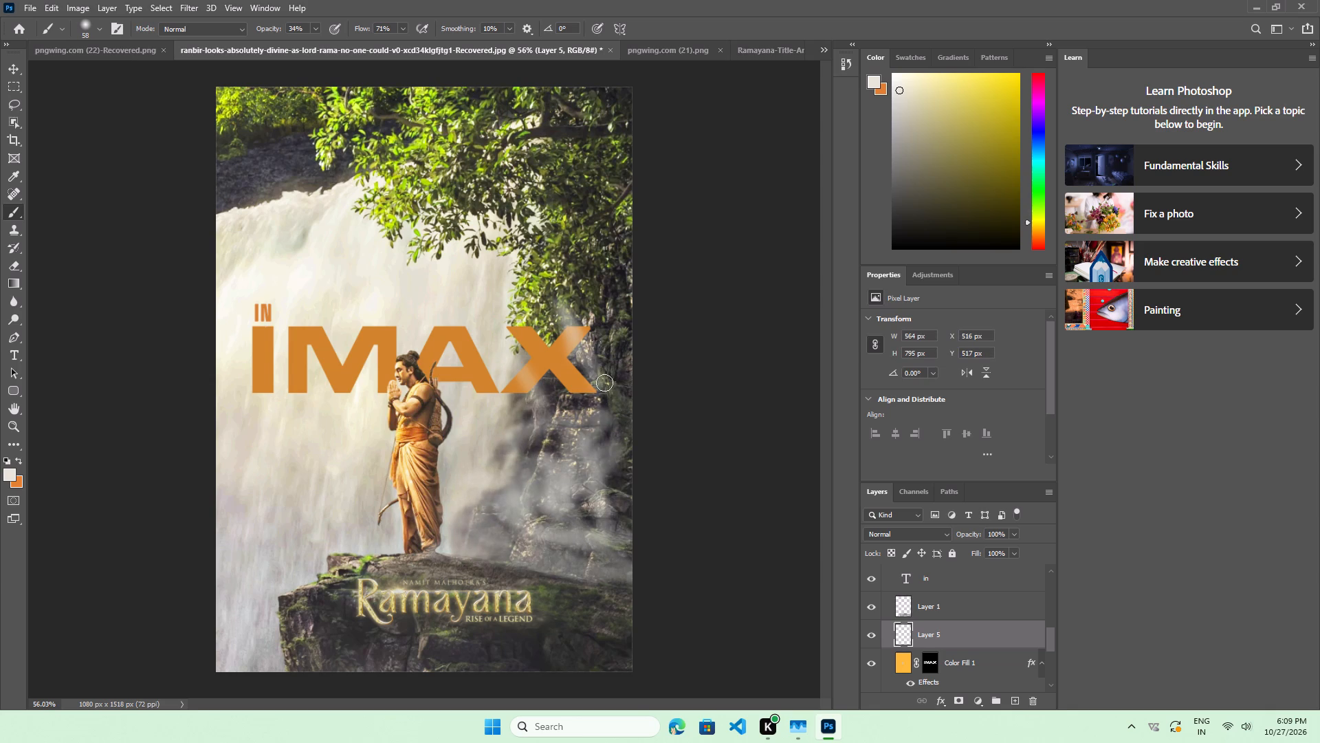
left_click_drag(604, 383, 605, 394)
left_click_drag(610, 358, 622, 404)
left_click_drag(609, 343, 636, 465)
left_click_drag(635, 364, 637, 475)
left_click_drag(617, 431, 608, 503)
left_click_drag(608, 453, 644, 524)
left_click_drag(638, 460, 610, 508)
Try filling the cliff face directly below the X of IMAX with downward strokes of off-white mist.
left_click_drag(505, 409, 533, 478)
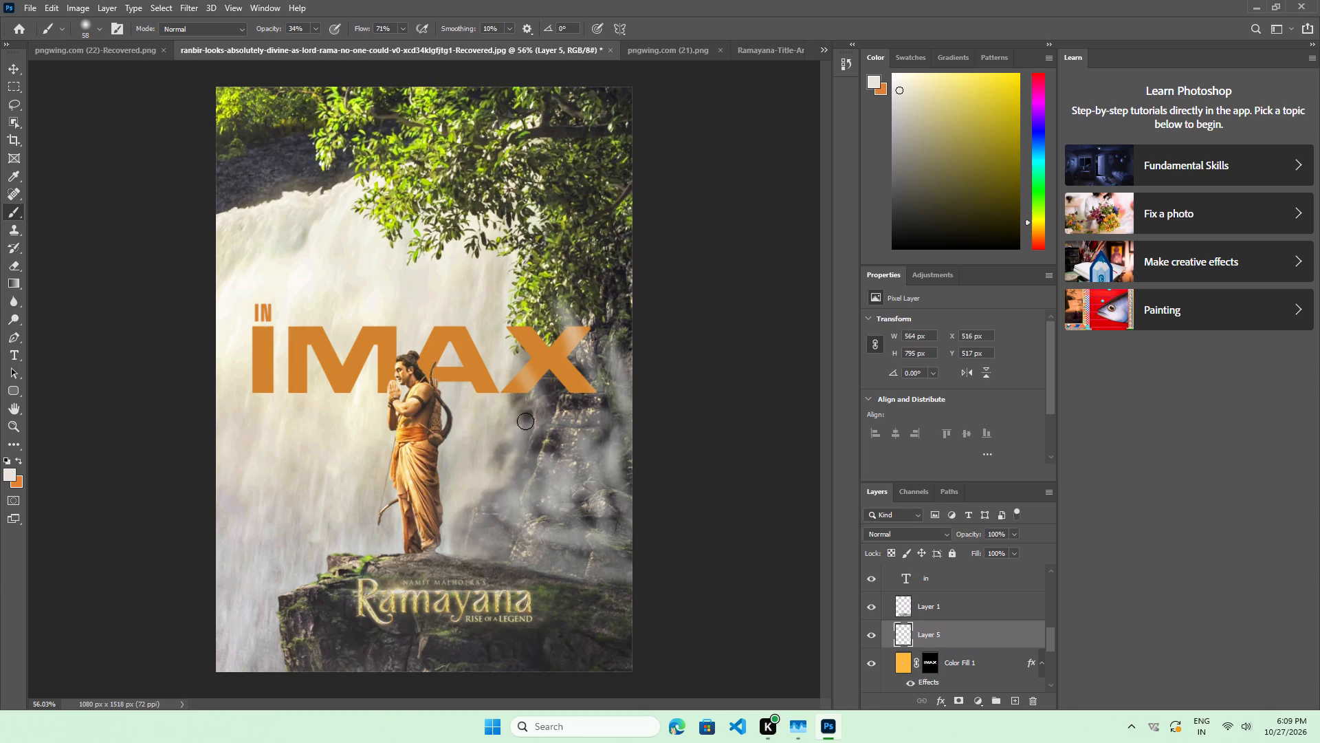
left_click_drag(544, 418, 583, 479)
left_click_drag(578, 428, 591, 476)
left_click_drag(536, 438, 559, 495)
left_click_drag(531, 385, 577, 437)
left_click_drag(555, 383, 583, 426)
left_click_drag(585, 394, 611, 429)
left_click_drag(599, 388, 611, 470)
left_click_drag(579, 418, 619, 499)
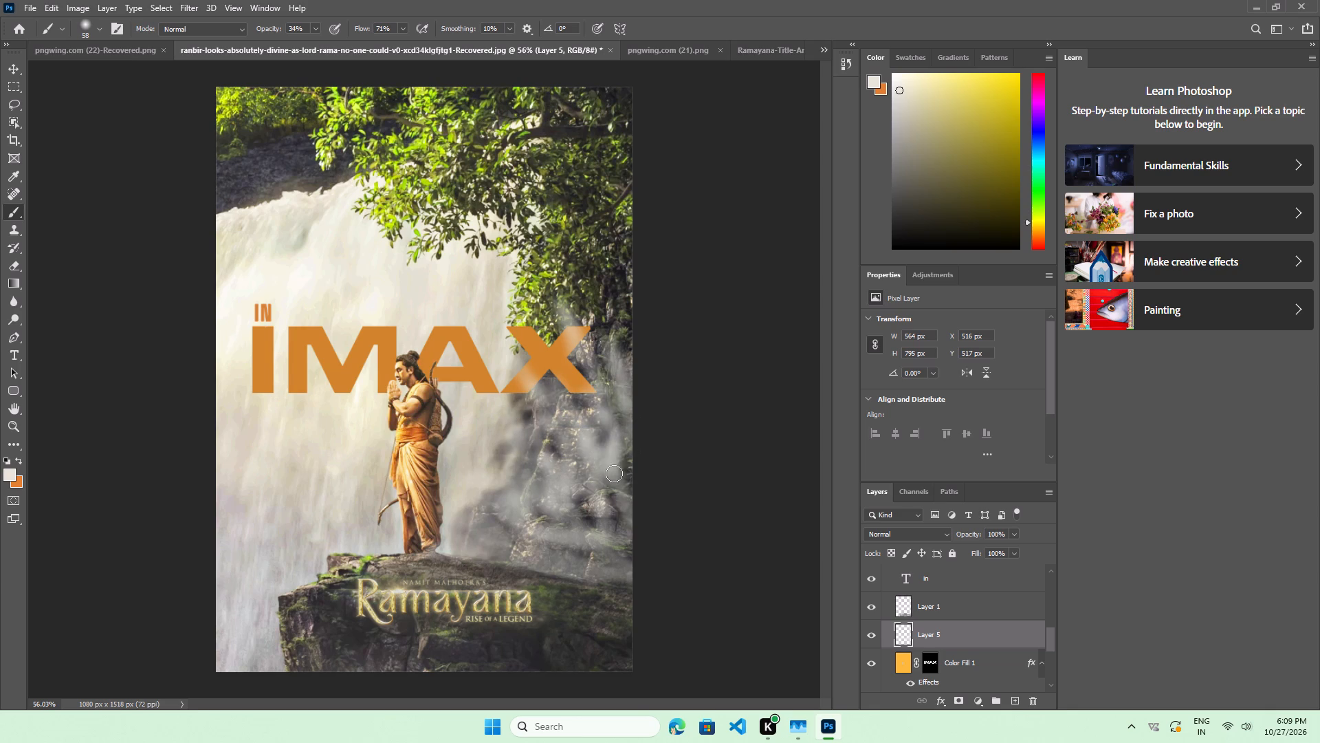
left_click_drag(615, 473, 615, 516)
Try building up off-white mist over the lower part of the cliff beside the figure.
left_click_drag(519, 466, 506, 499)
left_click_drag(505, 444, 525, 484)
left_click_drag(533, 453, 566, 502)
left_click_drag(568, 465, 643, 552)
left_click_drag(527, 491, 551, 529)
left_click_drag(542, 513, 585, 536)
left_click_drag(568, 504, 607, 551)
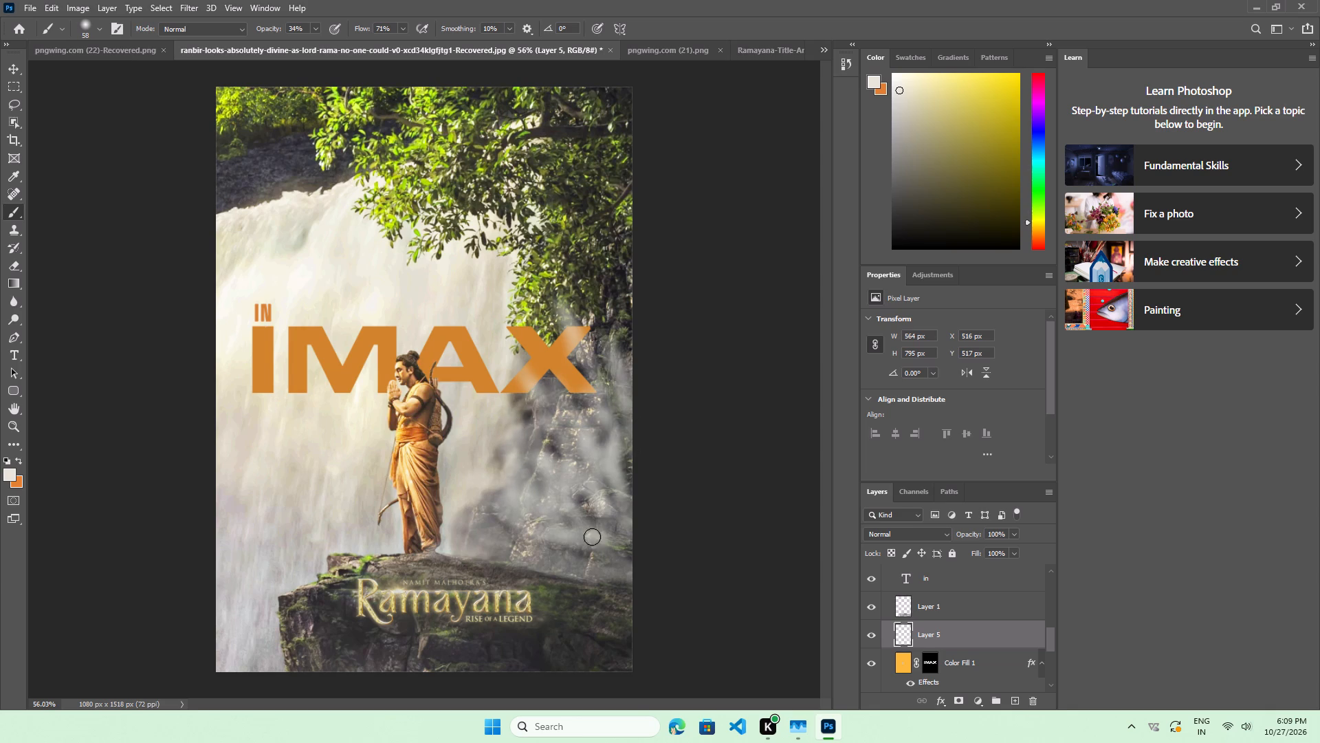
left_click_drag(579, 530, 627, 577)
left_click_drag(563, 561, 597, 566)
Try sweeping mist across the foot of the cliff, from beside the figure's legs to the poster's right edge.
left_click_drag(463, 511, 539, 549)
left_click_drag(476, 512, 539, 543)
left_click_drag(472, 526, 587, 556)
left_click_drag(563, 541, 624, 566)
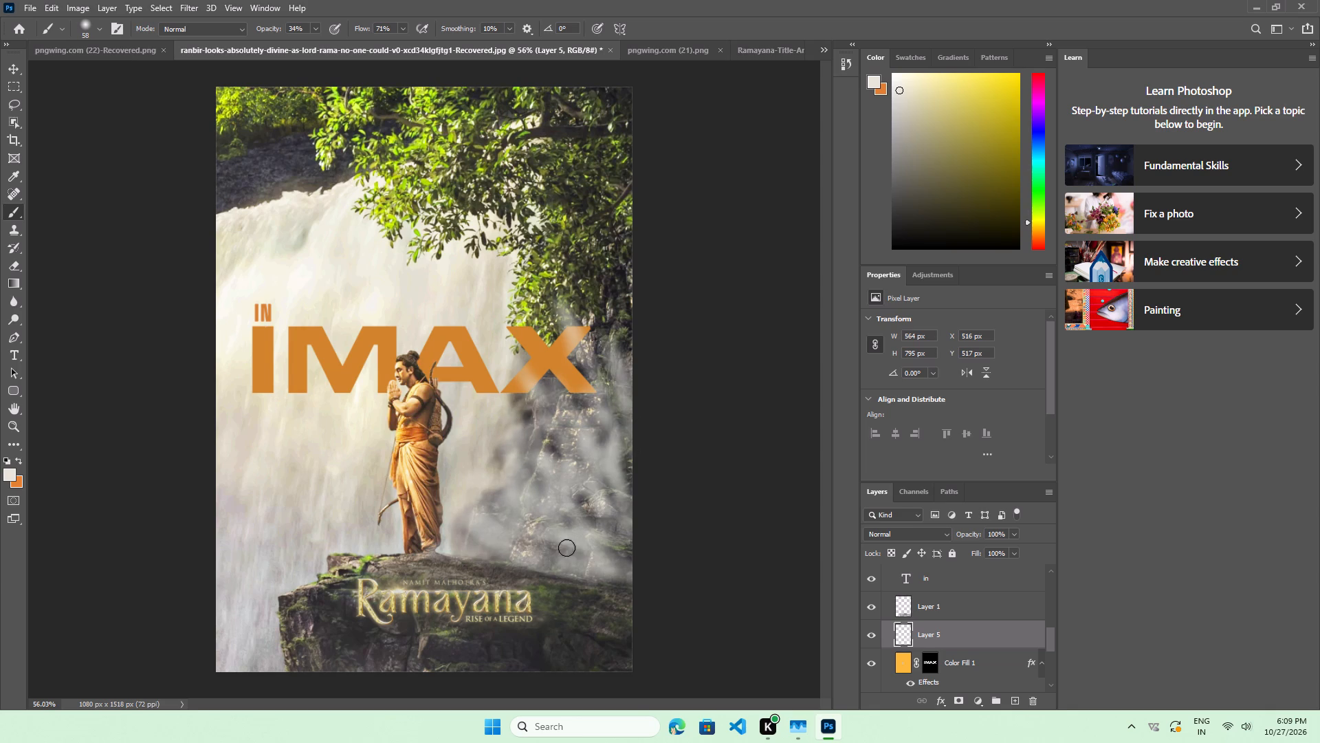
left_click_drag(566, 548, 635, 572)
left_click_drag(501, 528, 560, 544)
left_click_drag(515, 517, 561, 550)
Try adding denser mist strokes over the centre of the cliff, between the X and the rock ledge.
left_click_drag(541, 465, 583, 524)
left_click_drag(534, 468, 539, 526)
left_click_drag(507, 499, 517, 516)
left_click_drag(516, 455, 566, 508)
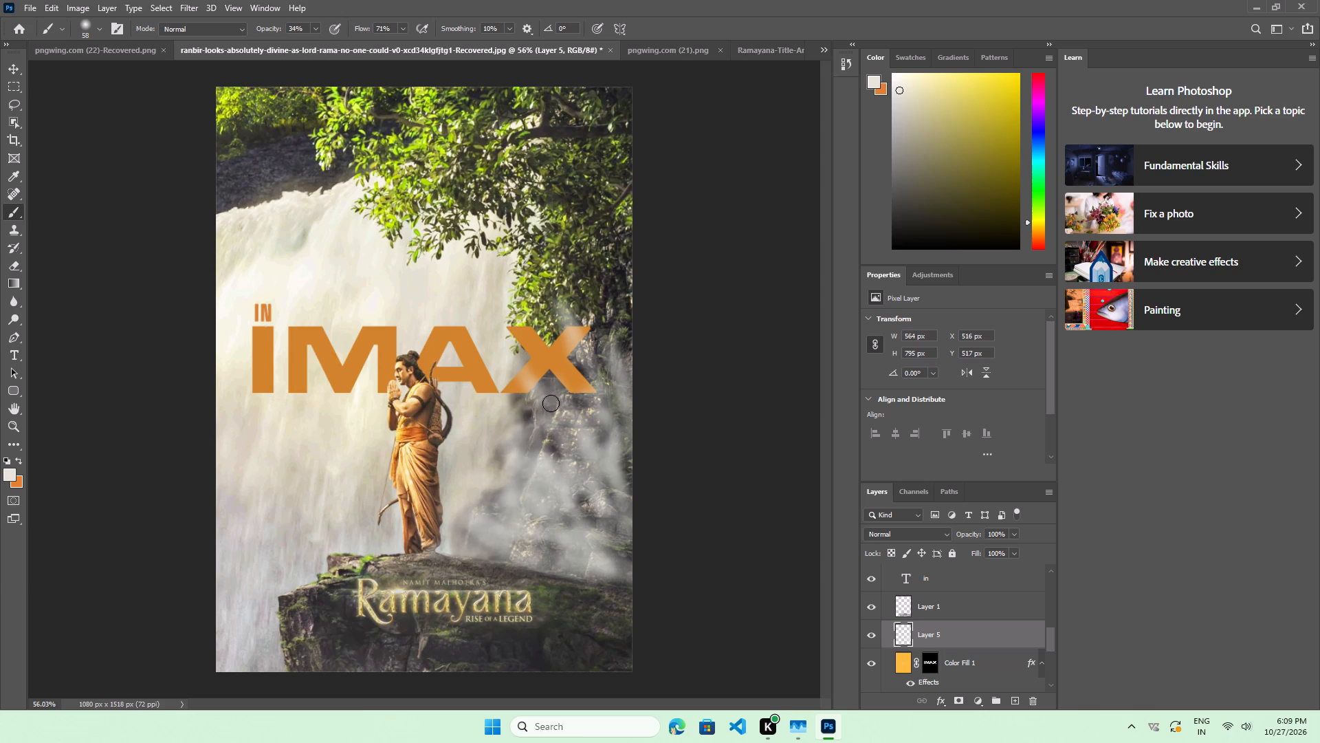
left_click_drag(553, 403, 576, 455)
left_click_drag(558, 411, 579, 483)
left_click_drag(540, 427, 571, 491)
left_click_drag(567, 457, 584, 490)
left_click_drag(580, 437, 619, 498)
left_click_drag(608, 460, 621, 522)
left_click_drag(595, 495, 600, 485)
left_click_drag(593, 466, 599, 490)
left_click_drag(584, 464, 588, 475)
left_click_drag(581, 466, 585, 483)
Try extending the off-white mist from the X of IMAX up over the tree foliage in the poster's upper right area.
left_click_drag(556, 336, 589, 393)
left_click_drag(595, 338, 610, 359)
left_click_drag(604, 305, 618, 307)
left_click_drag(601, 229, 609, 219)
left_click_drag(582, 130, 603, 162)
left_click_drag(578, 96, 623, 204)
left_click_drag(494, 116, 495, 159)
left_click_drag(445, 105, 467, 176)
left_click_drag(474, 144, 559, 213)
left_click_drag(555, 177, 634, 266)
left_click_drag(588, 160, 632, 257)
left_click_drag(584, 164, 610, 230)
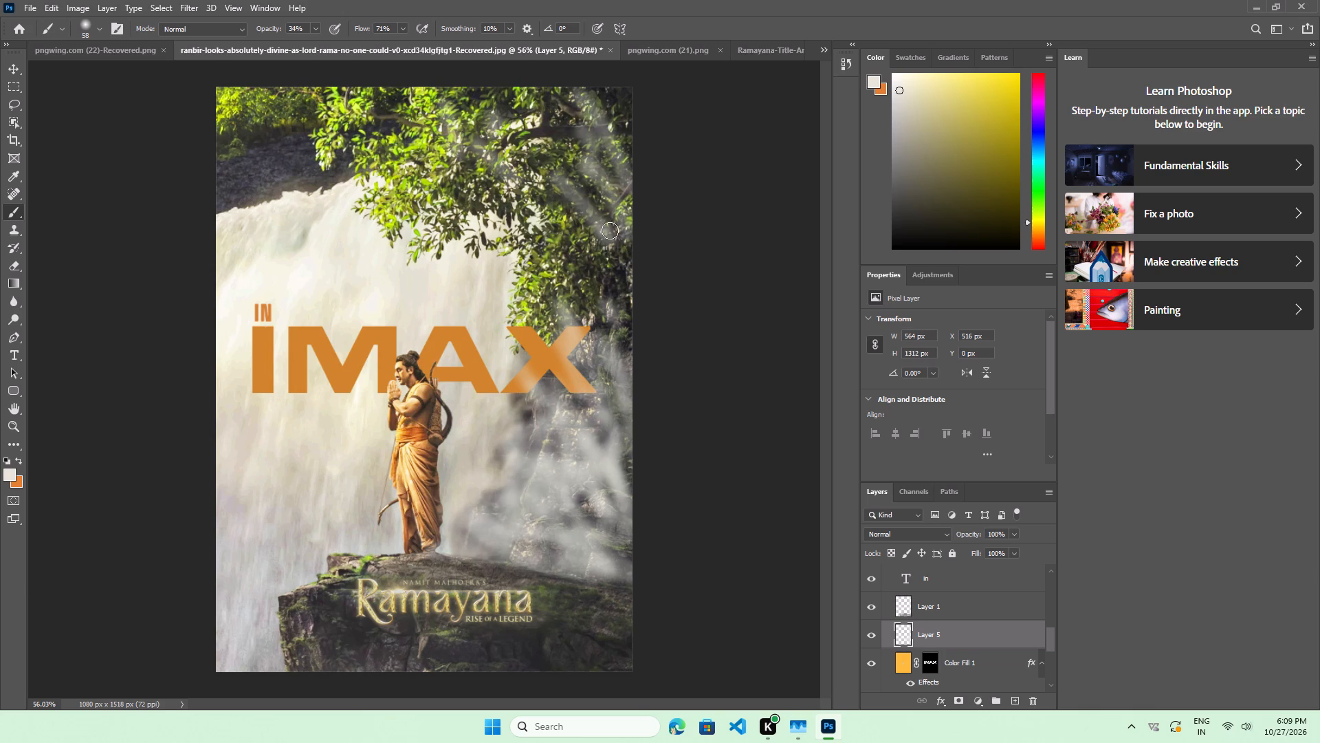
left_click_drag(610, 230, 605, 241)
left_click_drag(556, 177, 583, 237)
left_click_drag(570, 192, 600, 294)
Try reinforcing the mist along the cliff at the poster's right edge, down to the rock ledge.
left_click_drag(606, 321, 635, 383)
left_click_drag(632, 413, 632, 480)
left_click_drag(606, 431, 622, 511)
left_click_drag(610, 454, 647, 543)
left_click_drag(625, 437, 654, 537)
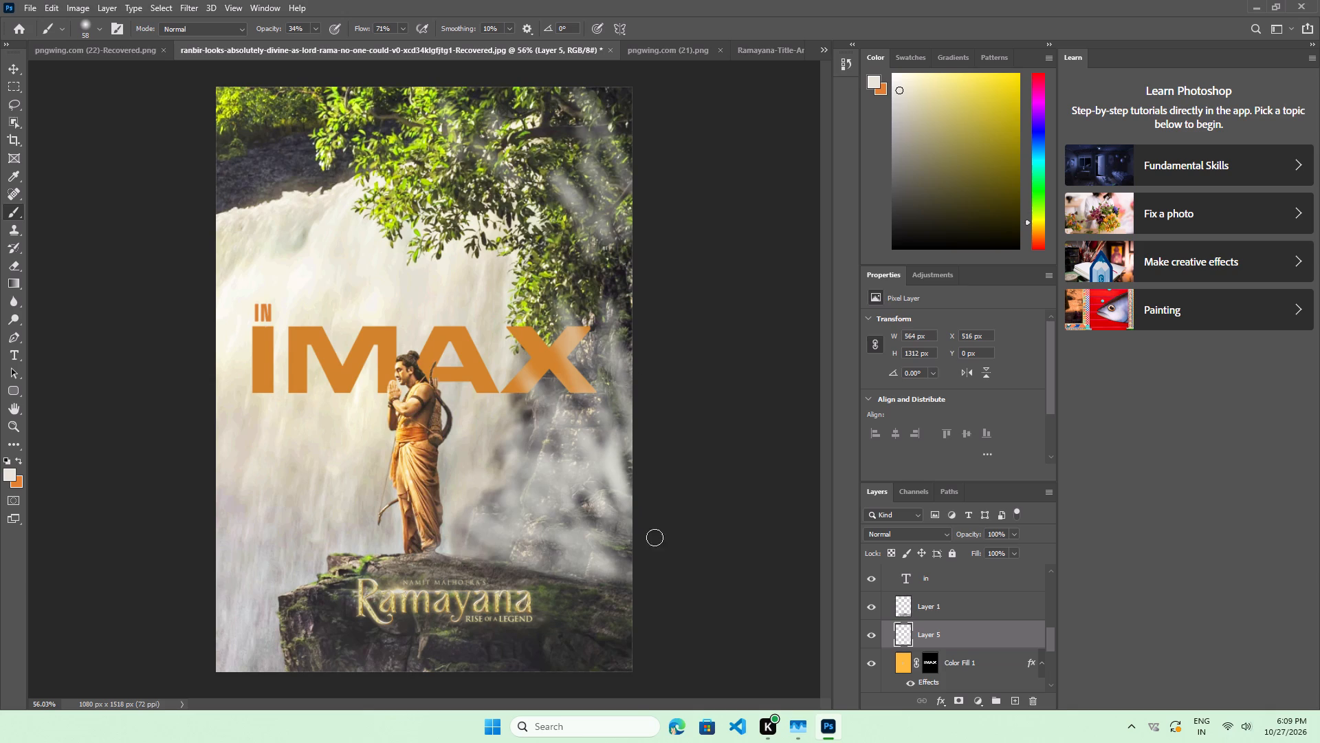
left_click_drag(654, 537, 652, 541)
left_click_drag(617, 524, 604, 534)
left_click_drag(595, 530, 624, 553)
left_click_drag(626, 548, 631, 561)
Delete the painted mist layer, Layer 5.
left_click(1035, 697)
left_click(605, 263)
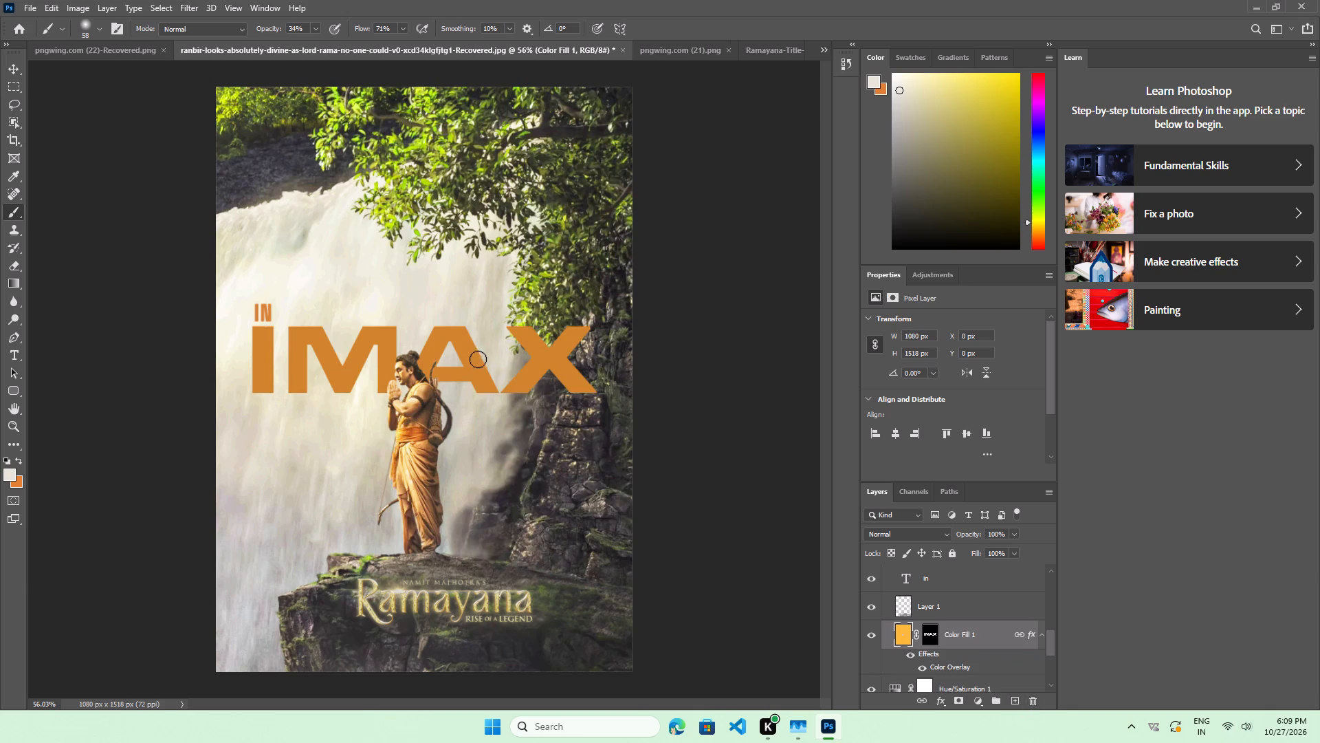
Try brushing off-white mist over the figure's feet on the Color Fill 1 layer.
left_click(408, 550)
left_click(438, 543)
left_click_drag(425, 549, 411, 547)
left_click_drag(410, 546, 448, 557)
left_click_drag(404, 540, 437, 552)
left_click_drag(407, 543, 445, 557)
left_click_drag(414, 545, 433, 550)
Add a new empty layer above Color Fill 1 and brush off-white mist around the figure's feet on the rock.
left_click(1012, 700)
left_click_drag(421, 547, 454, 547)
left_click_drag(407, 545, 439, 552)
left_click_drag(415, 543, 440, 544)
left_click_drag(437, 544, 456, 552)
left_click_drag(428, 553, 398, 547)
left_click_drag(393, 543, 466, 542)
left_click_drag(426, 543, 406, 541)
left_click_drag(430, 541, 476, 561)
left_click_drag(440, 545, 474, 561)
left_click_drag(452, 550, 485, 558)
left_click_drag(478, 555, 489, 559)
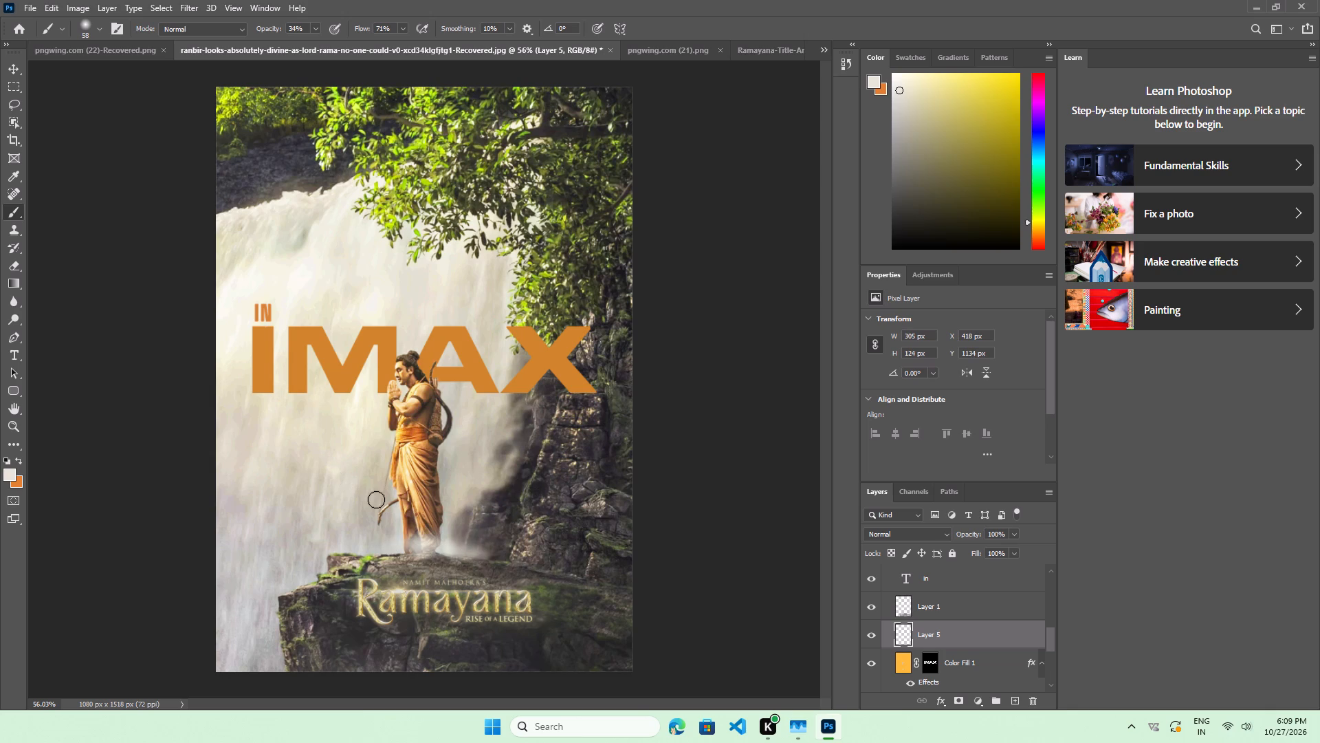
left_click_drag(414, 546, 386, 549)
left_click_drag(414, 545, 379, 546)
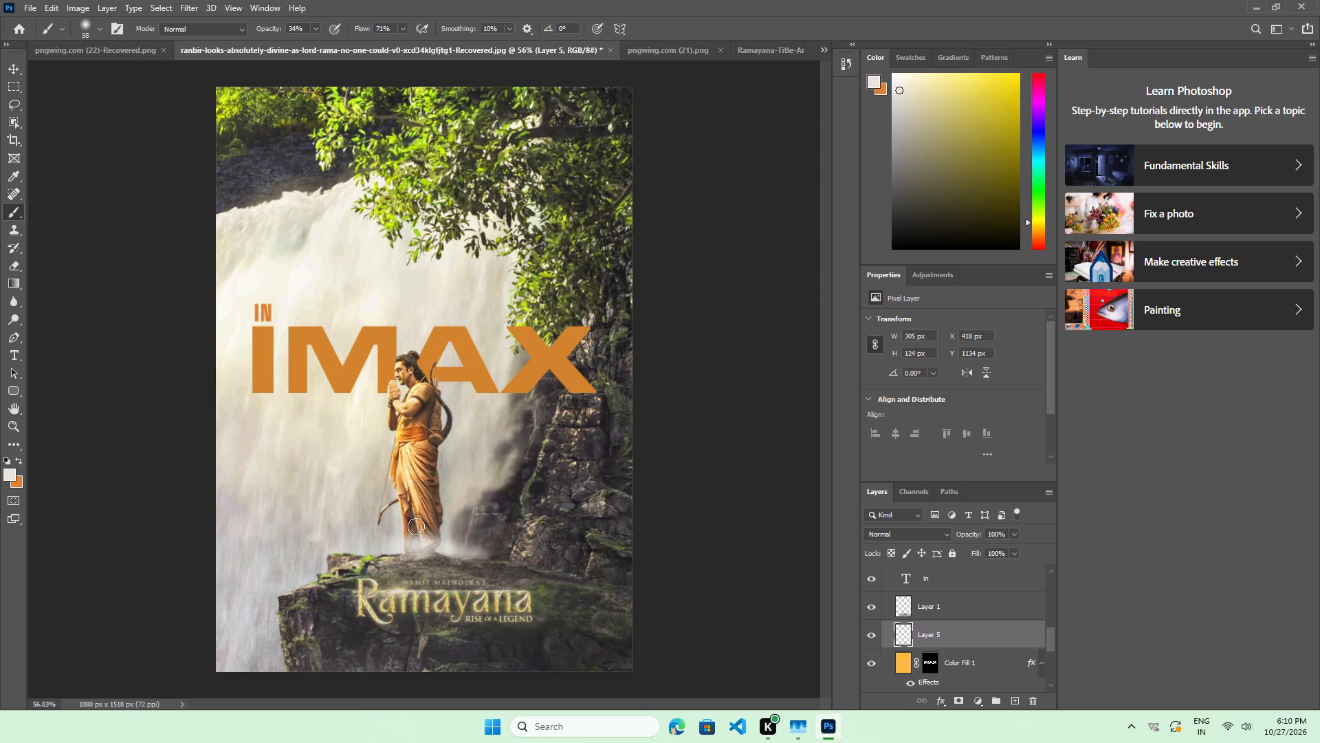
Brush light mist over the figure's ankles and lower garment so his legs fade into the mist at his feet.
left_click(416, 526)
left_click_drag(430, 530, 437, 543)
left_click(429, 537)
left_click_drag(405, 524, 406, 531)
left_click(406, 530)
left_click_drag(421, 519, 432, 530)
left_click_drag(421, 507, 432, 526)
left_click_drag(431, 517, 432, 528)
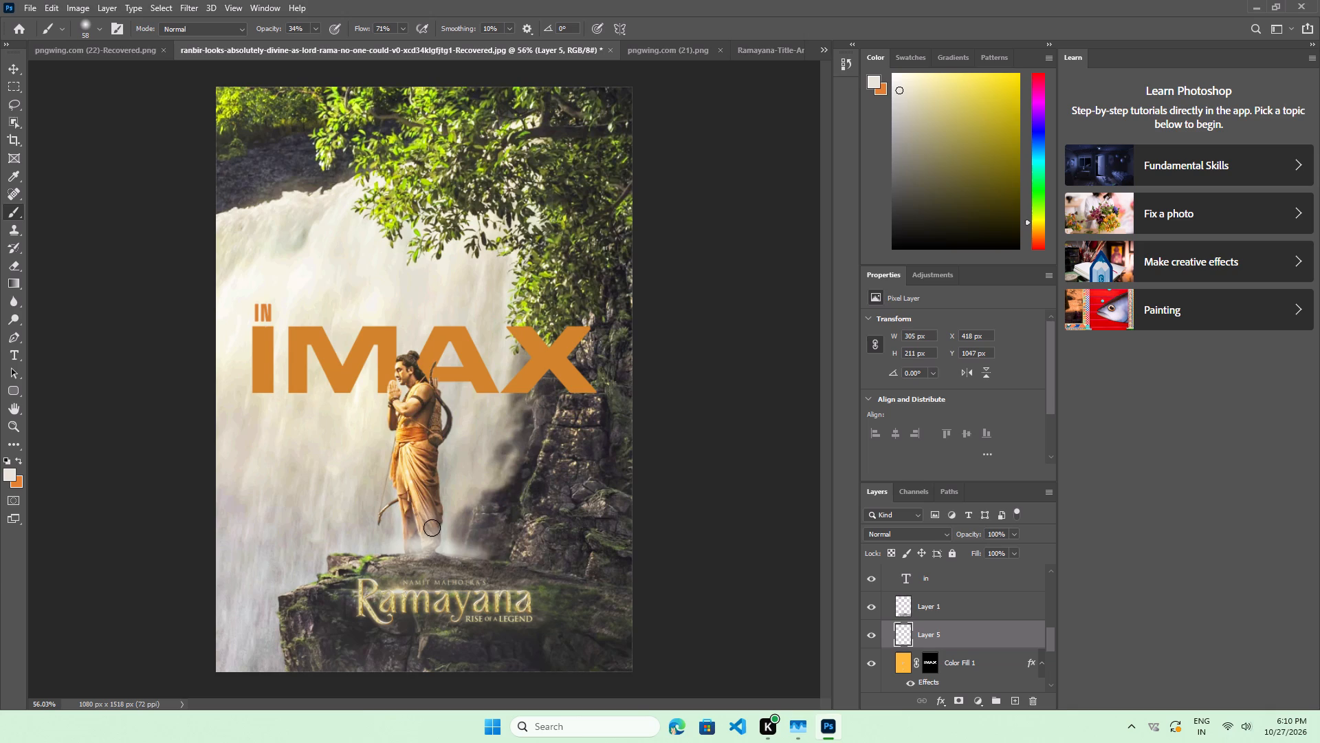
left_click_drag(432, 528, 431, 532)
left_click_drag(405, 518, 406, 532)
left_click_drag(404, 528, 413, 546)
Brush off-white mist along the rock ledge's upper left edge, down its left side and along its base.
left_click_drag(372, 547, 319, 567)
left_click_drag(338, 554, 323, 577)
left_click_drag(337, 554, 321, 599)
left_click_drag(288, 583, 309, 647)
left_click_drag(295, 637, 294, 640)
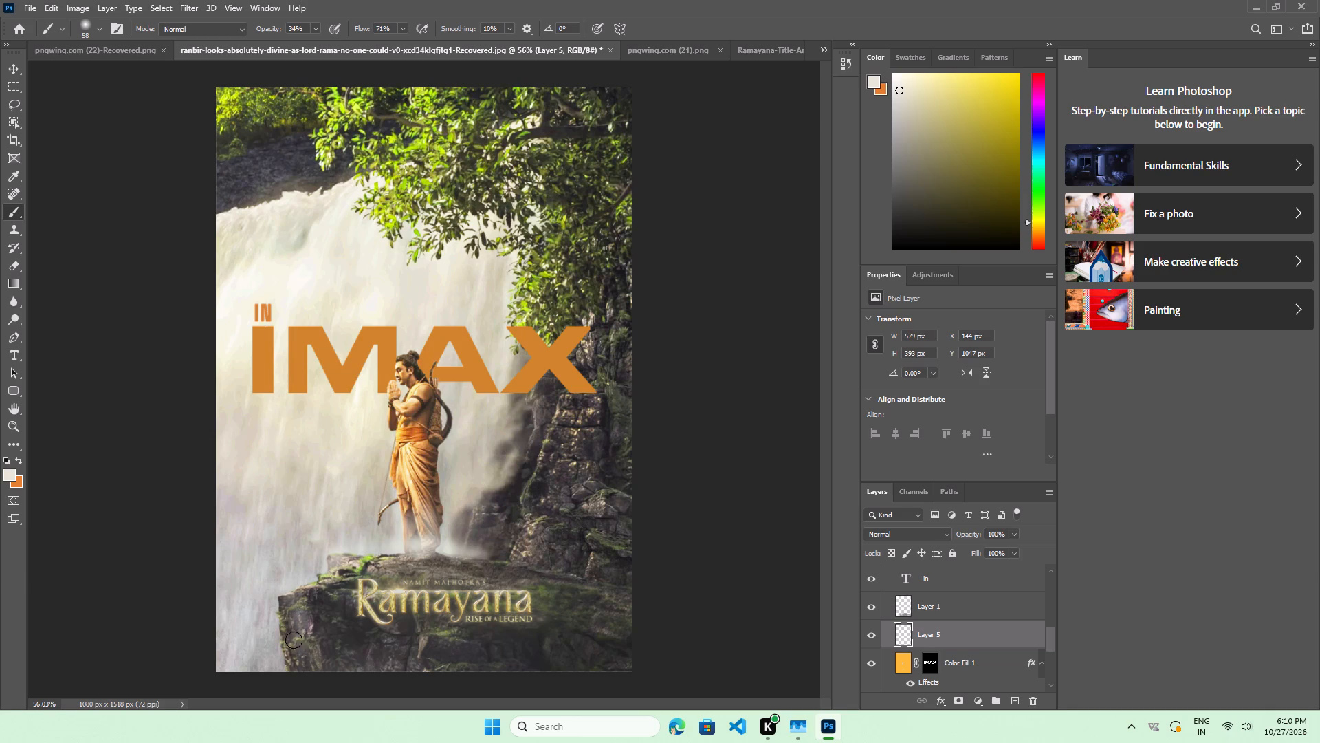
left_click_drag(294, 640, 305, 660)
left_click_drag(289, 632, 304, 667)
left_click_drag(291, 638, 303, 666)
left_click_drag(286, 616, 309, 638)
left_click_drag(346, 649, 374, 674)
left_click_drag(375, 658, 403, 666)
left_click_drag(404, 661, 500, 674)
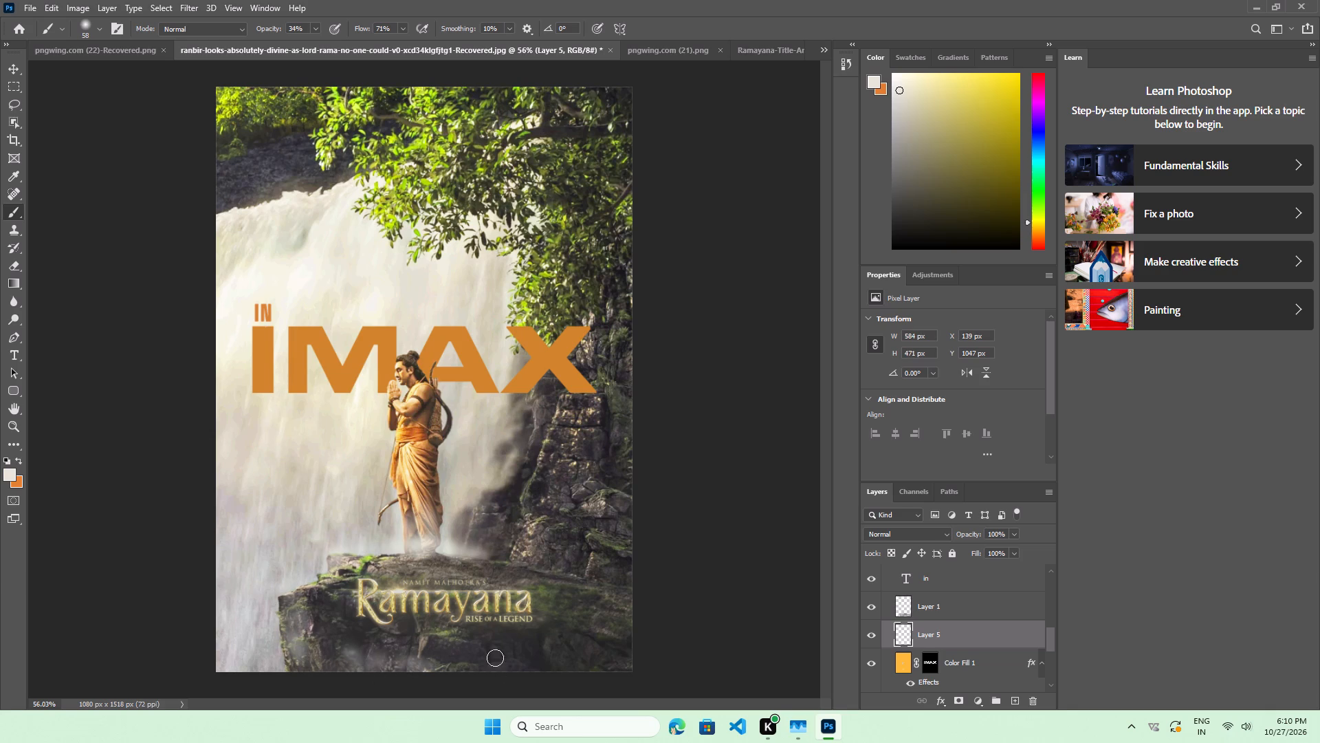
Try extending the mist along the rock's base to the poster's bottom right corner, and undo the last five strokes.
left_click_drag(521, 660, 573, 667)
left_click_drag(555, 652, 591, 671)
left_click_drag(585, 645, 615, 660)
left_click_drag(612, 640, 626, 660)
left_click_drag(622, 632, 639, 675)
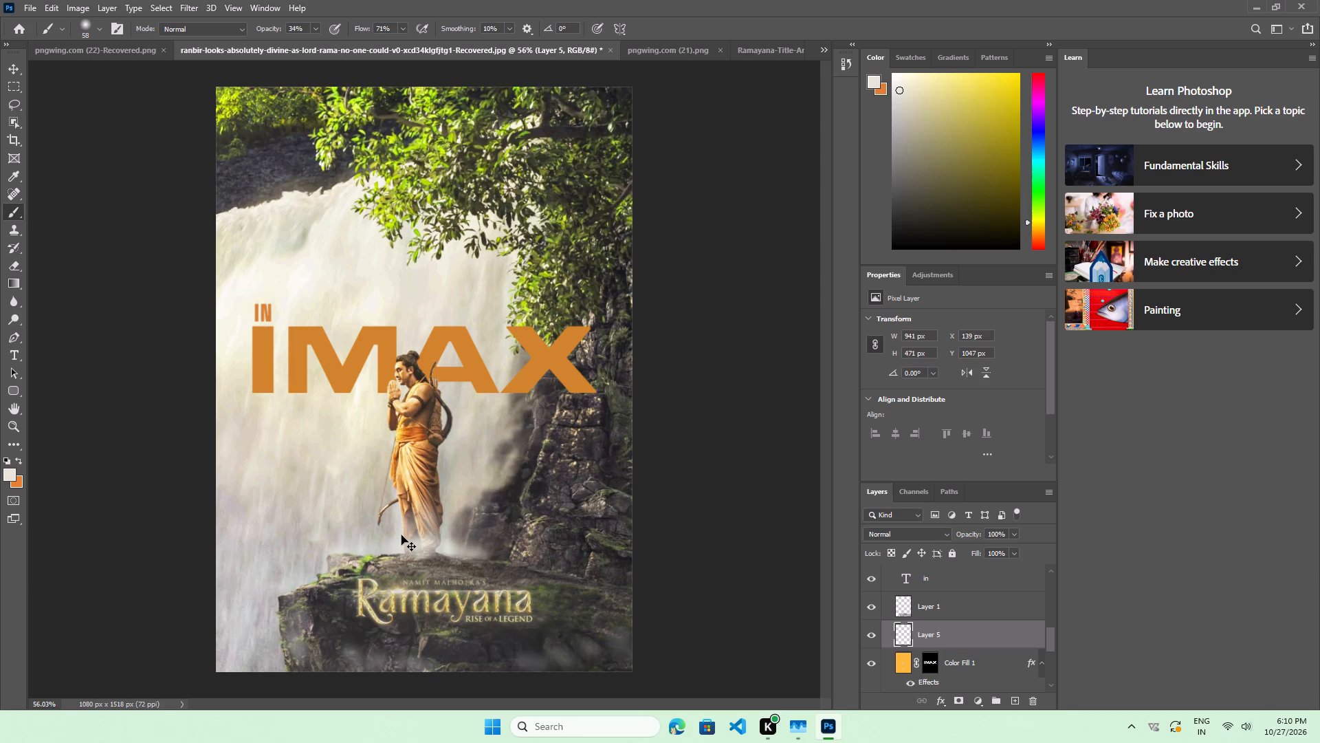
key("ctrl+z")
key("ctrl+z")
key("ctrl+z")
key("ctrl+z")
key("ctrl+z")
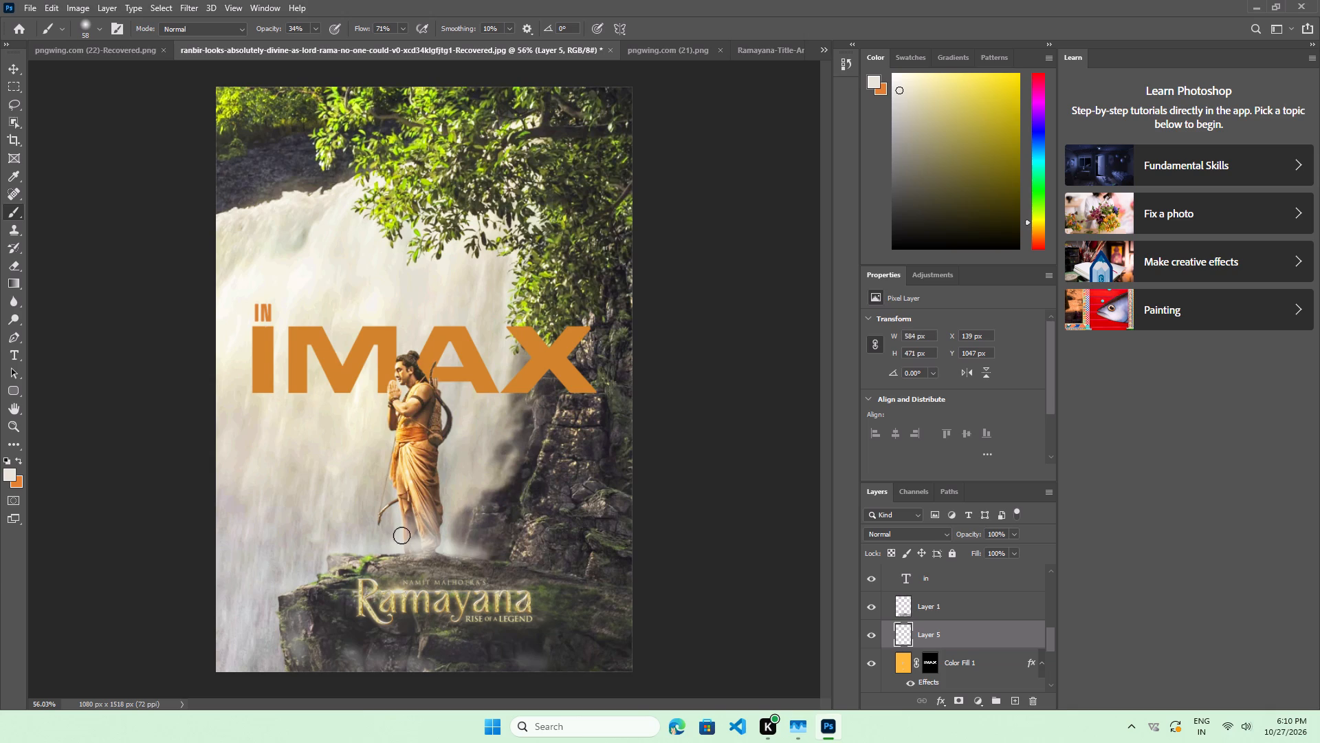
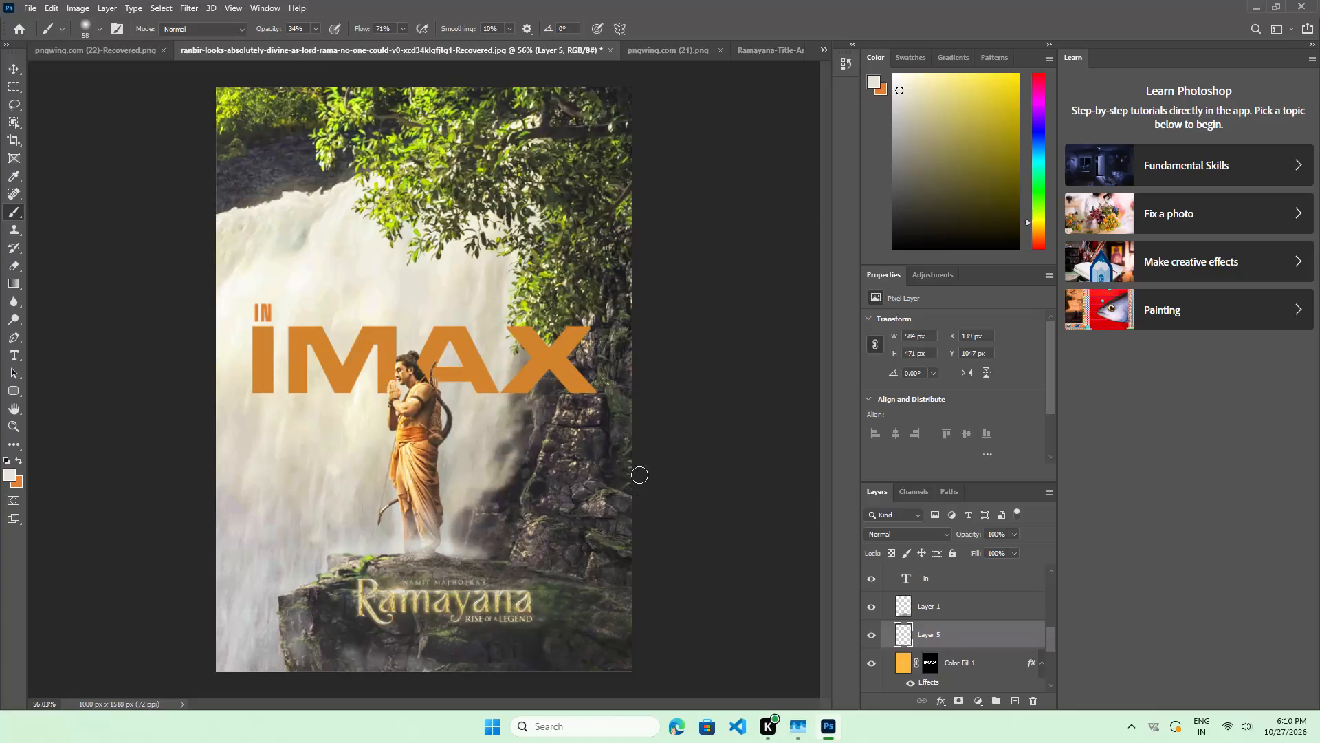
On the Hue/Saturation 1 adjustment layer, shift the master hue to -20 to warm the poster's background and figure.
scroll(629, 462, "down", 1)
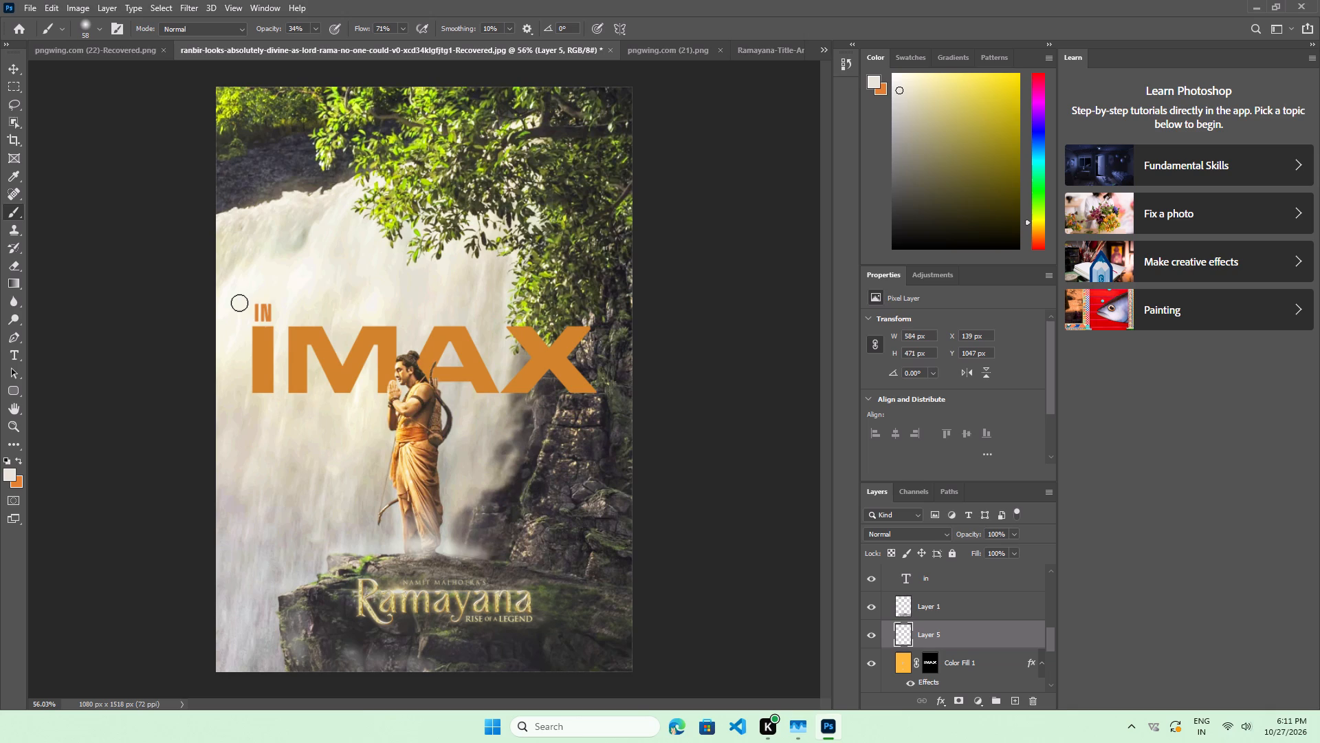
scroll(978, 660, "down", 13)
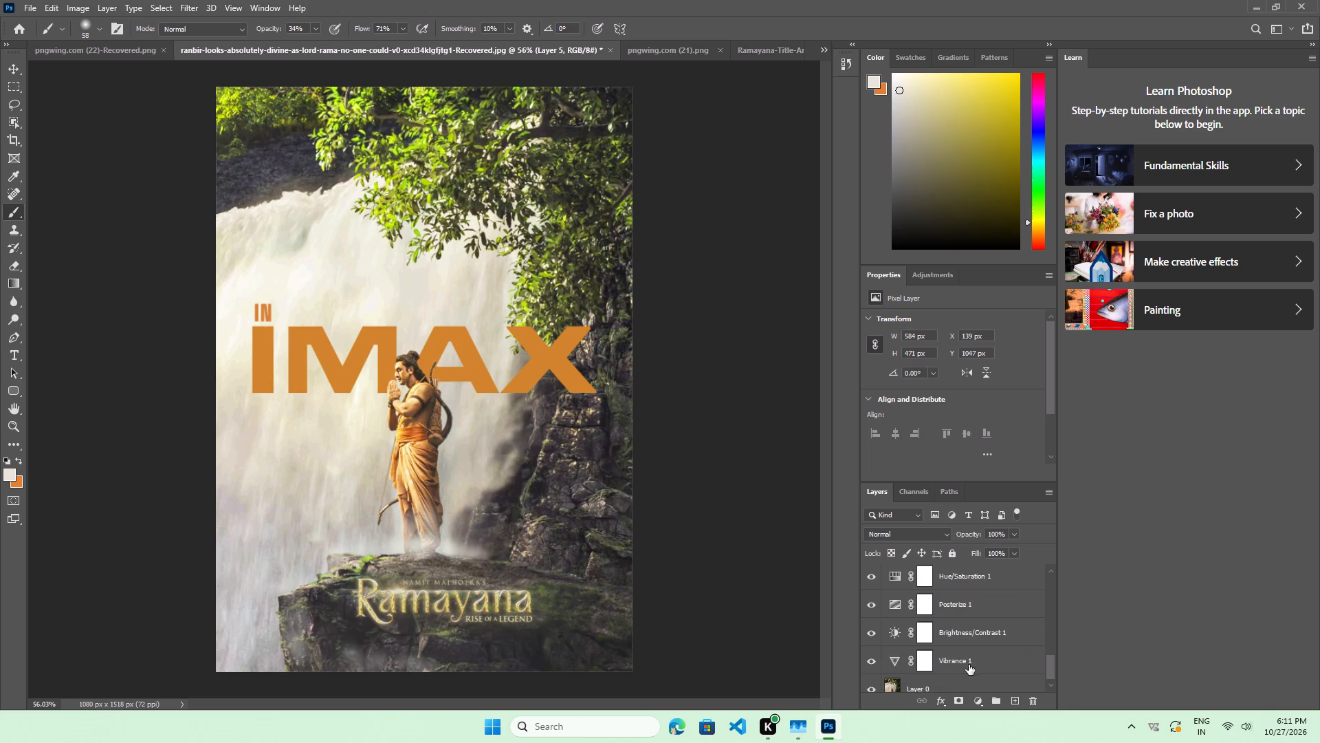
left_click(969, 669)
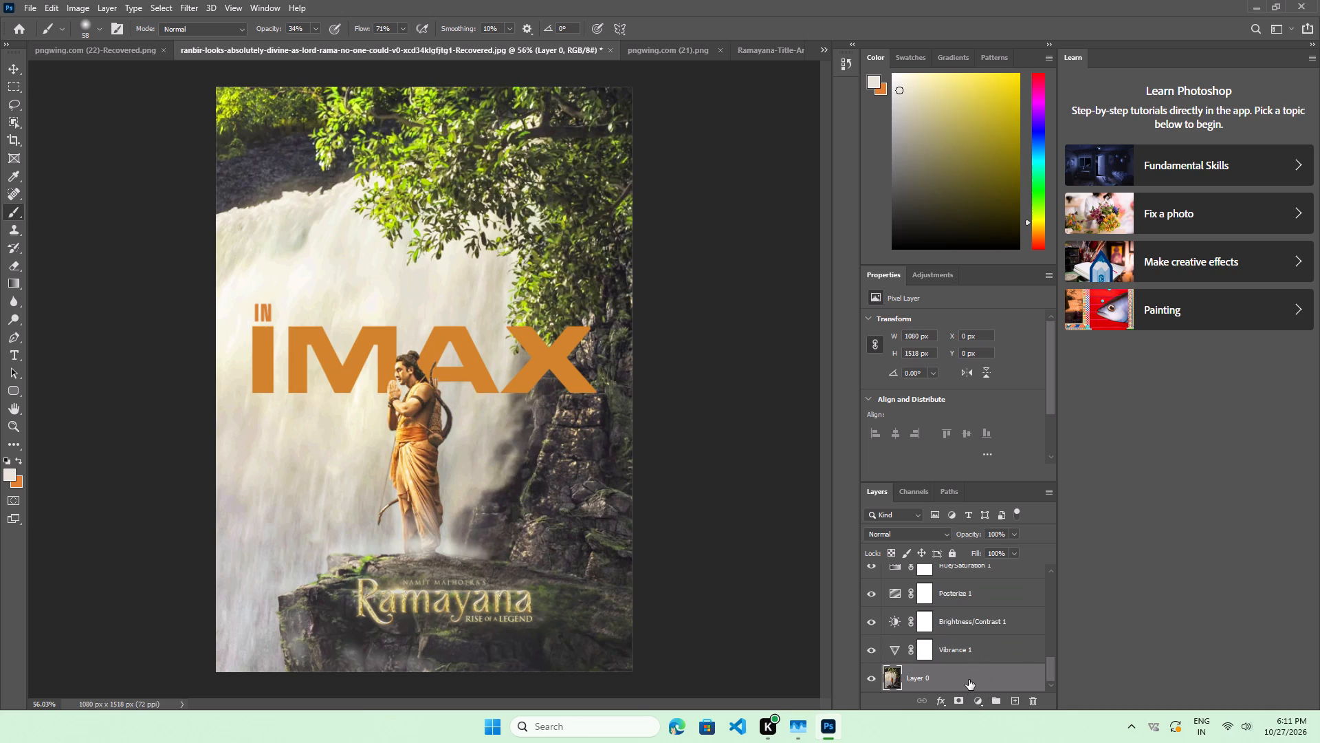
scroll(969, 678, "up", 2)
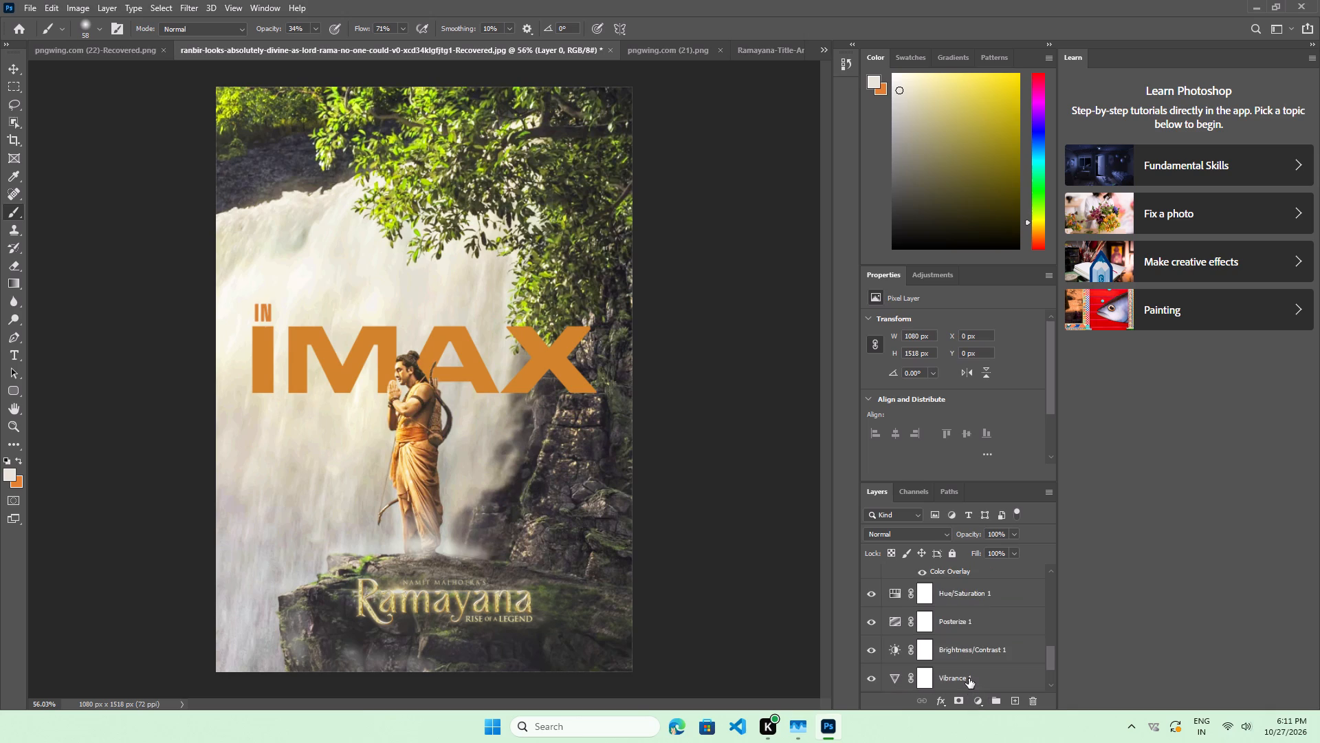
scroll(969, 678, "up", 2)
left_click(980, 674)
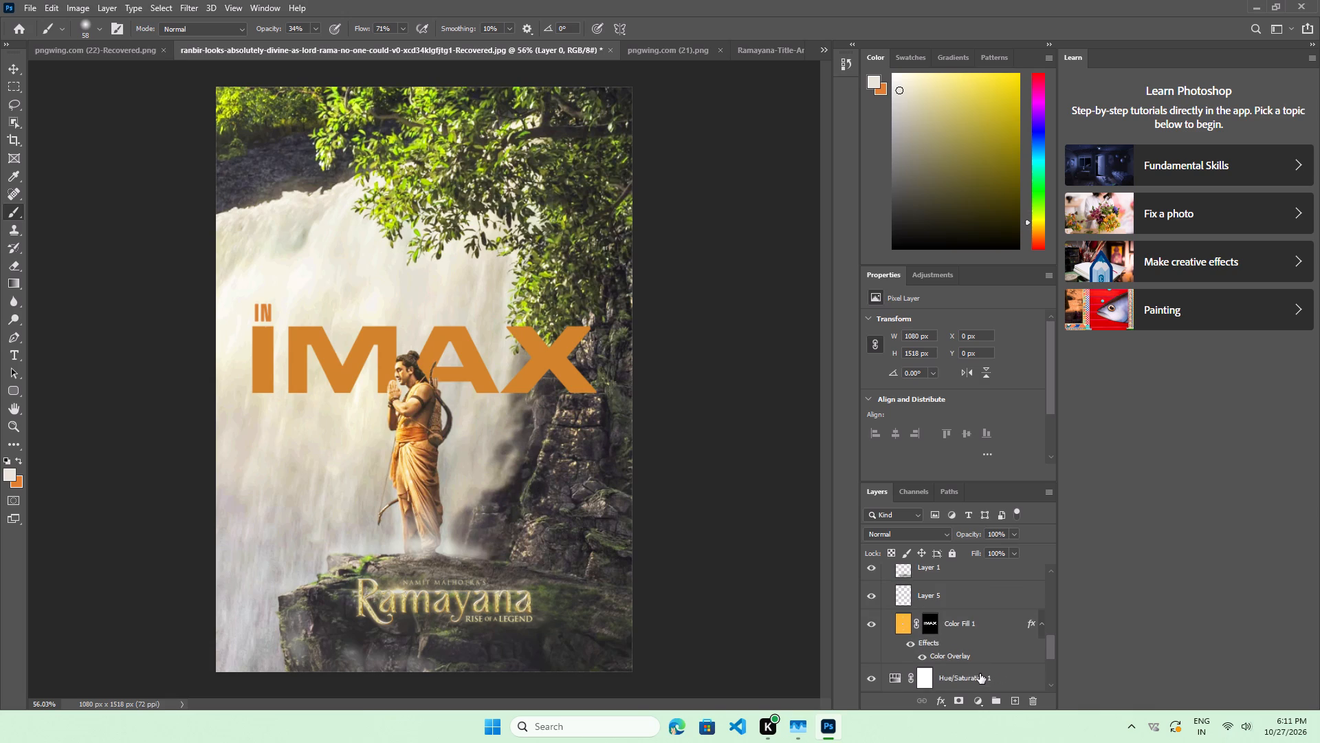
left_click_drag(954, 373, 935, 376)
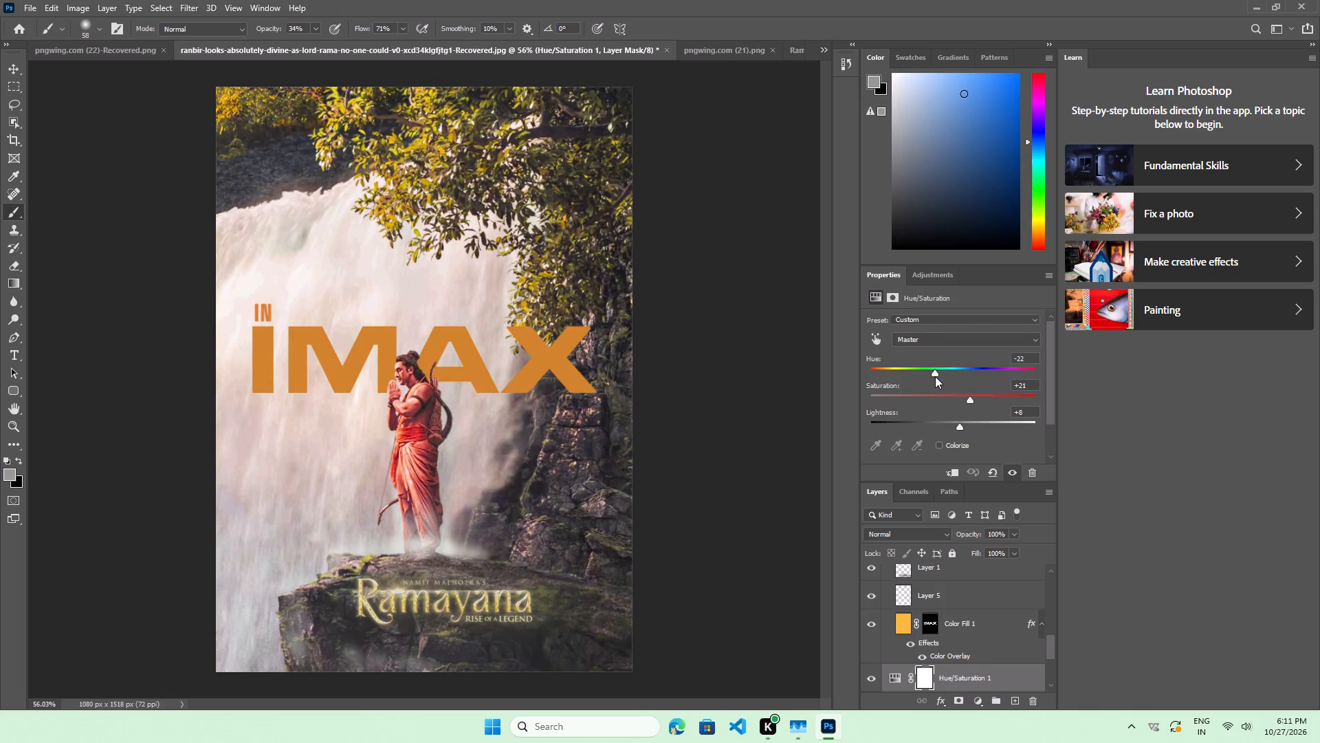
left_click_drag(935, 376, 883, 373)
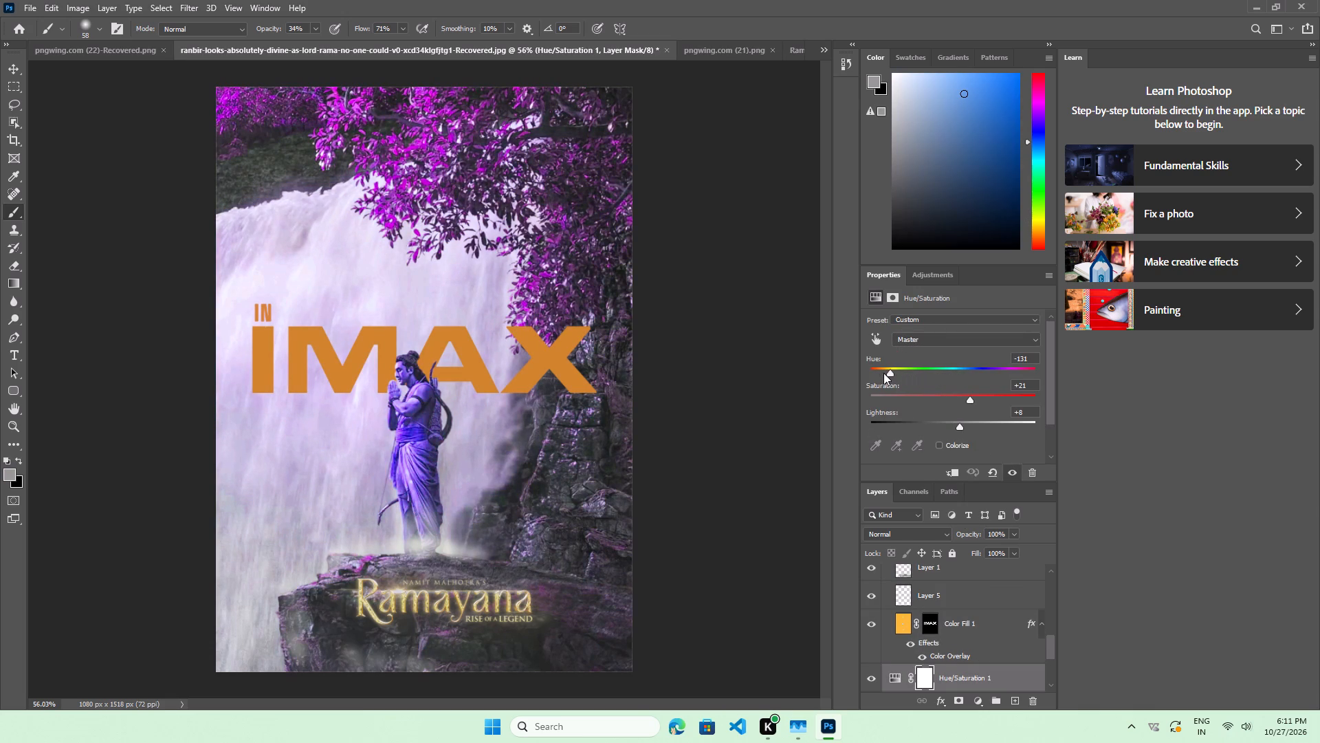
left_click_drag(883, 373, 936, 371)
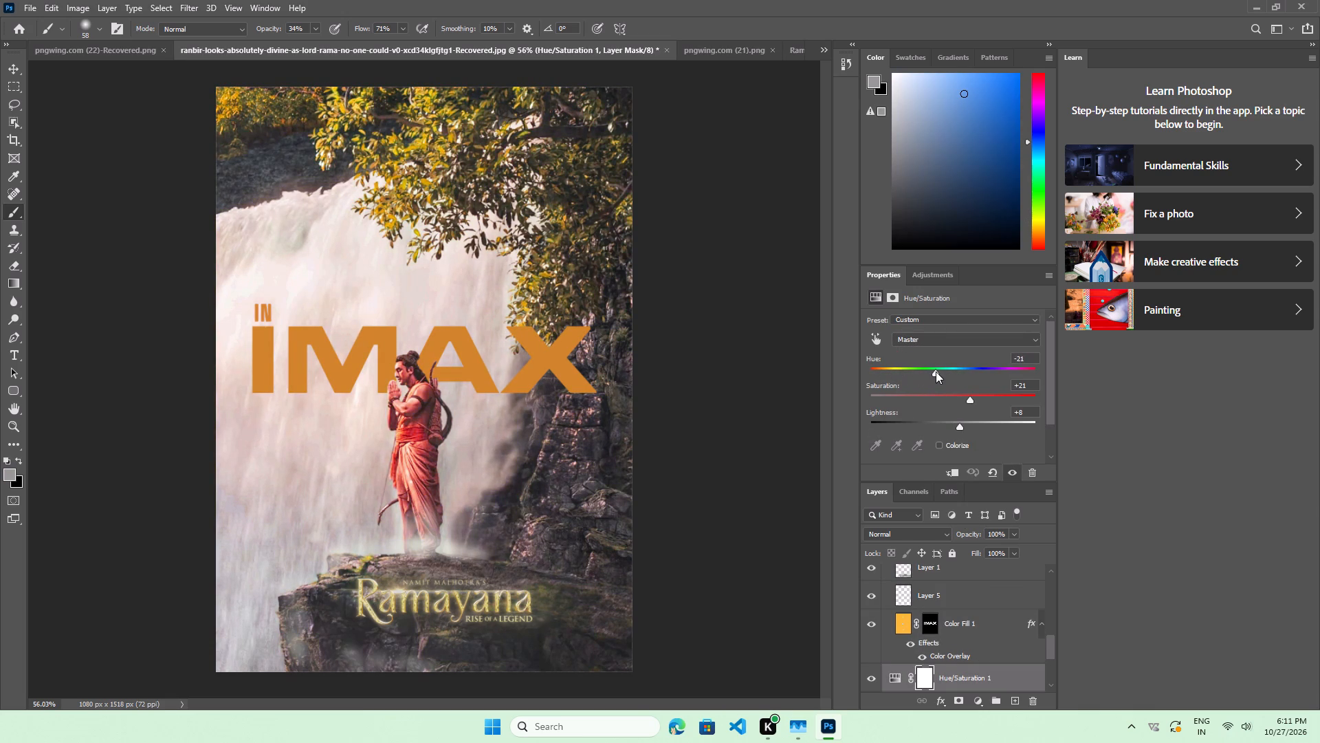
left_click_drag(936, 371, 949, 371)
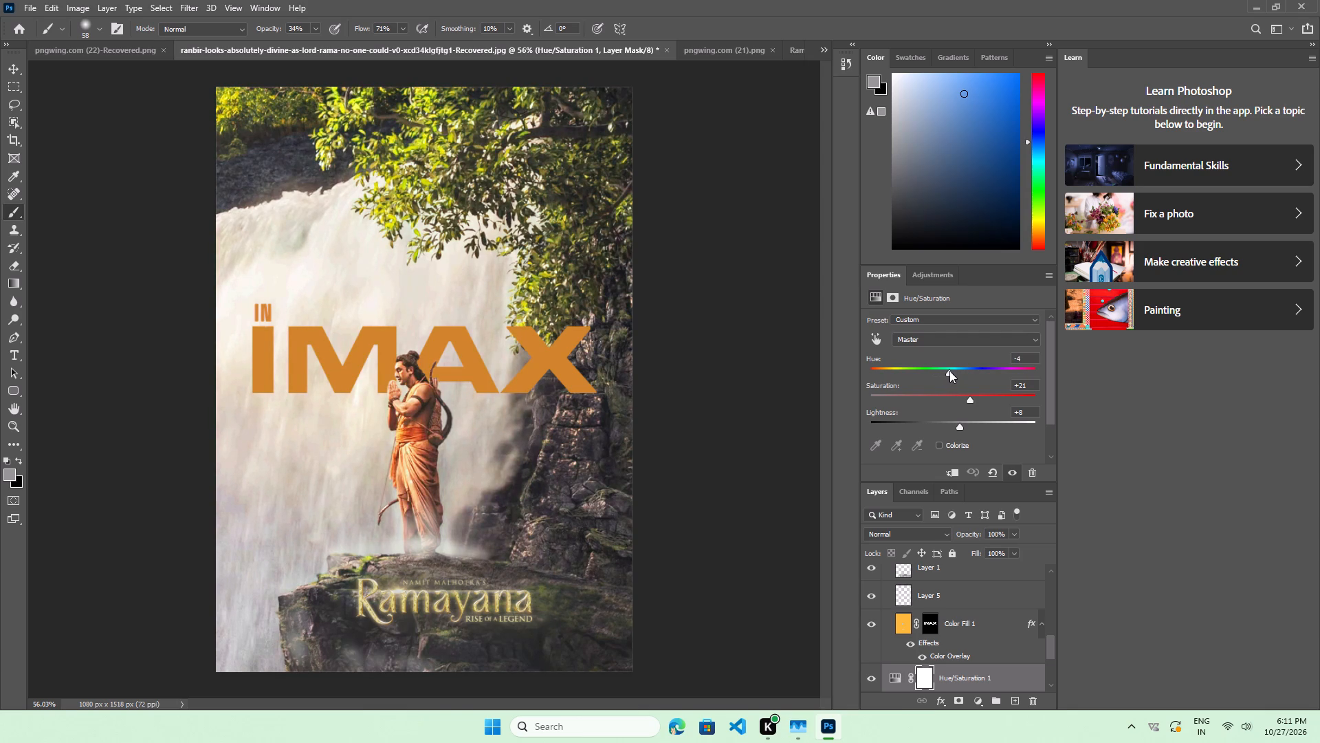
left_click_drag(949, 371, 936, 373)
Set the Hue/Saturation 1 adjustment's master saturation to -3 and its lightness to +4.
left_click_drag(967, 400, 959, 398)
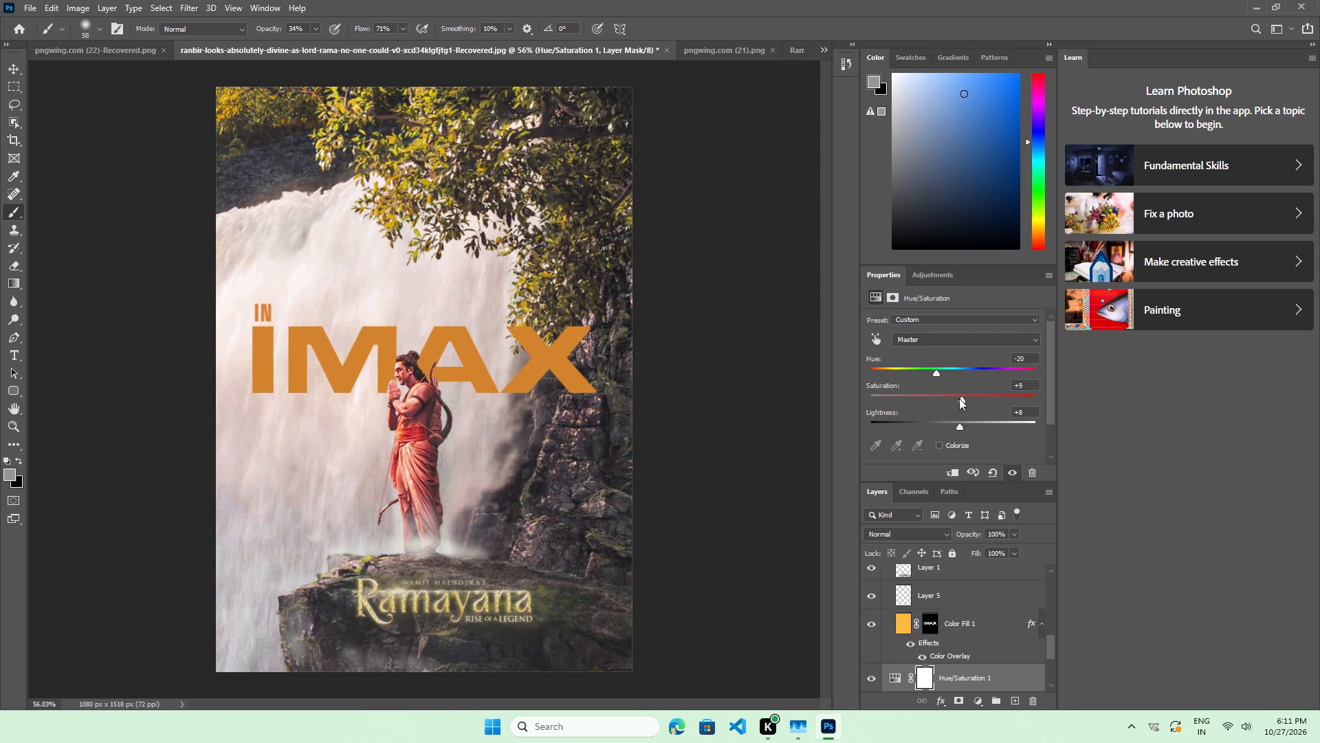
left_click_drag(959, 398, 923, 398)
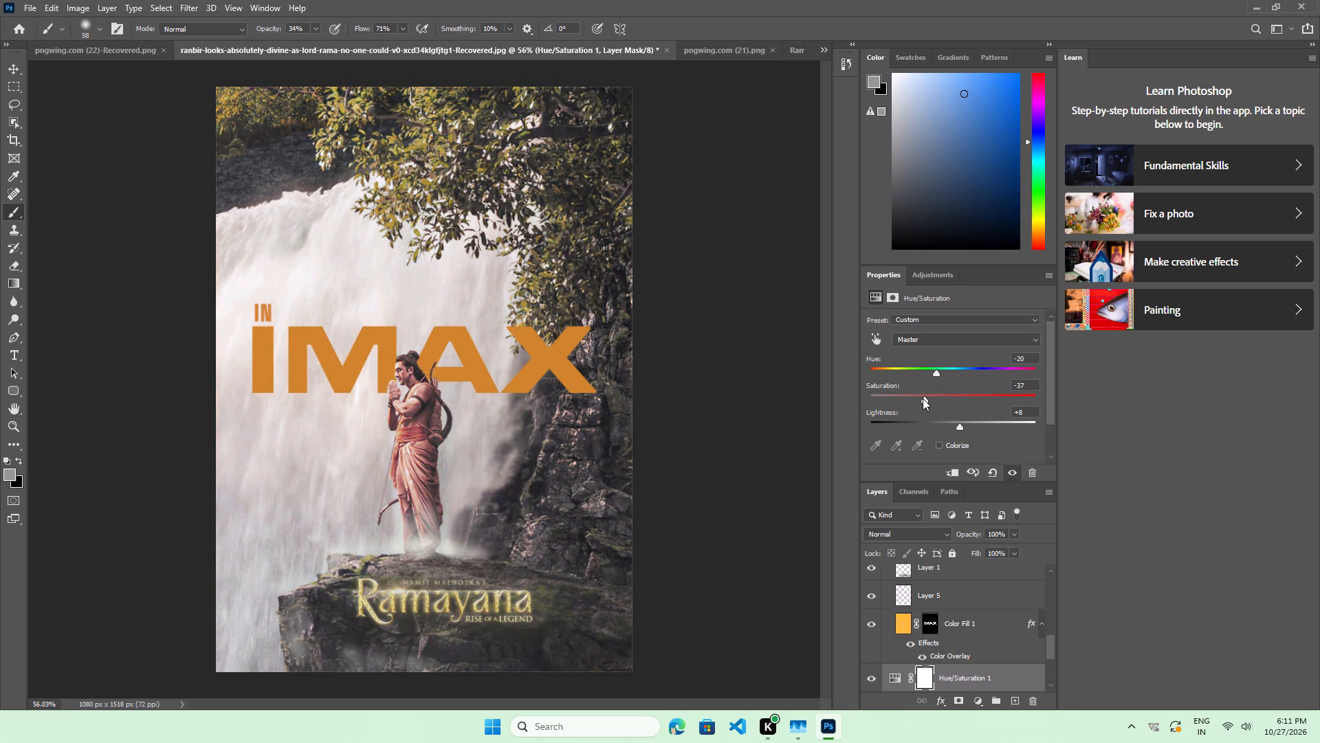
left_click_drag(923, 398, 943, 395)
left_click_drag(943, 395, 927, 395)
left_click_drag(927, 395, 992, 399)
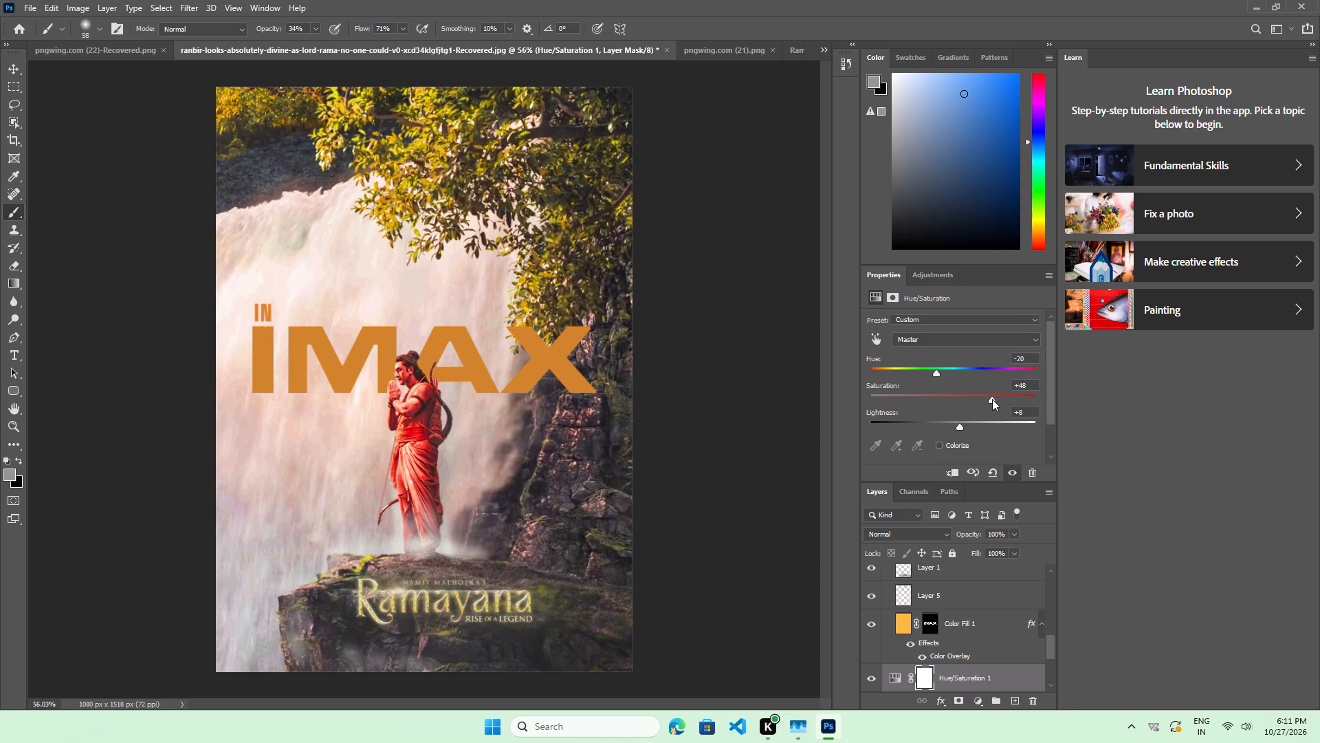
left_click_drag(992, 399, 945, 402)
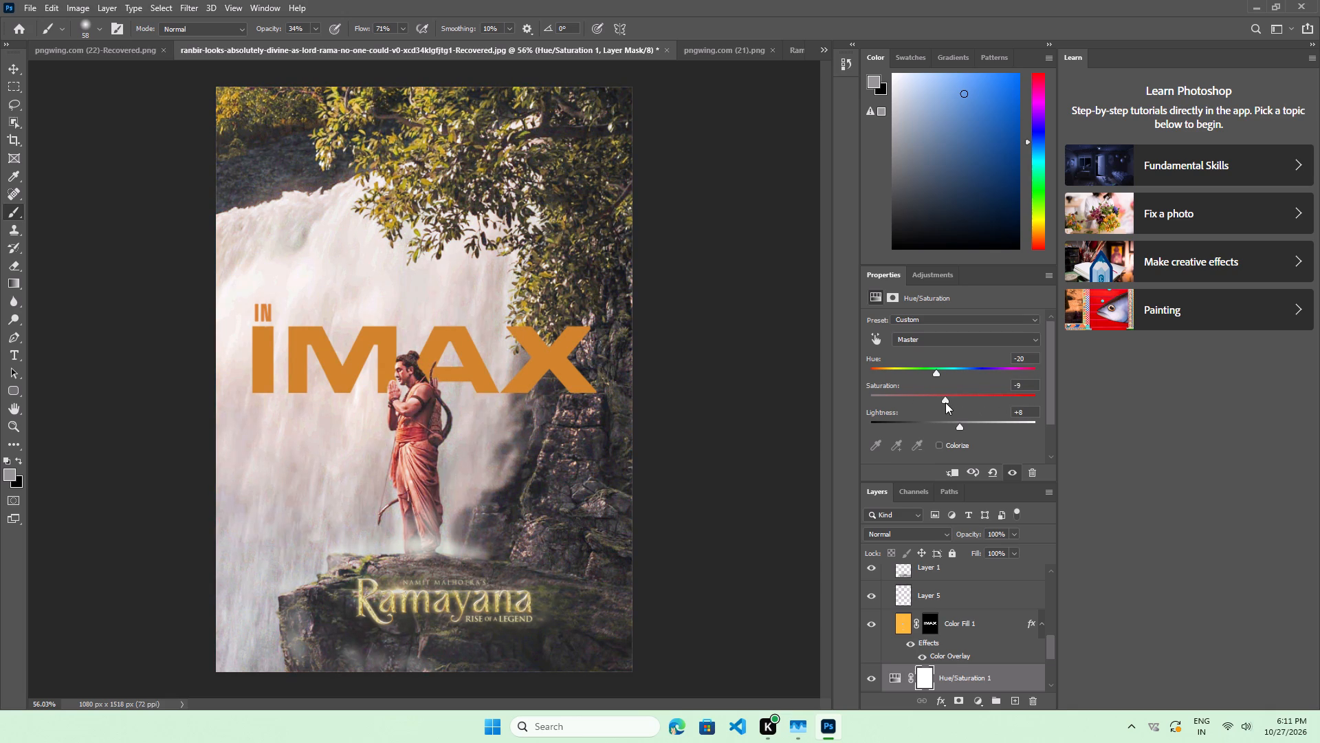
left_click_drag(945, 402, 965, 405)
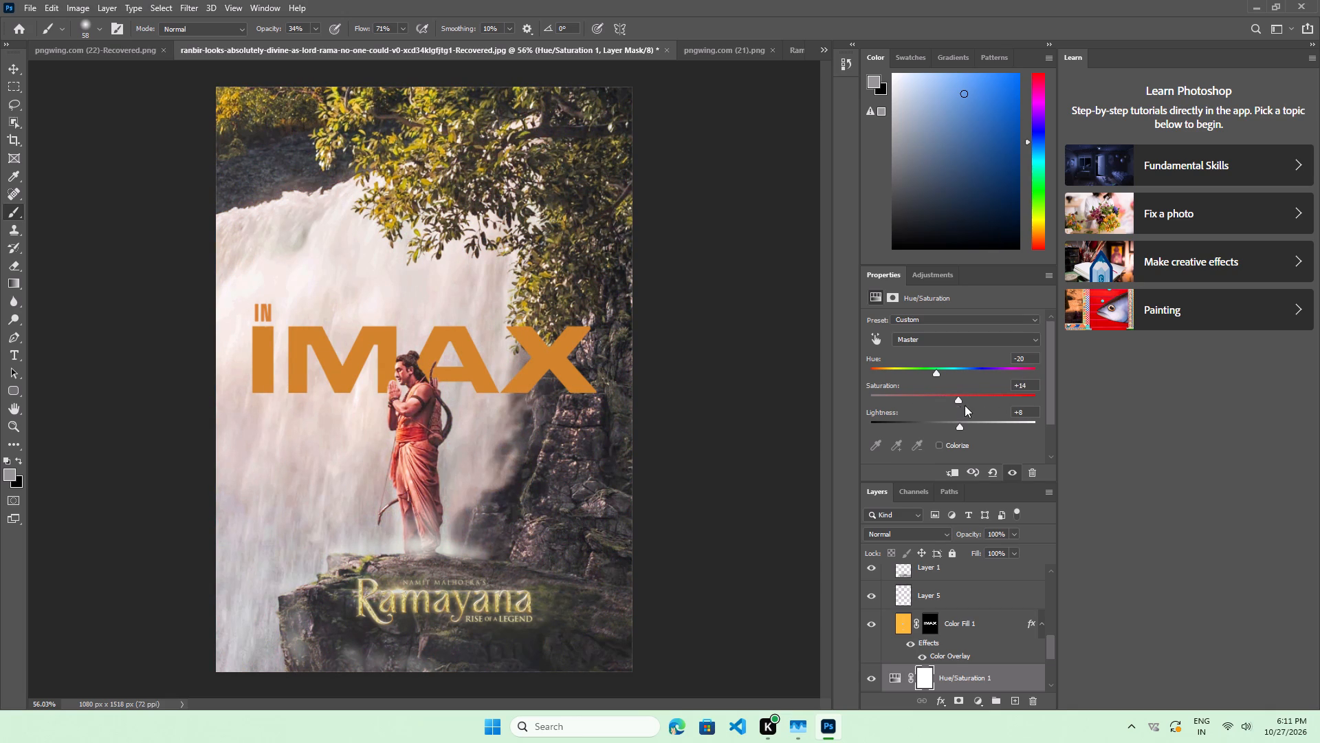
left_click_drag(965, 405, 976, 402)
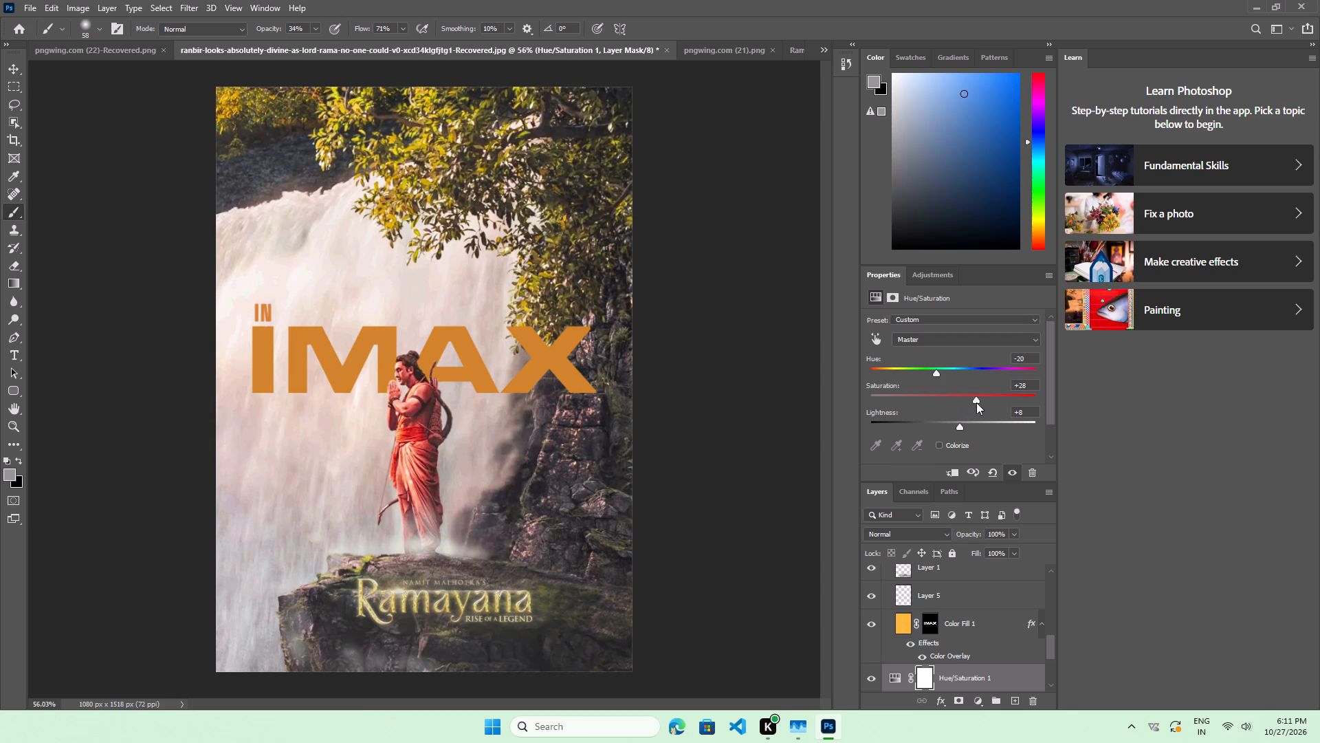
left_click_drag(976, 402, 956, 403)
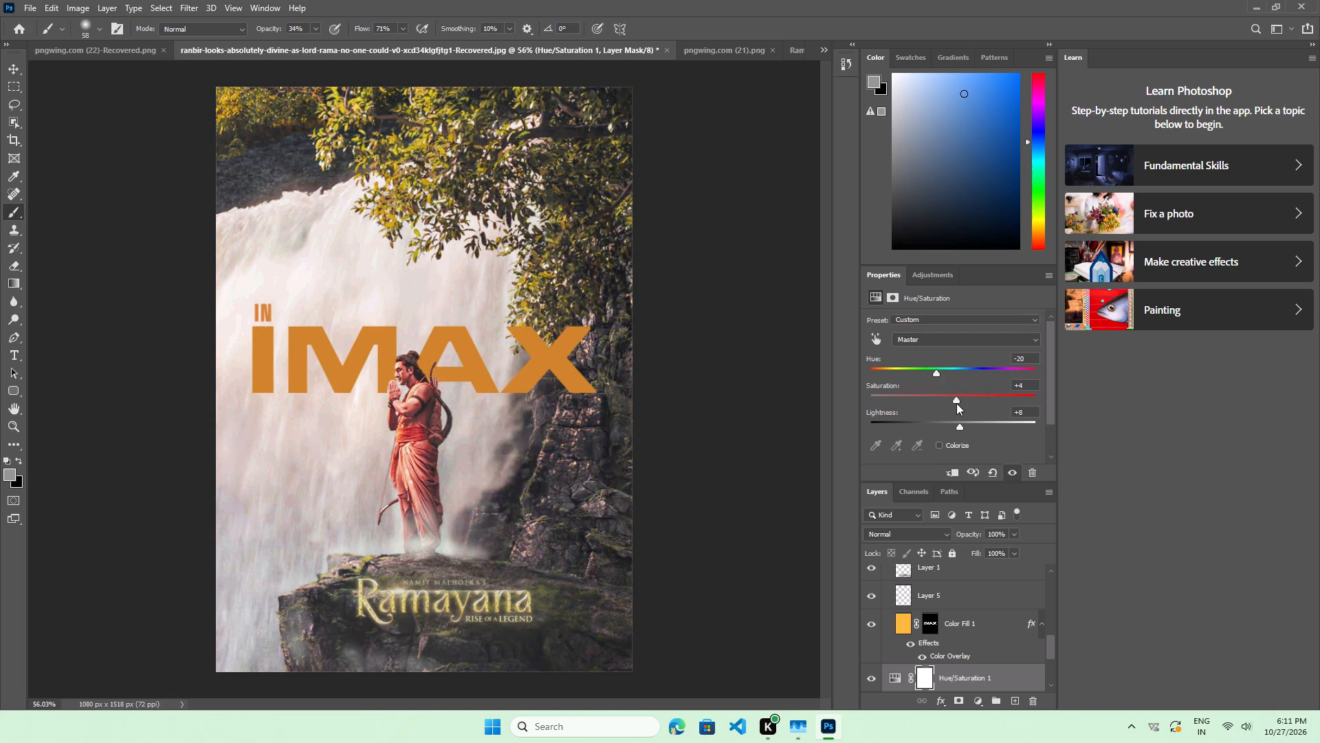
left_click_drag(956, 403, 950, 402)
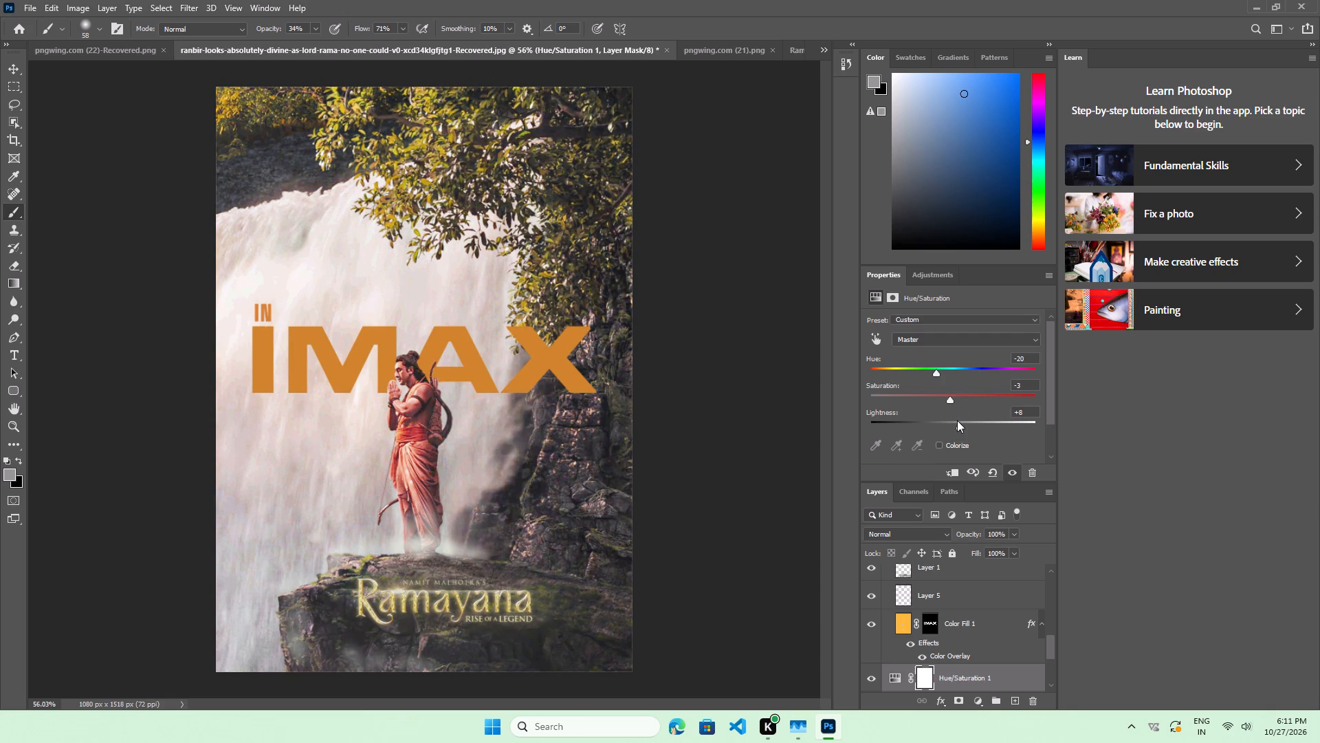
left_click(957, 420)
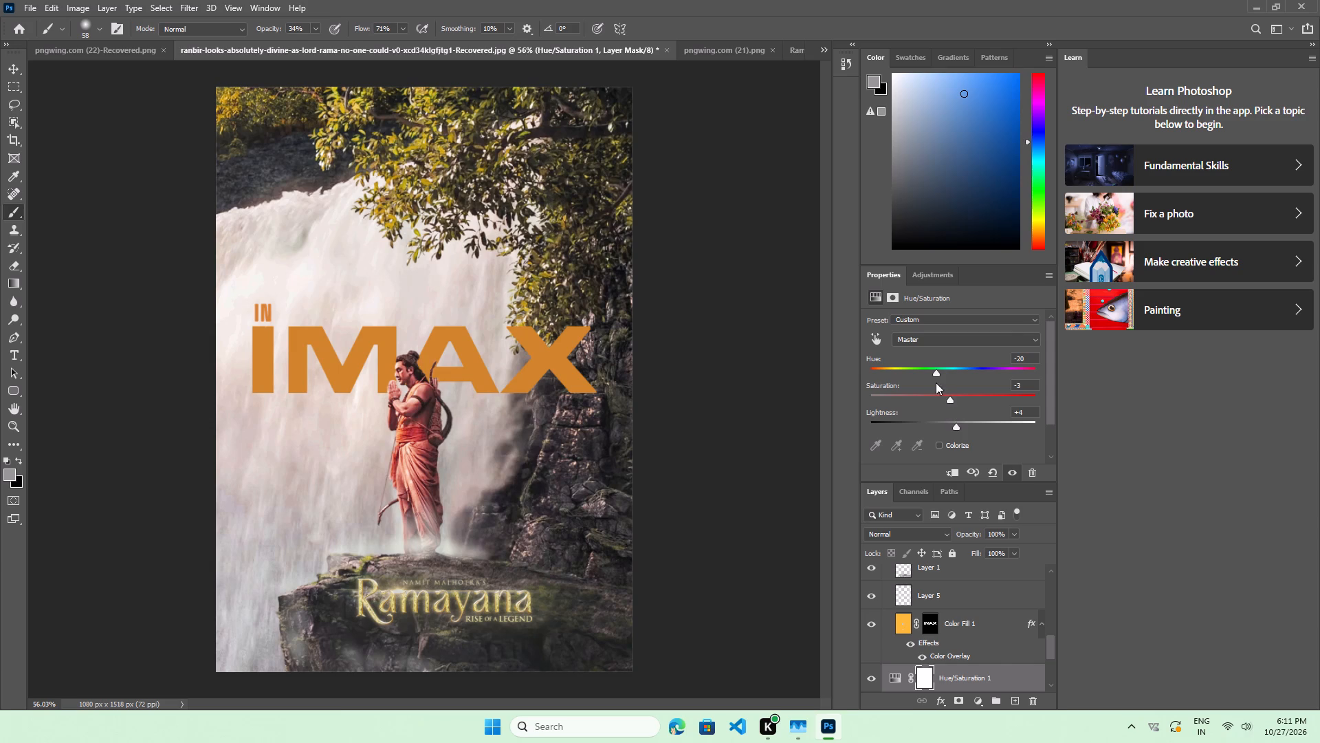
Readjust the Hue/Saturation 1 adjustment's master hue to -5.
left_click_drag(934, 375, 944, 379)
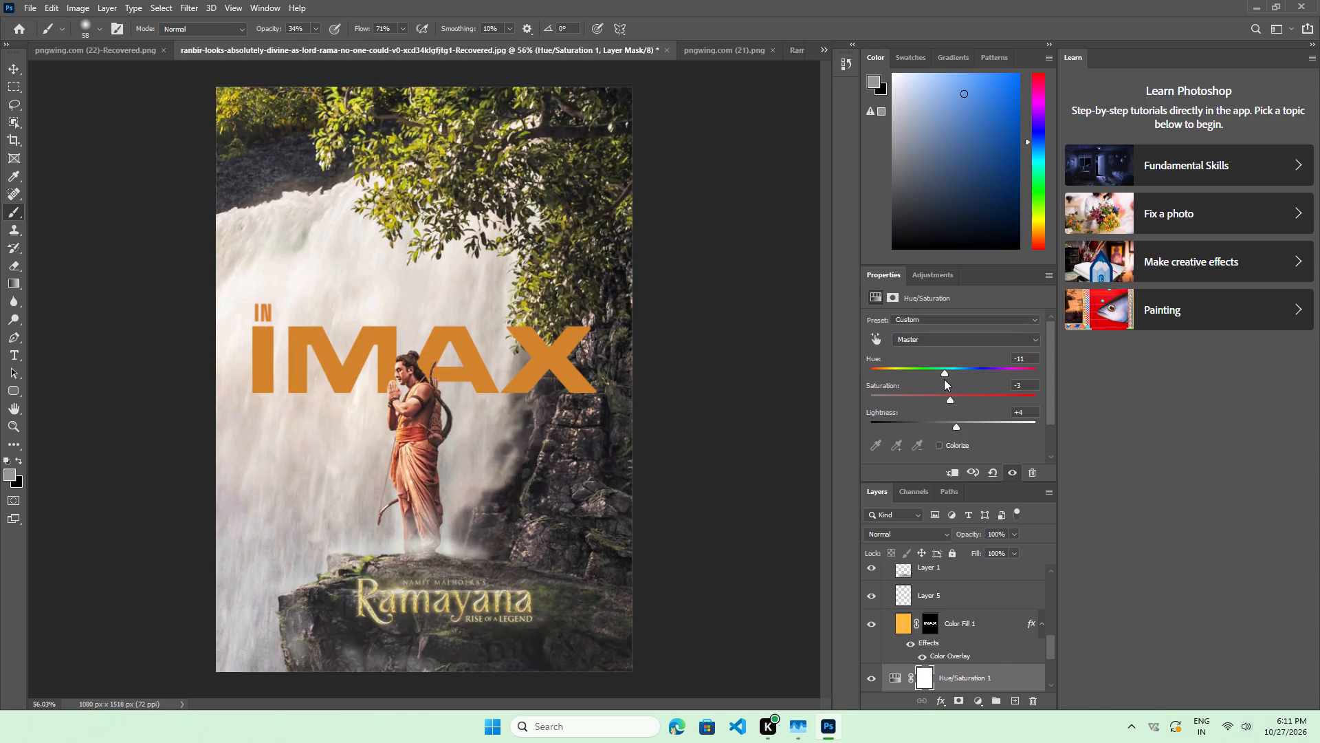
left_click_drag(944, 379, 975, 385)
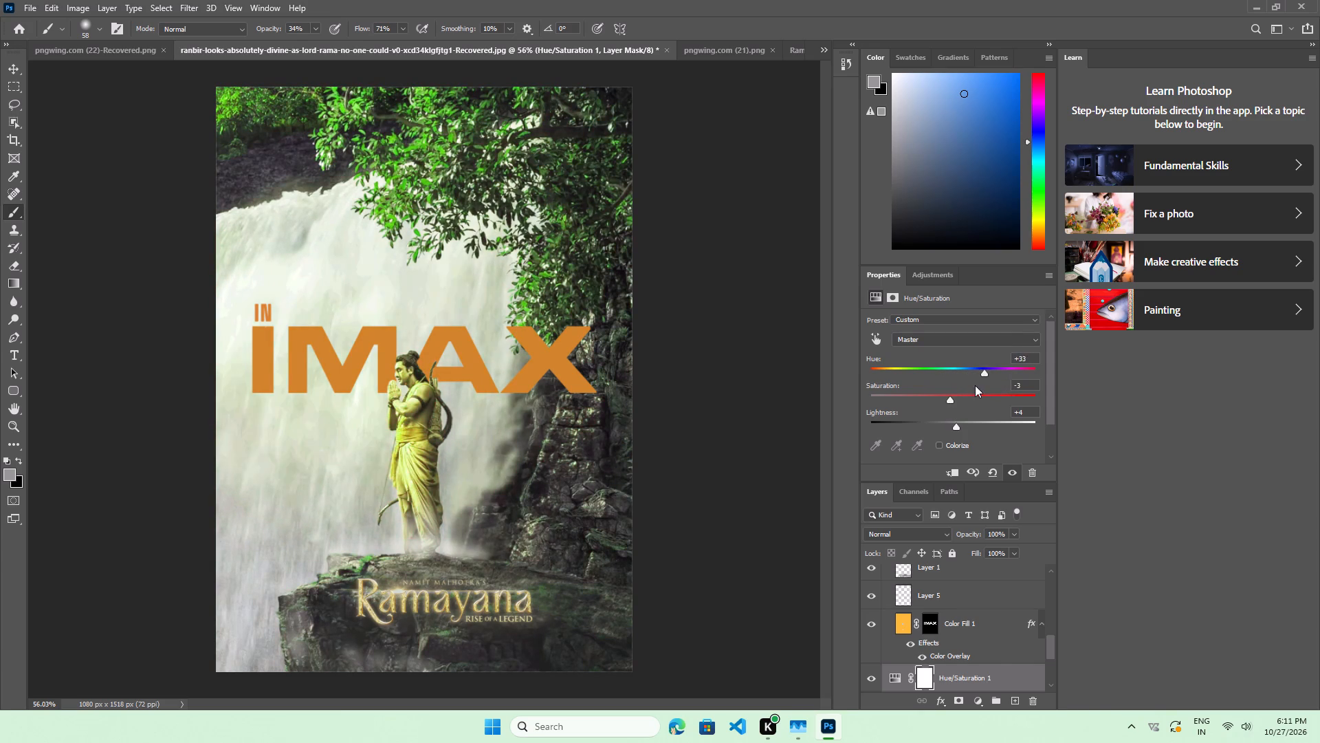
left_click_drag(975, 385, 952, 384)
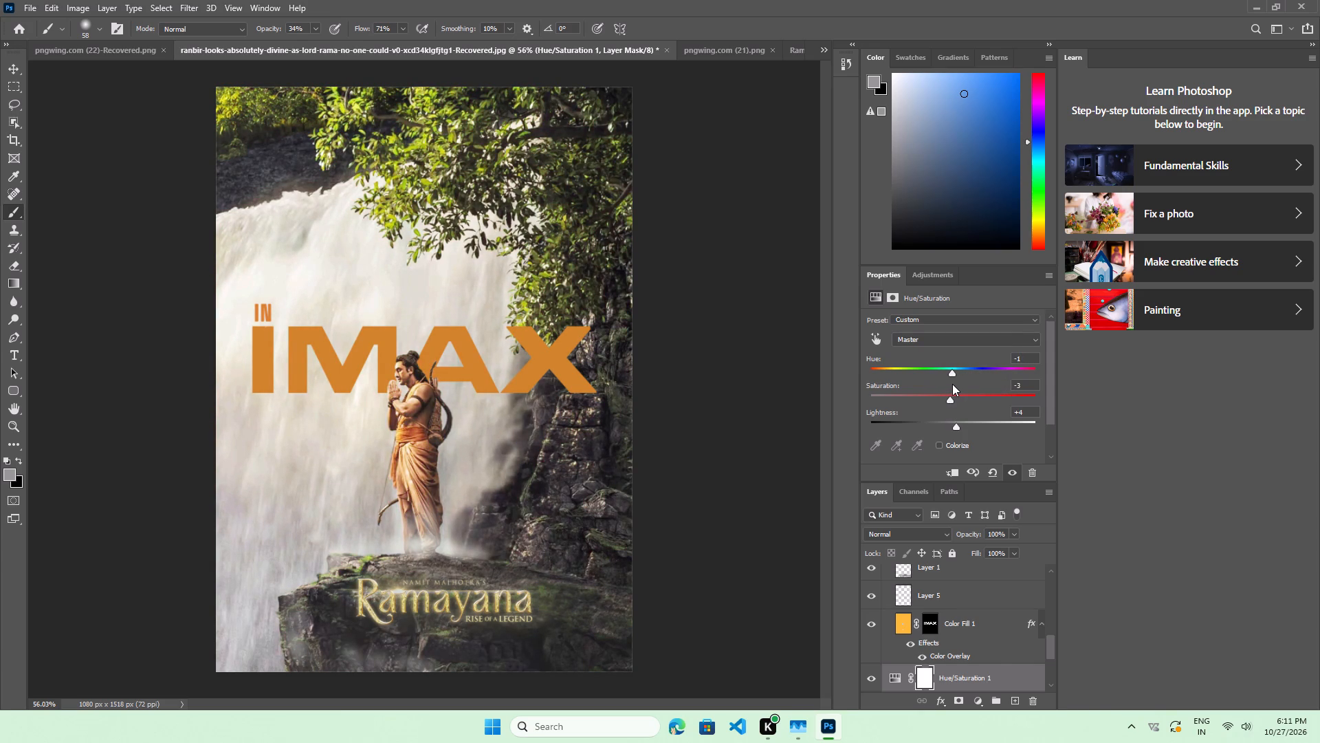
left_click_drag(952, 384, 949, 384)
scroll(736, 365, "up", 1)
Close the pngwing.com (21), Ramayana-Title-Art-1 and pngwing.com (22)-Recovered documents, keeping only the poster open.
left_click(773, 49)
left_click(792, 47)
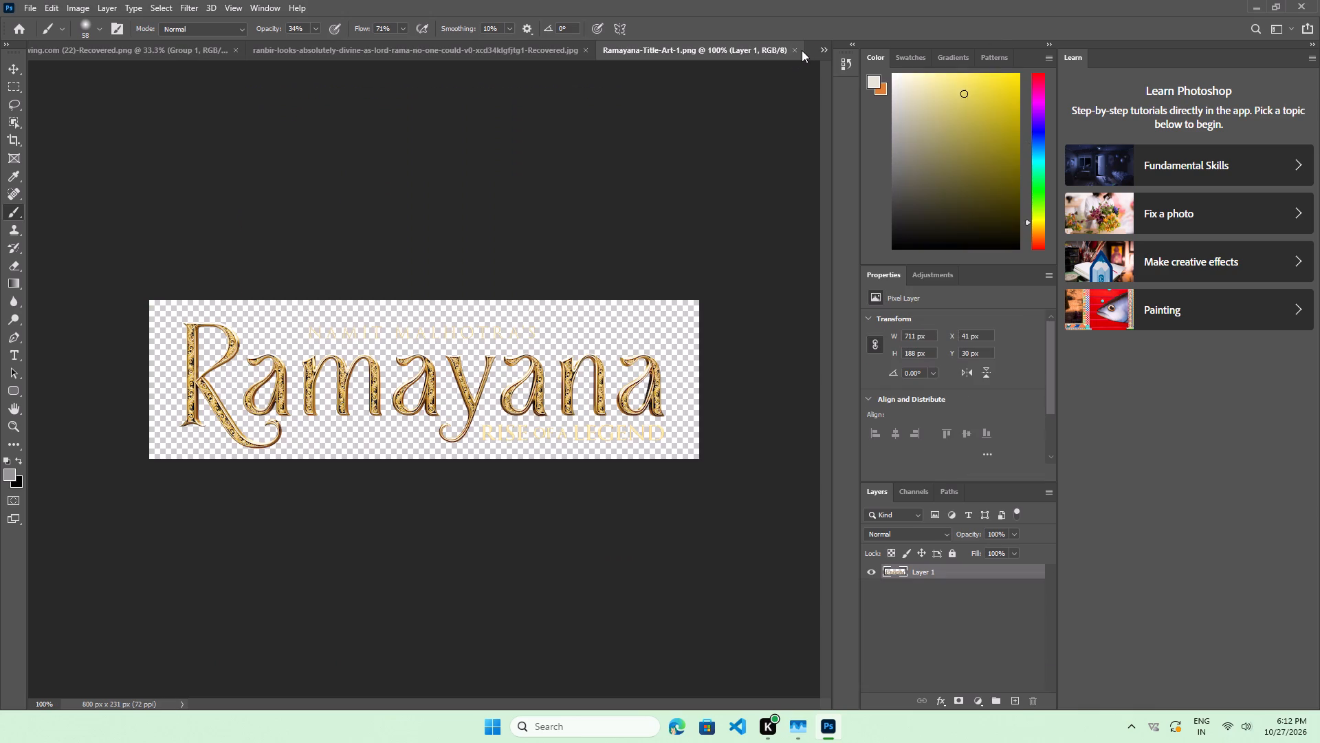
left_click(795, 50)
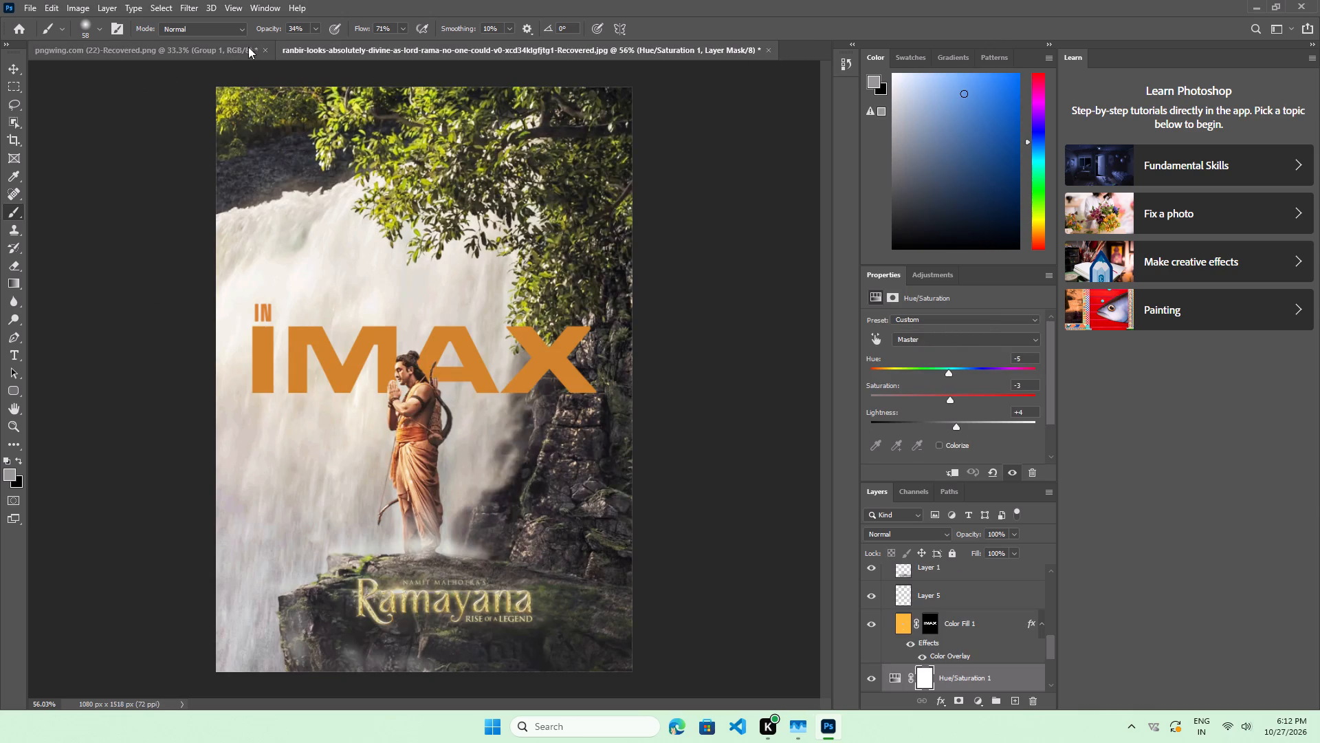
left_click(263, 53)
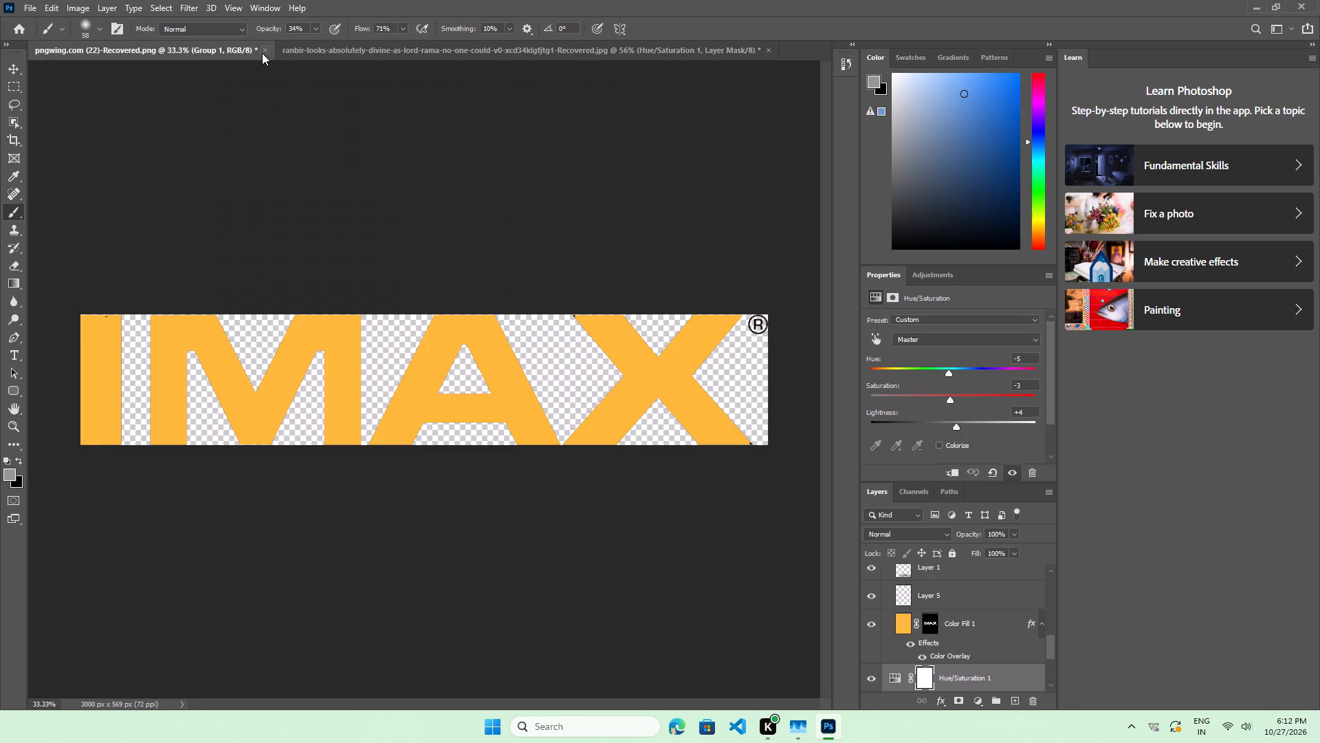
left_click(654, 276)
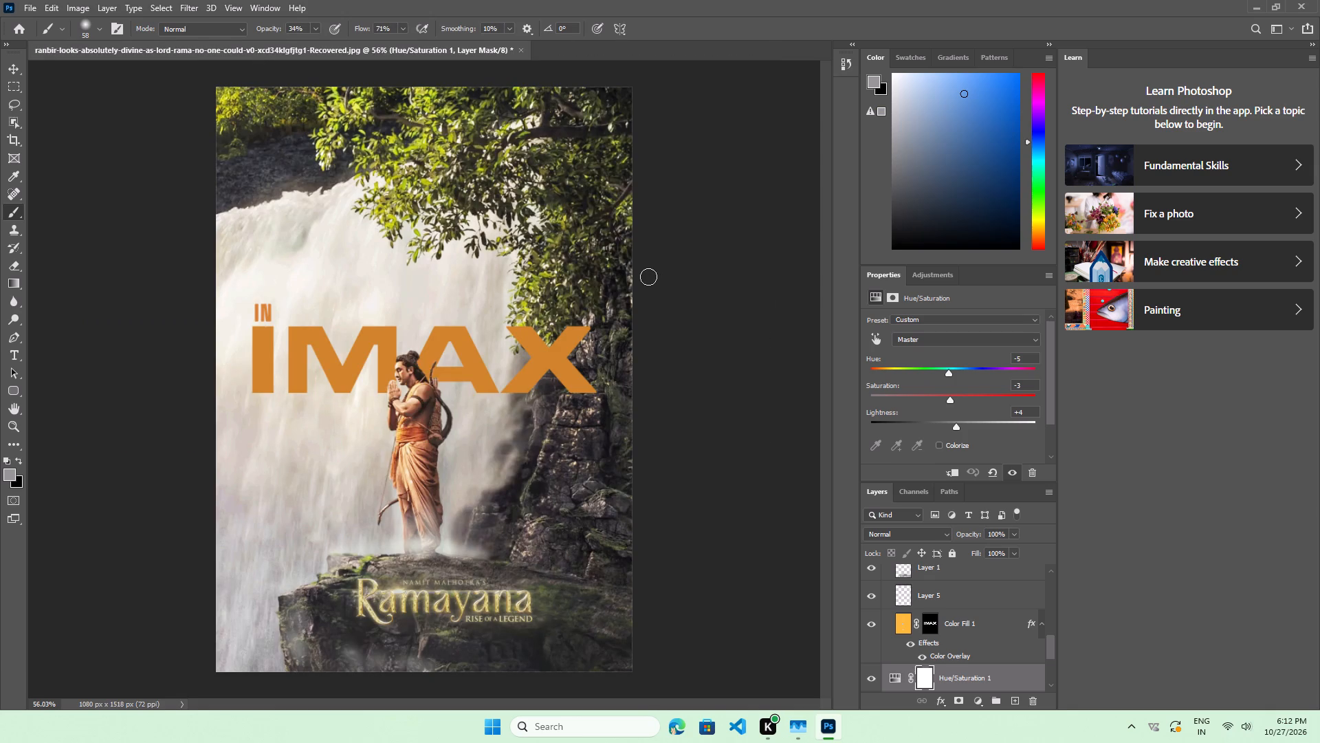
Browse the image files in the png's resource folder for a further poster element, and leave without opening any file.
left_click(20, 1)
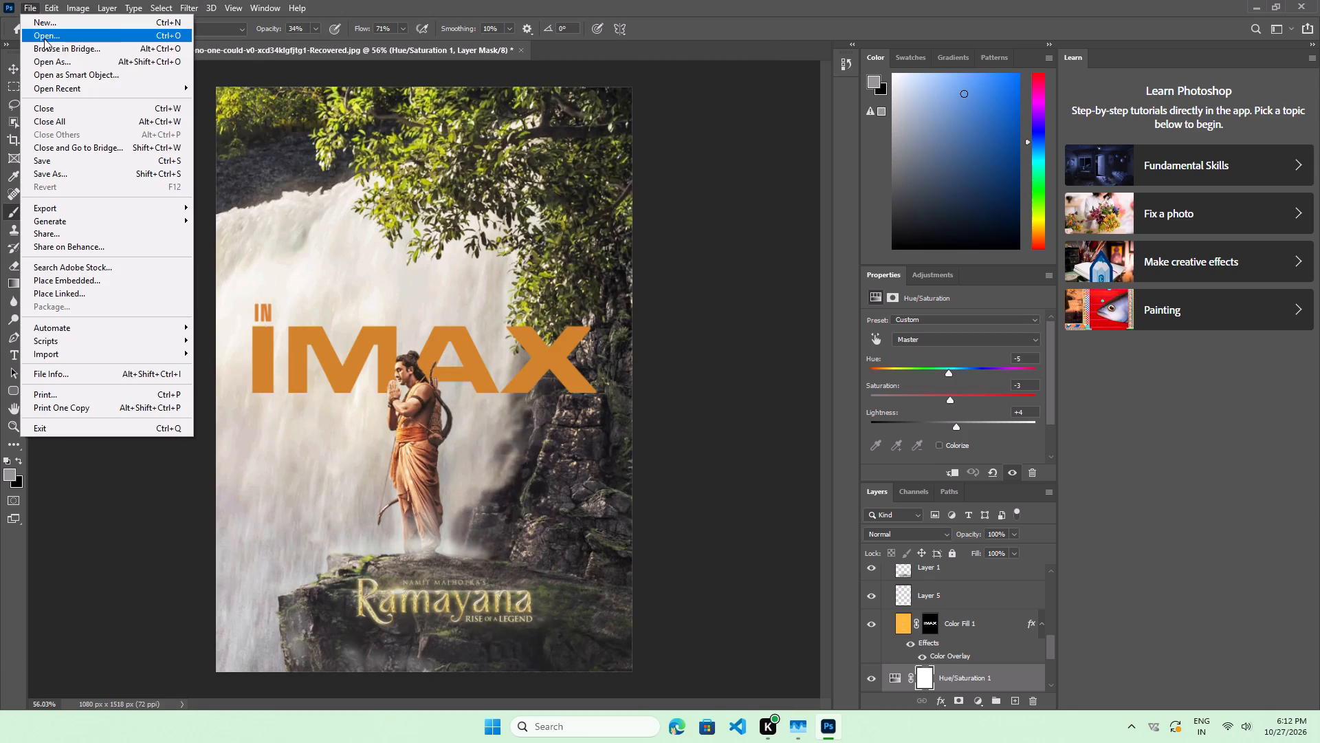
left_click(44, 39)
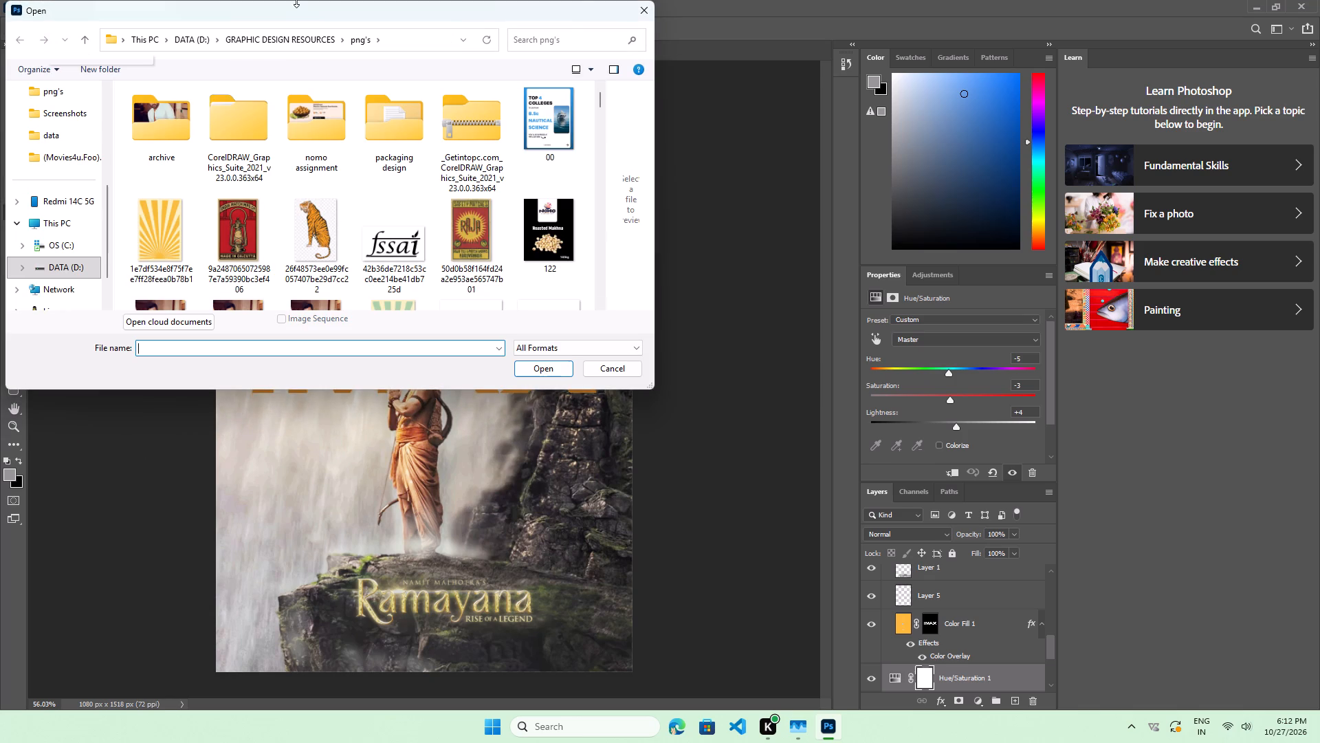
left_click_drag(599, 101, 593, 305)
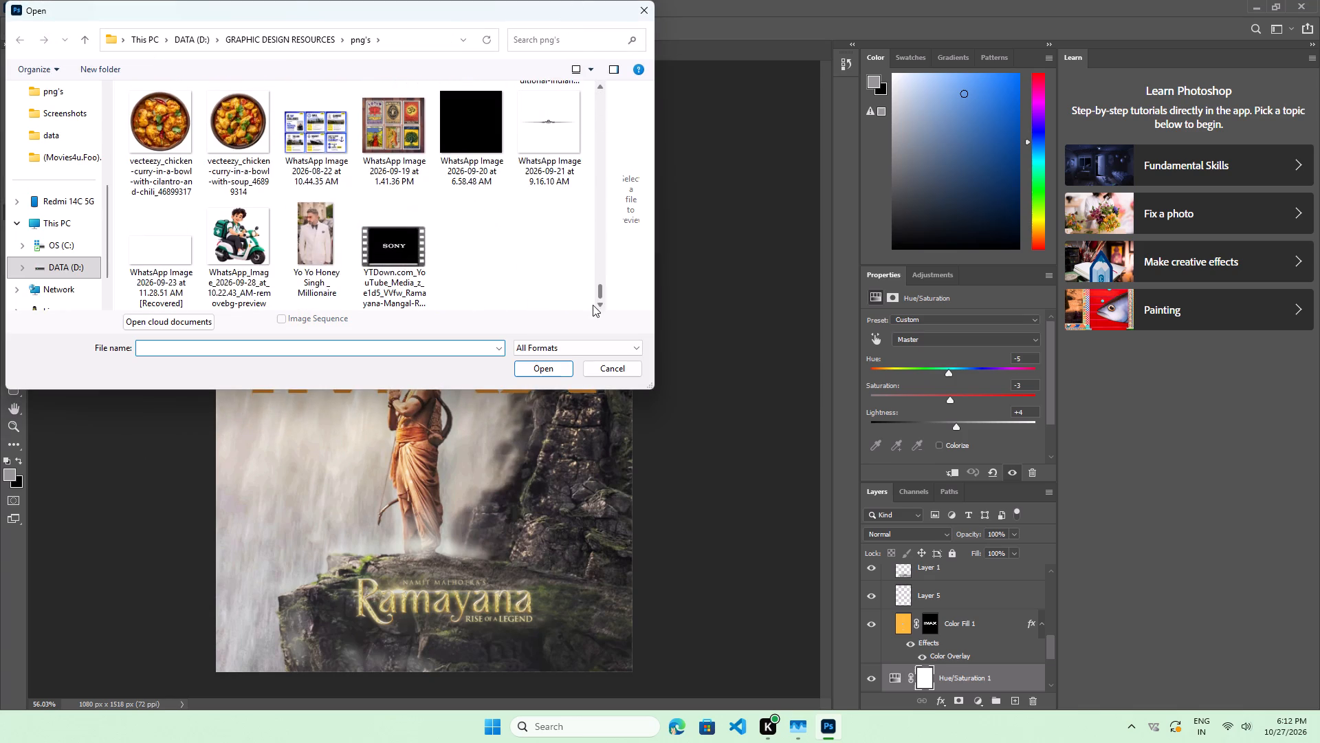
left_click_drag(593, 305, 591, 288)
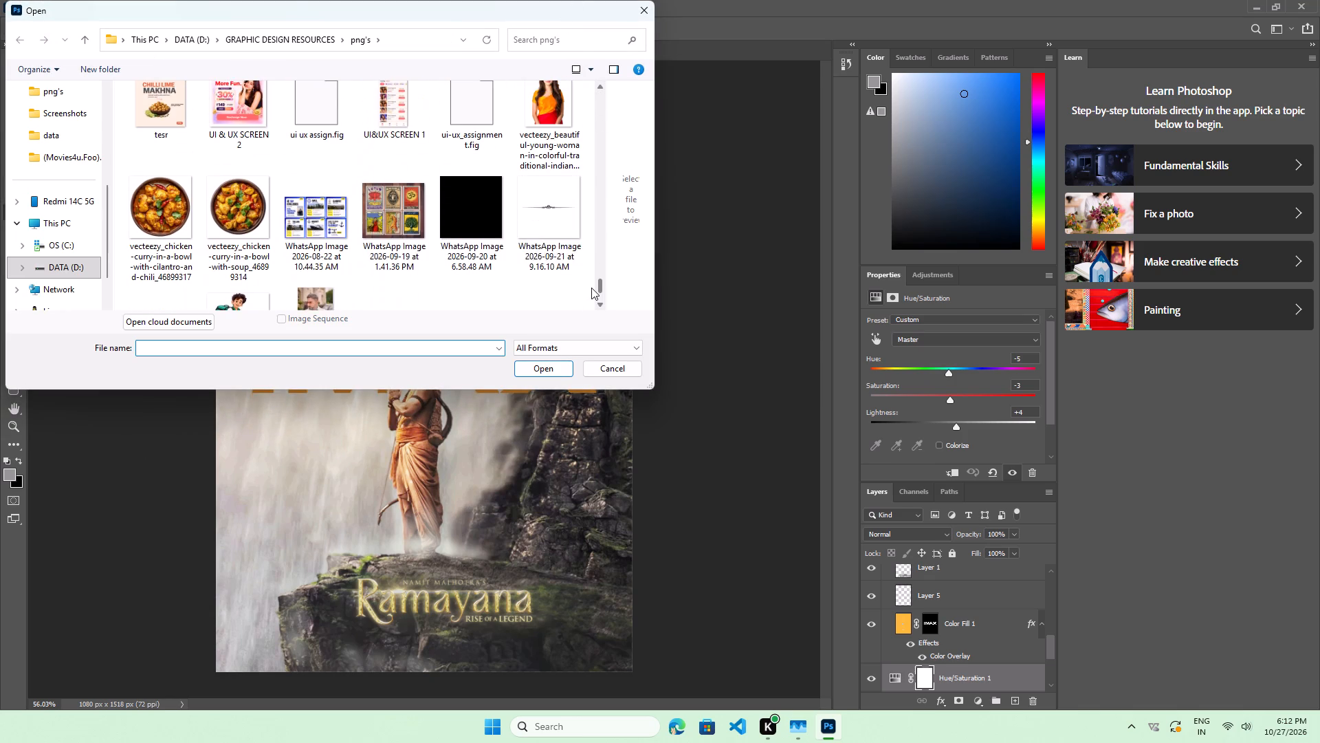
left_click_drag(591, 288, 581, 253)
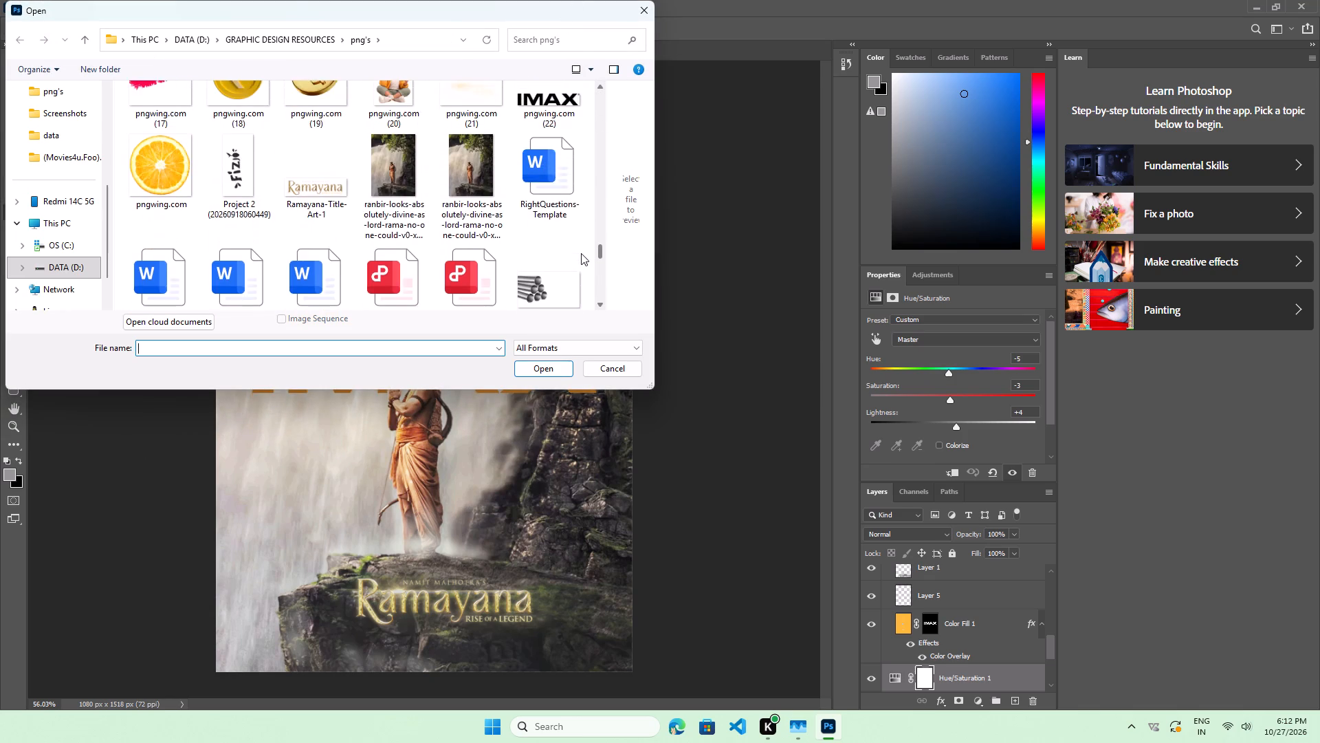
left_click_drag(581, 253, 576, 243)
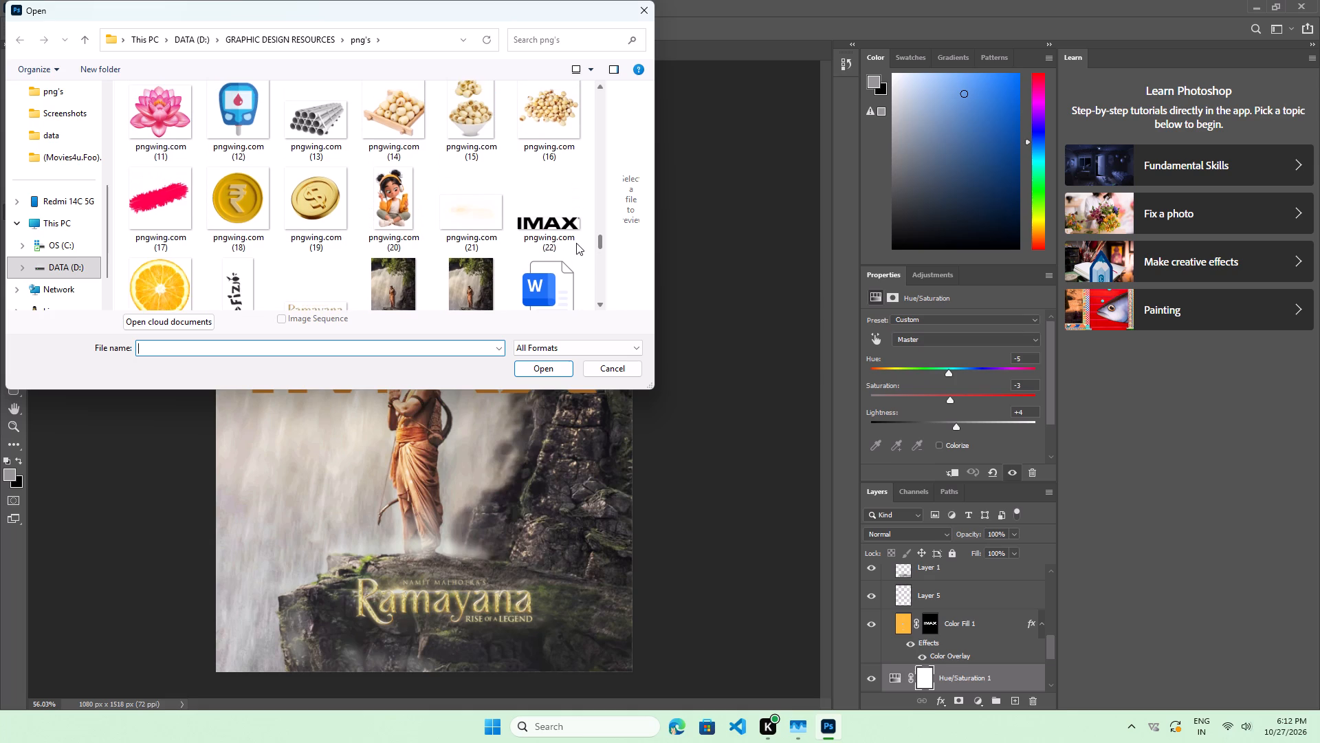
left_click_drag(576, 243, 569, 228)
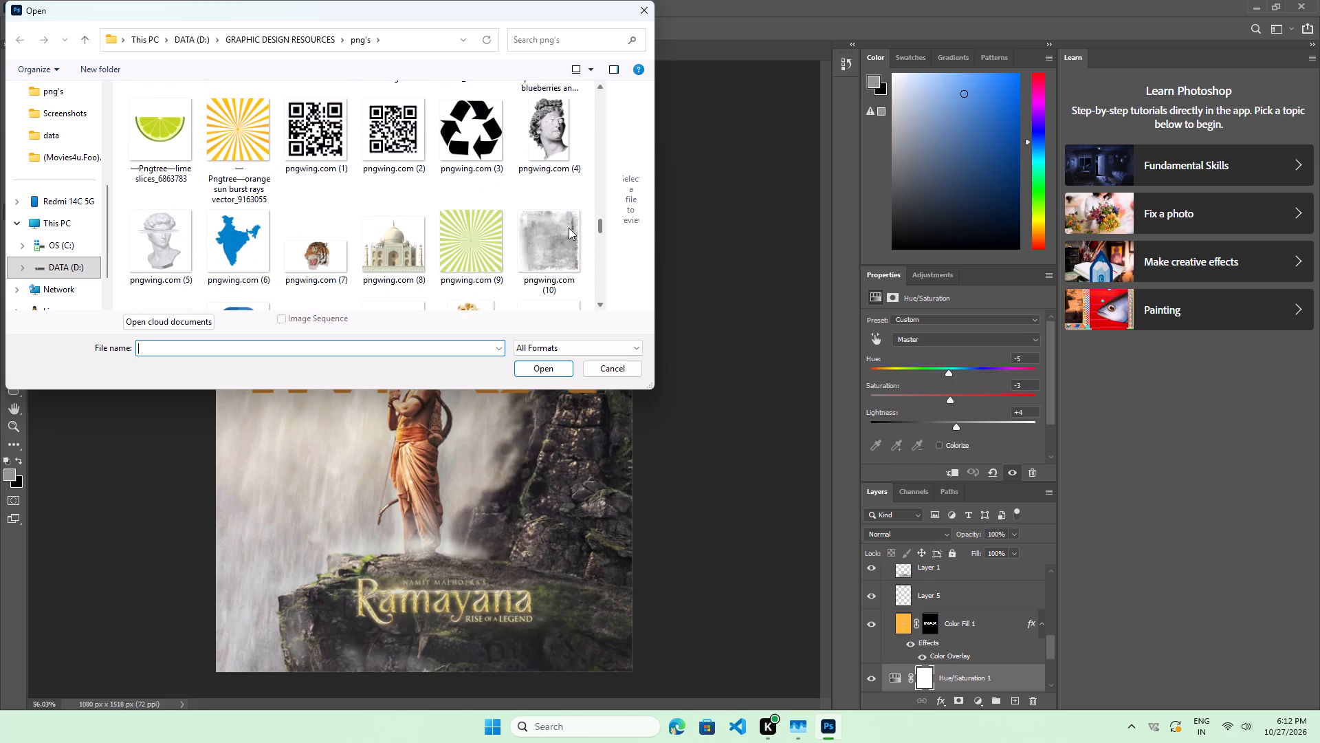
left_click_drag(569, 228, 569, 227)
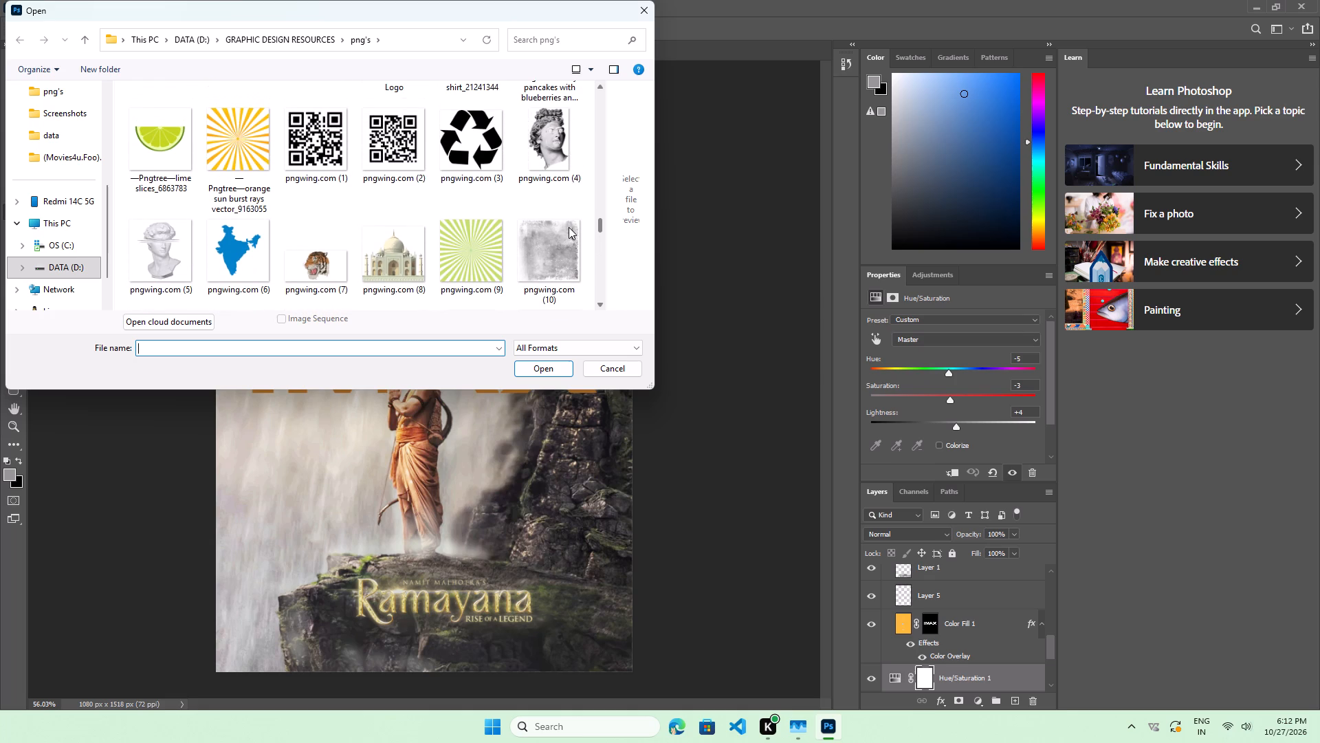
left_click_drag(569, 227, 565, 215)
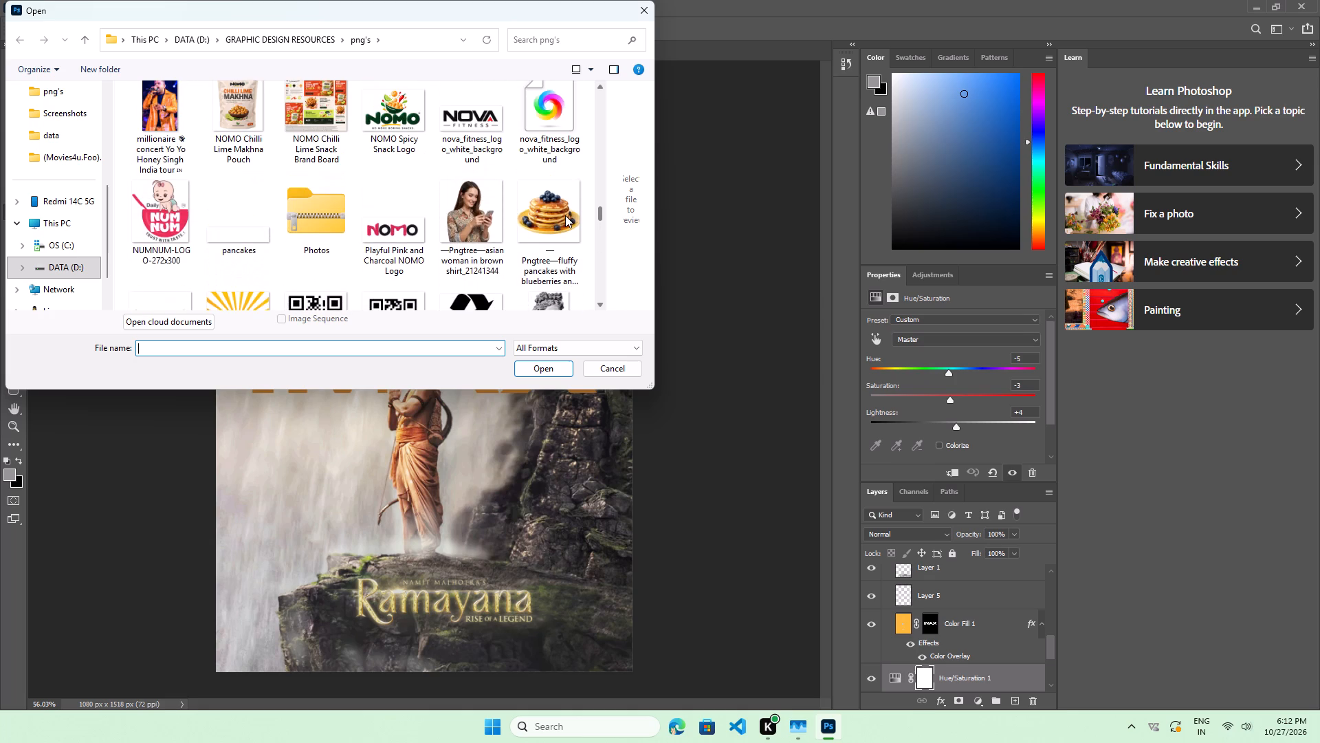
left_click_drag(565, 215, 564, 202)
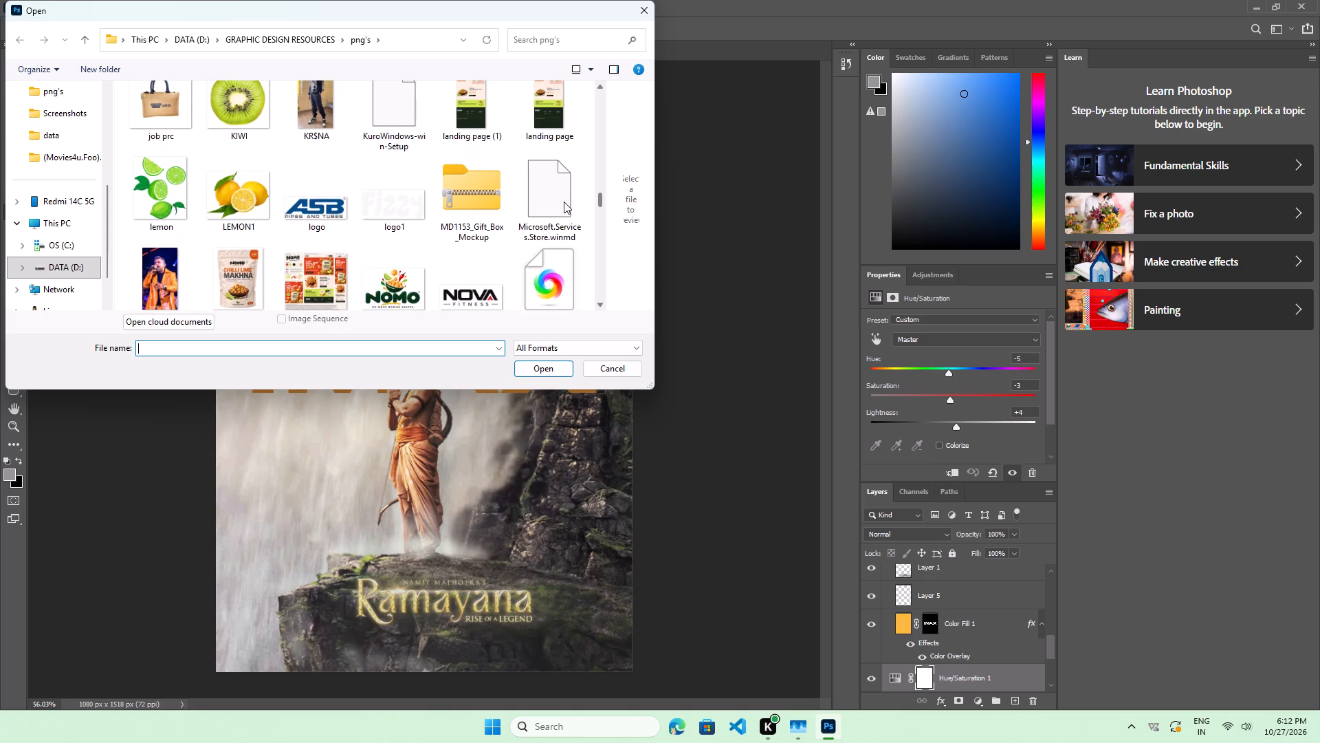
left_click_drag(564, 202, 563, 186)
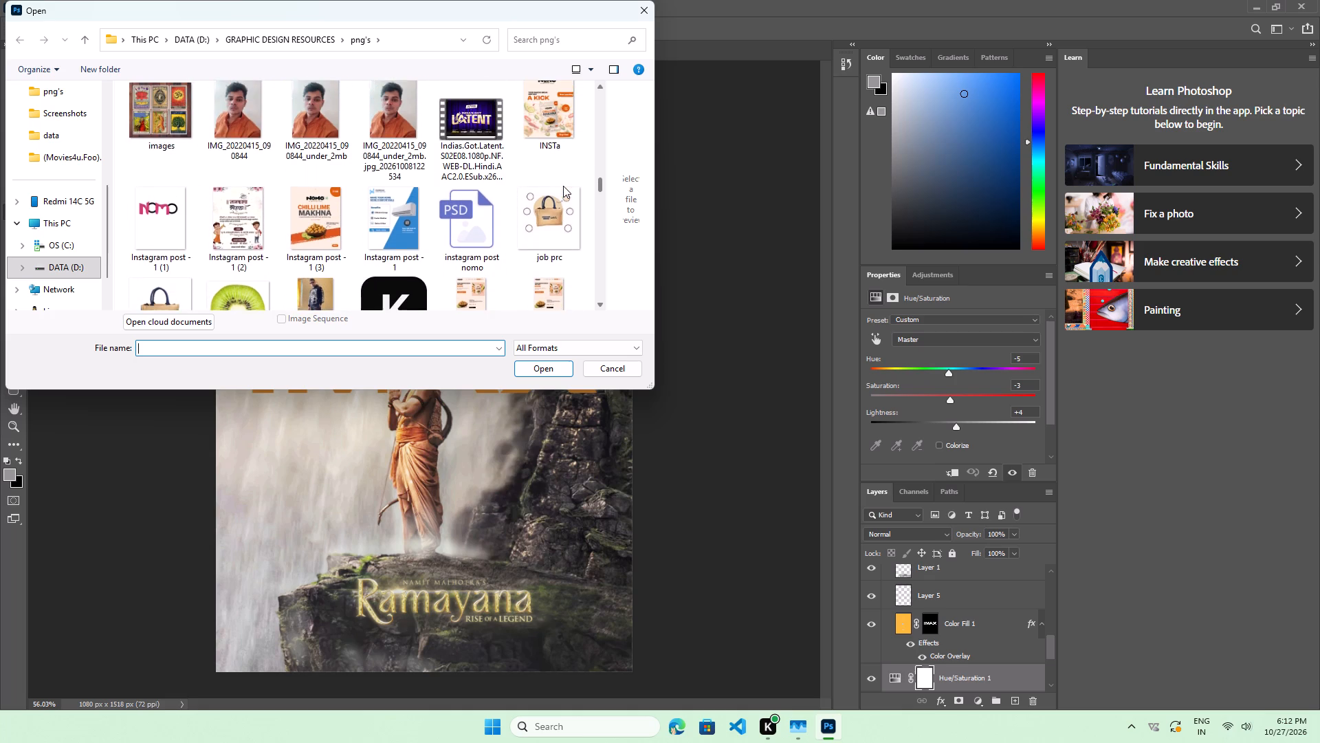
left_click_drag(563, 186, 595, 98)
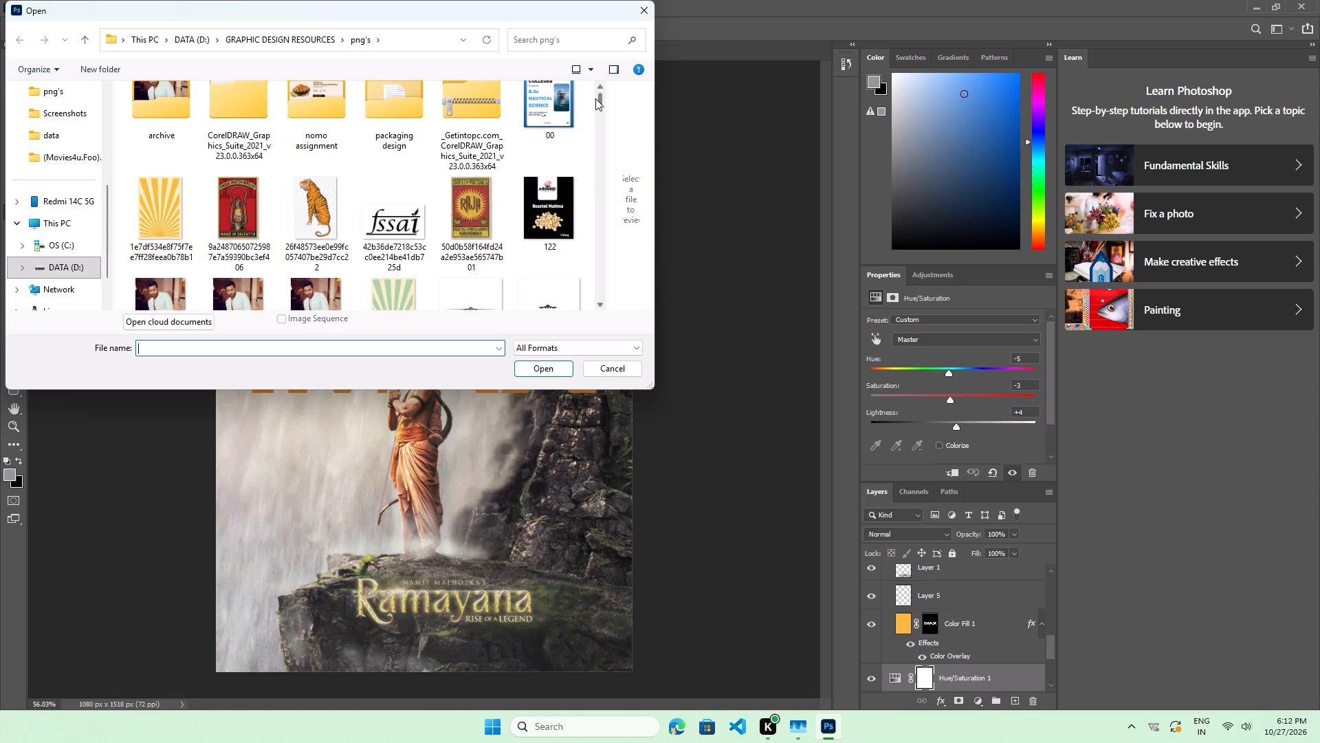
left_click_drag(595, 98, 599, 103)
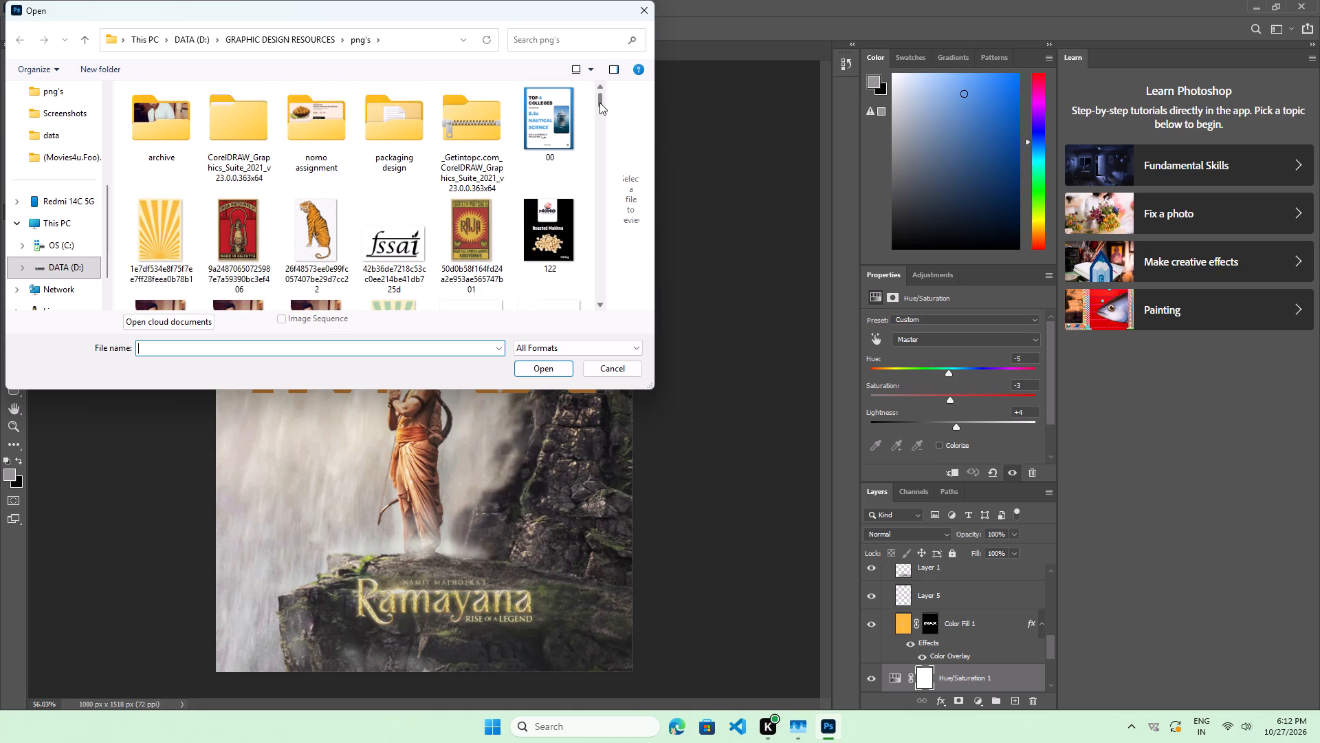
left_click_drag(599, 103, 601, 107)
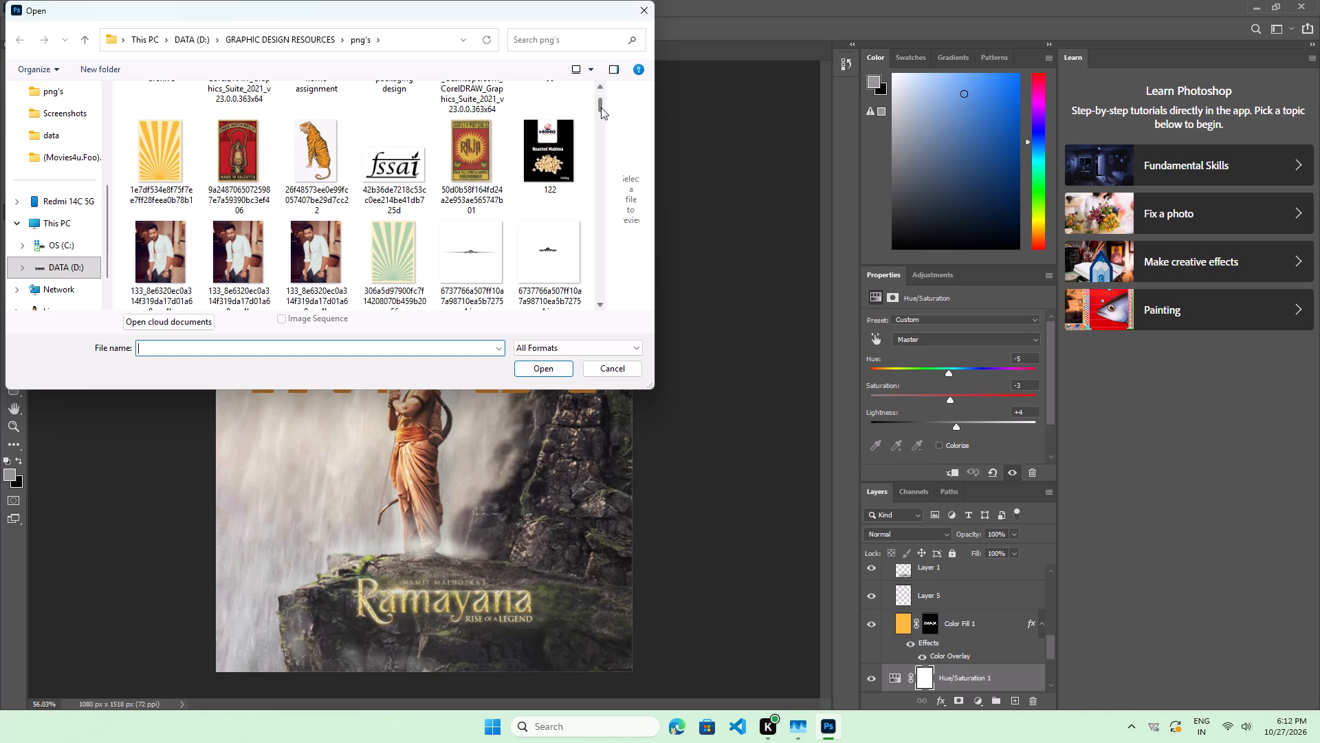
left_click_drag(601, 107, 608, 116)
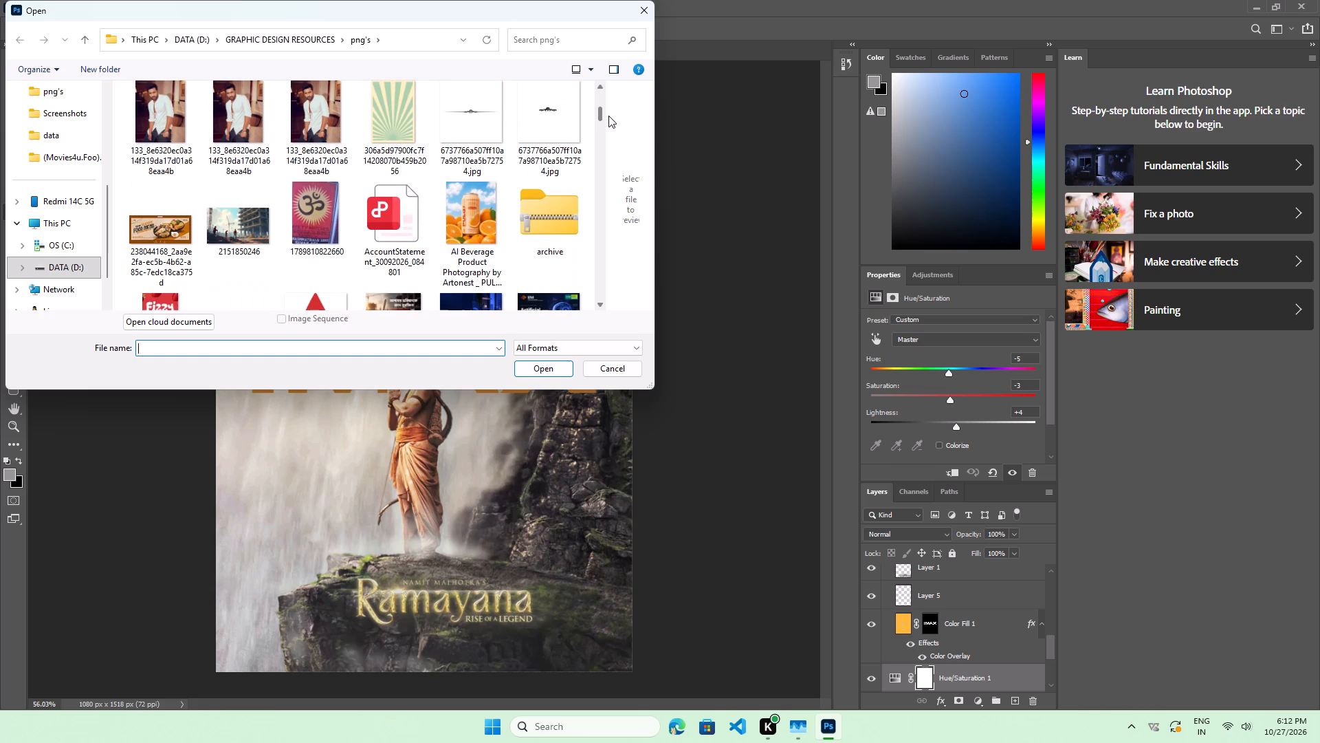
left_click_drag(608, 116, 624, 288)
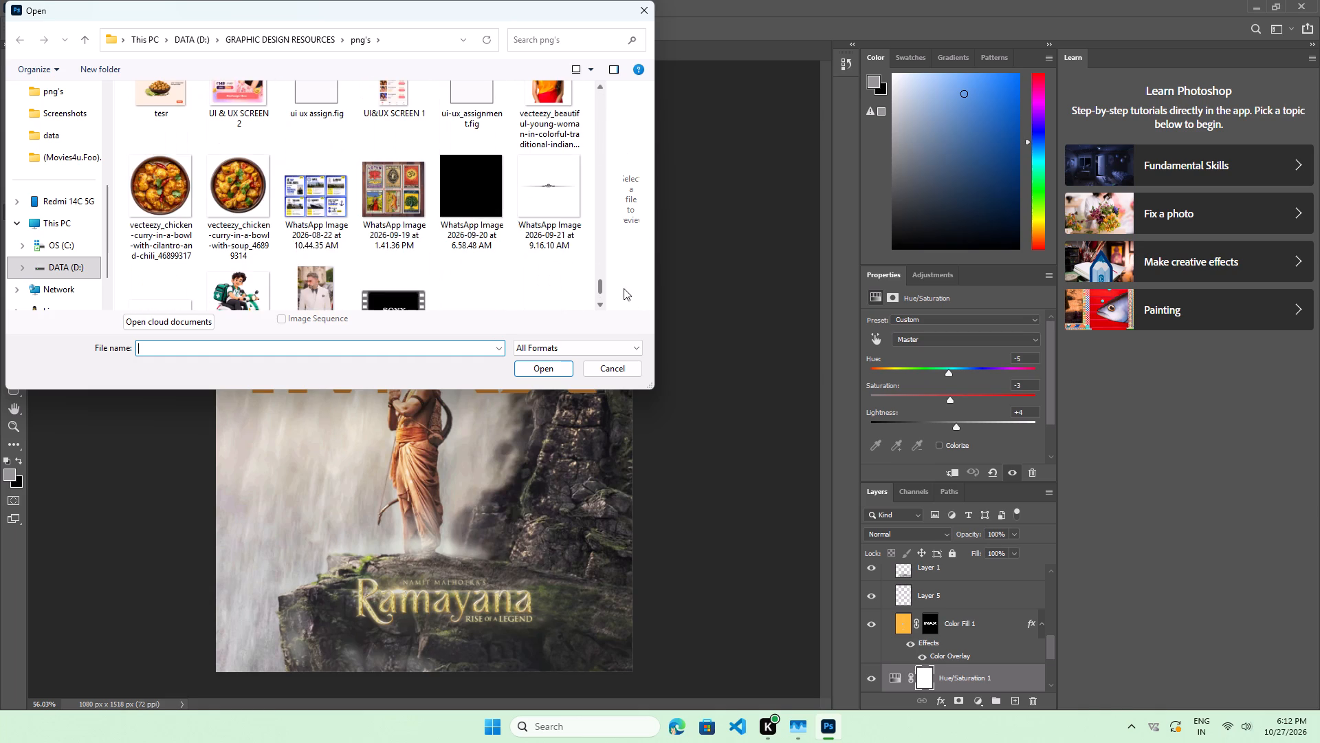
left_click_drag(624, 288, 603, 249)
left_click(618, 365)
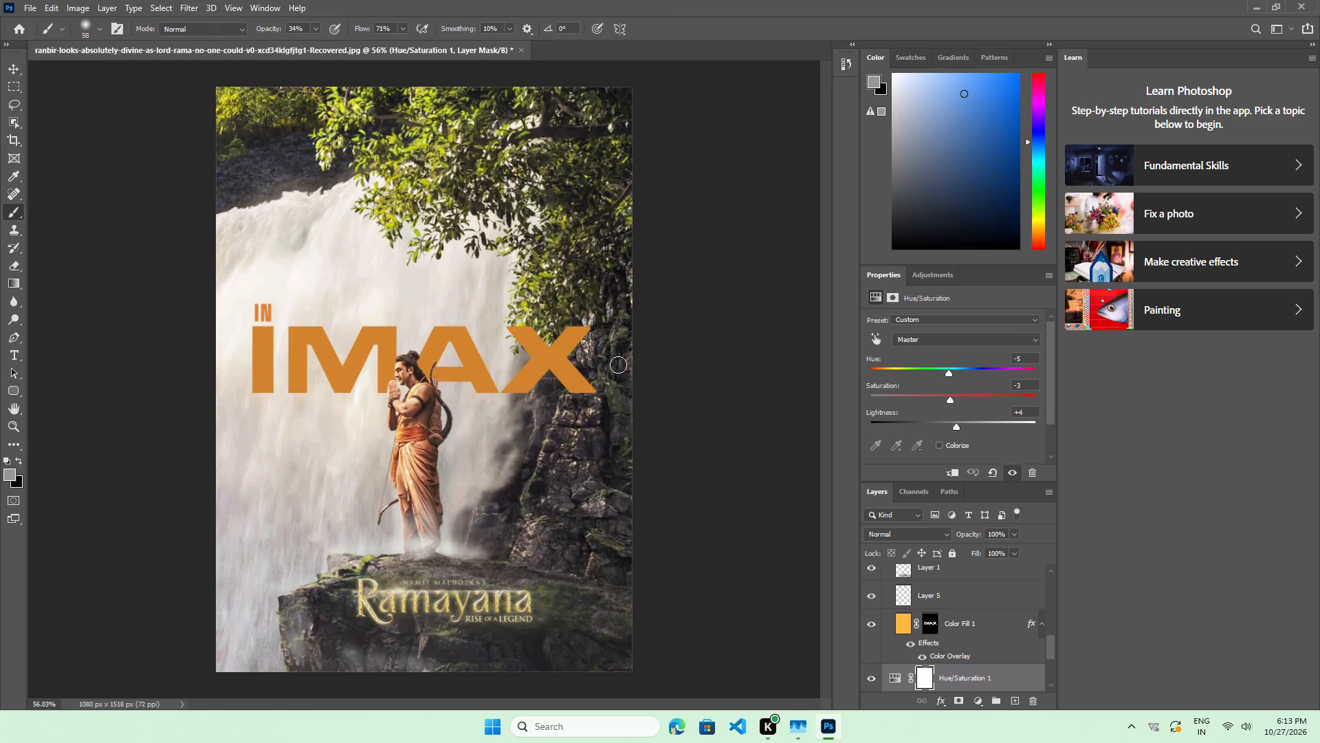
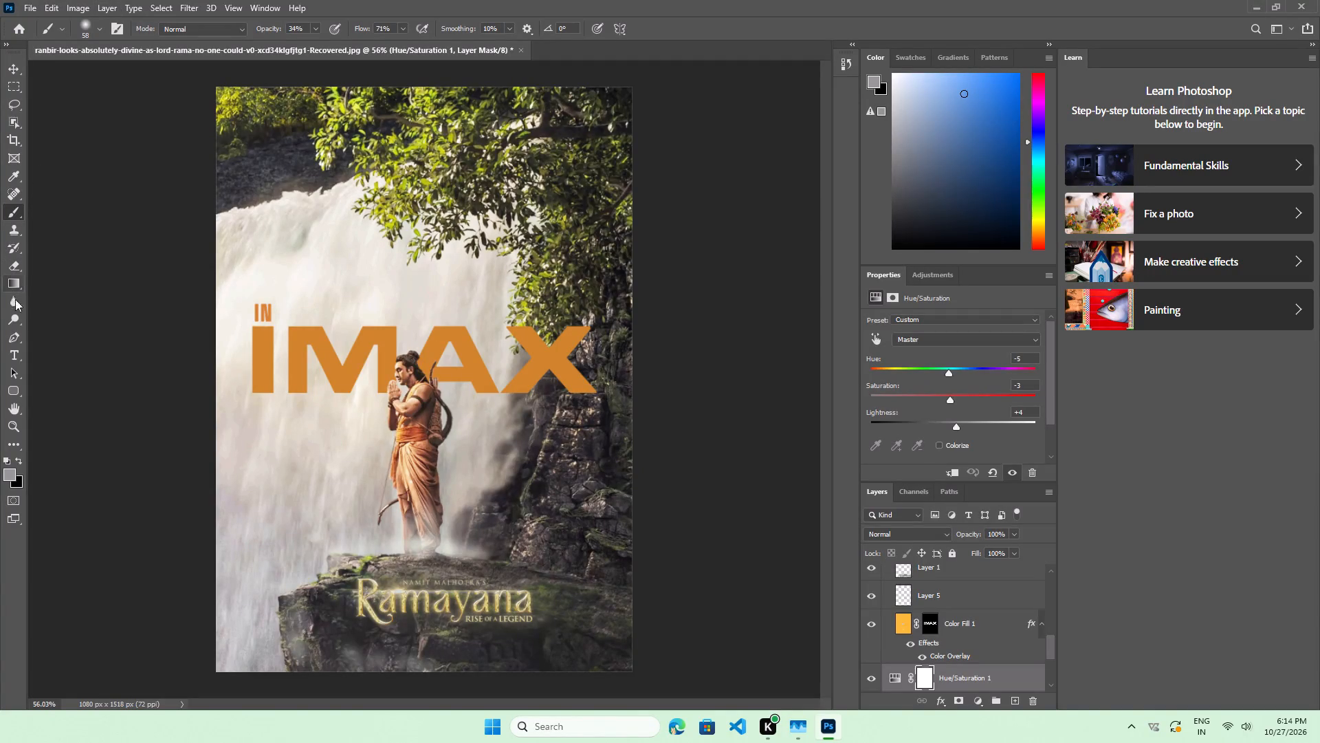
Hide the Vibrance 1 and Levels 1 adjustment layers and Group 1 to compare the poster without them.
scroll(1026, 617, "down", 13)
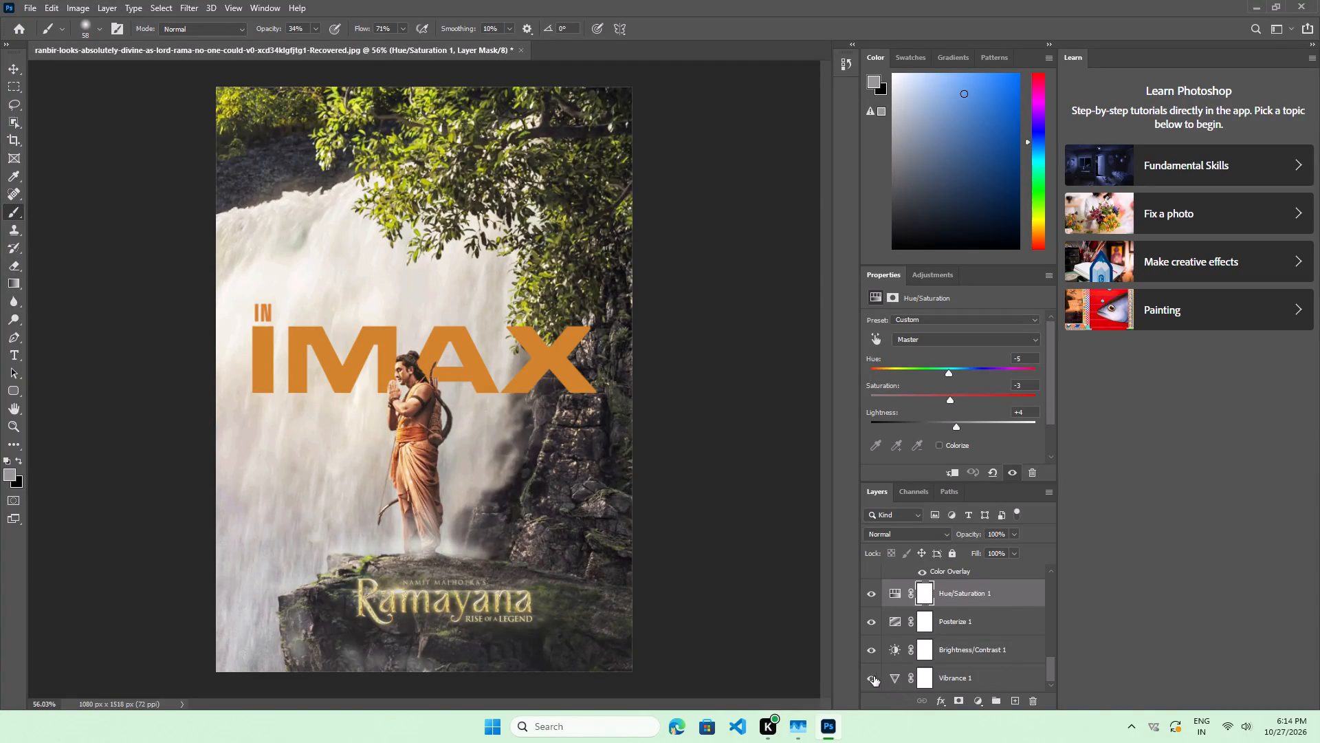
left_click(872, 654)
scroll(874, 654, "up", 3)
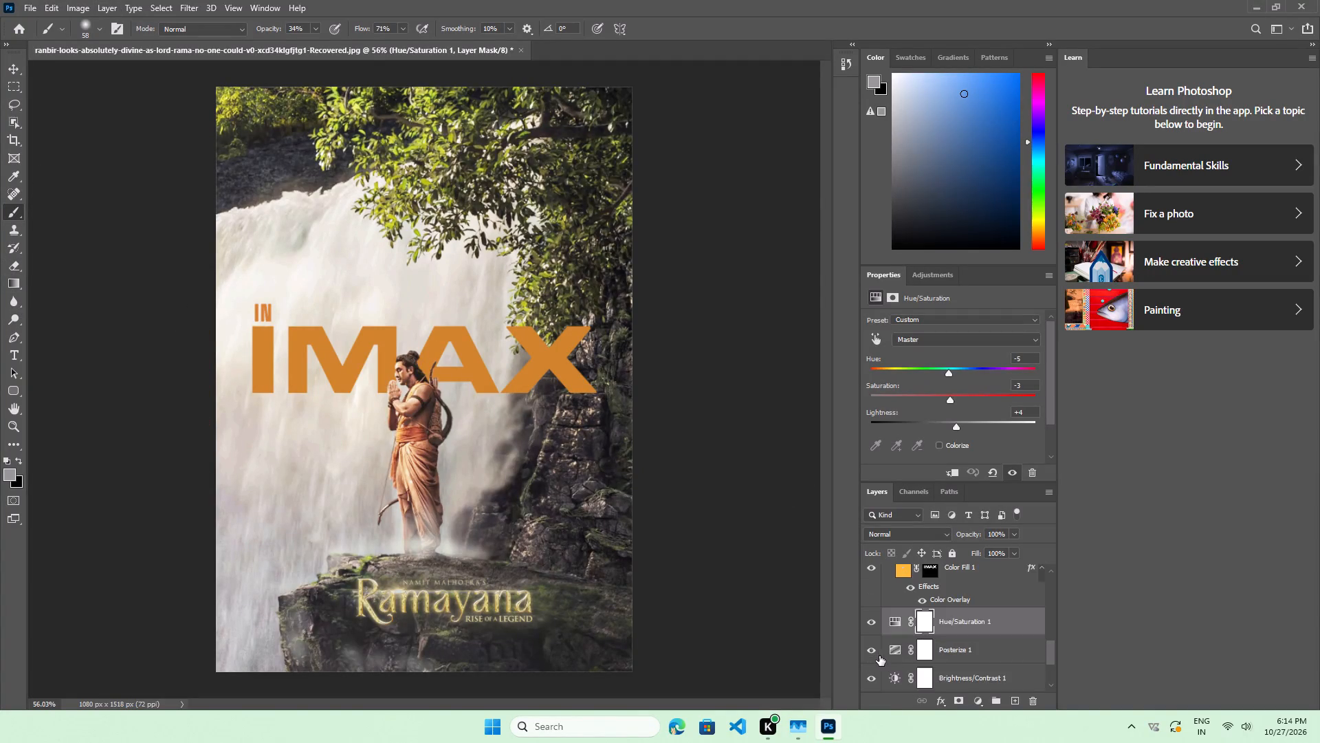
scroll(879, 656, "up", 11)
left_click(874, 579)
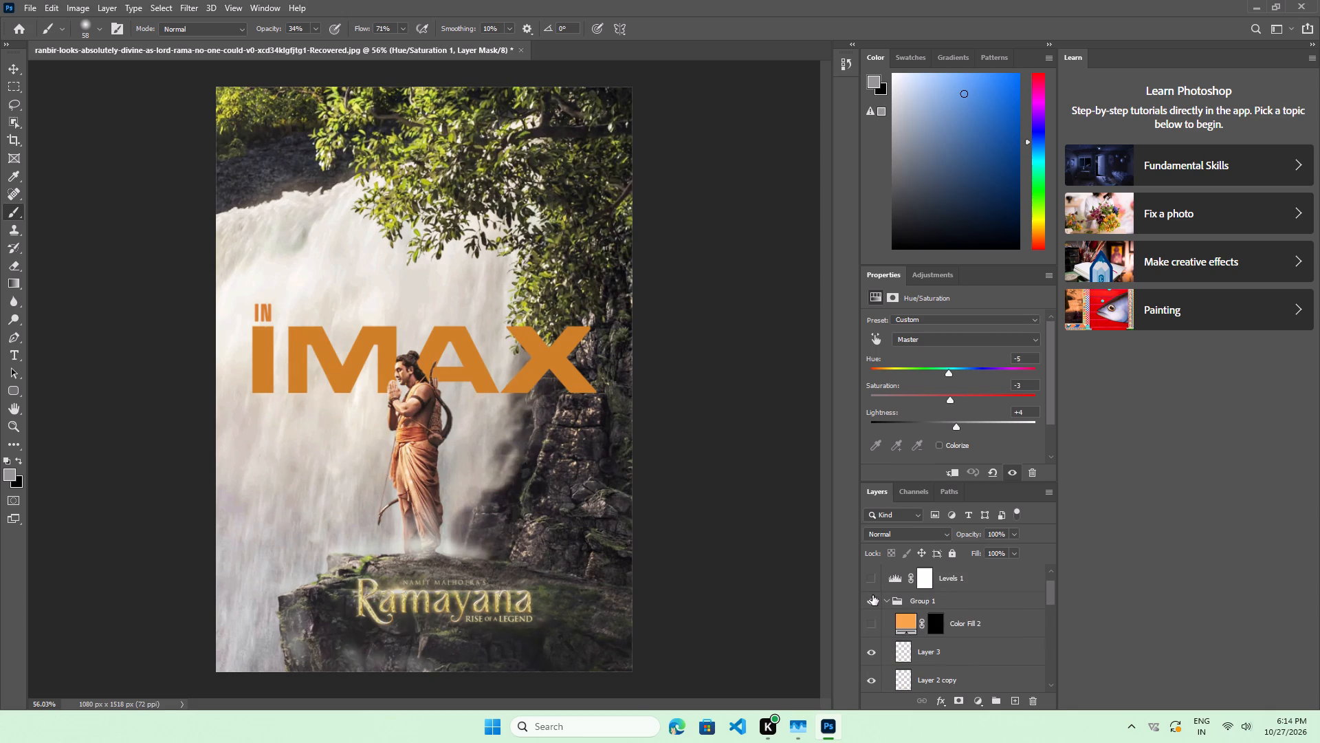
left_click(872, 595)
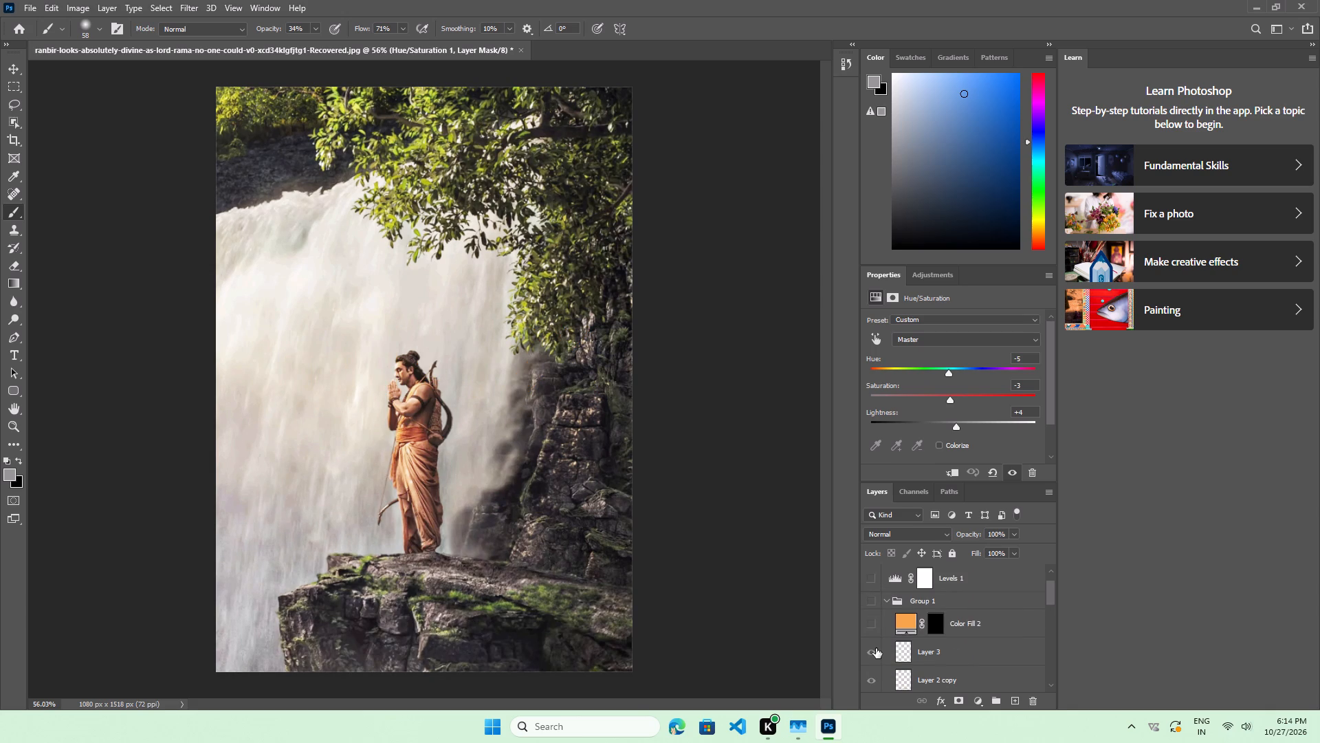
Hide the Brightness/Contrast 1, Posterize 1 and Hue/Saturation 1 adjustment layers to view the ungraded base photo.
scroll(870, 634, "down", 2)
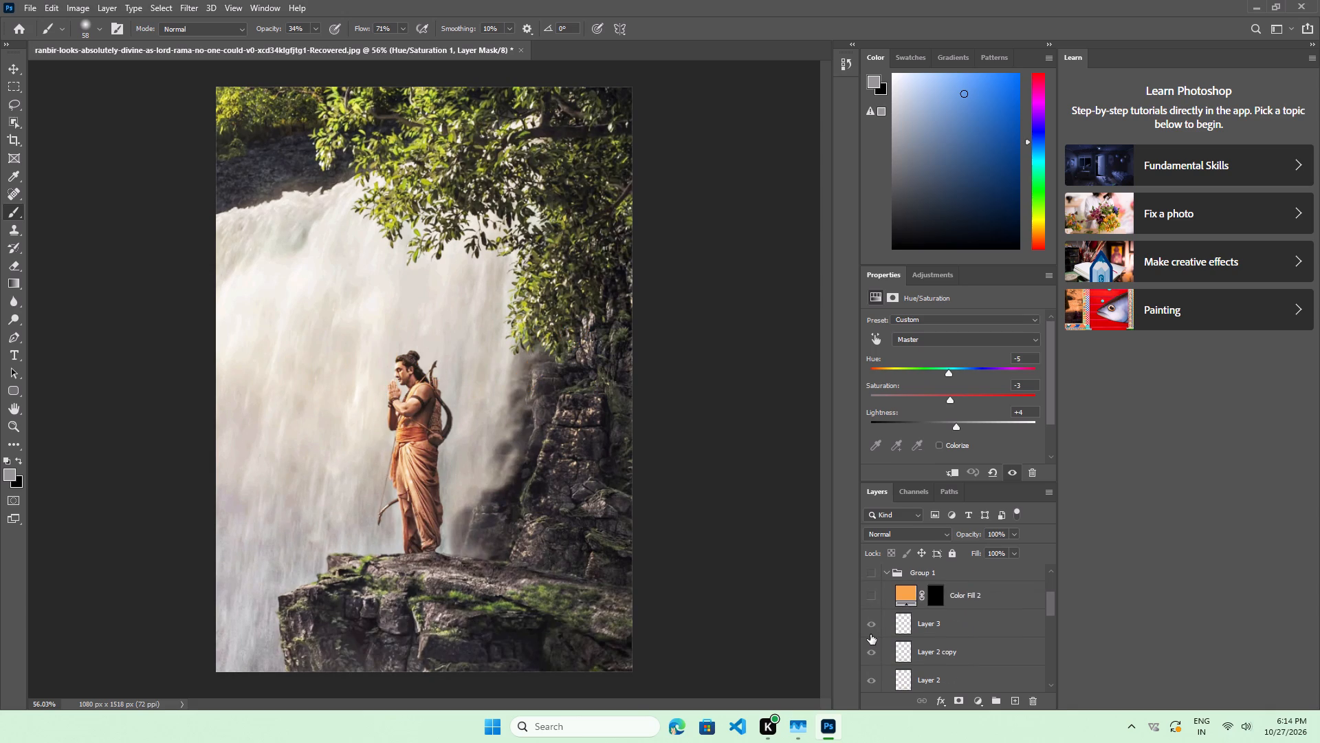
scroll(879, 631, "down", 4)
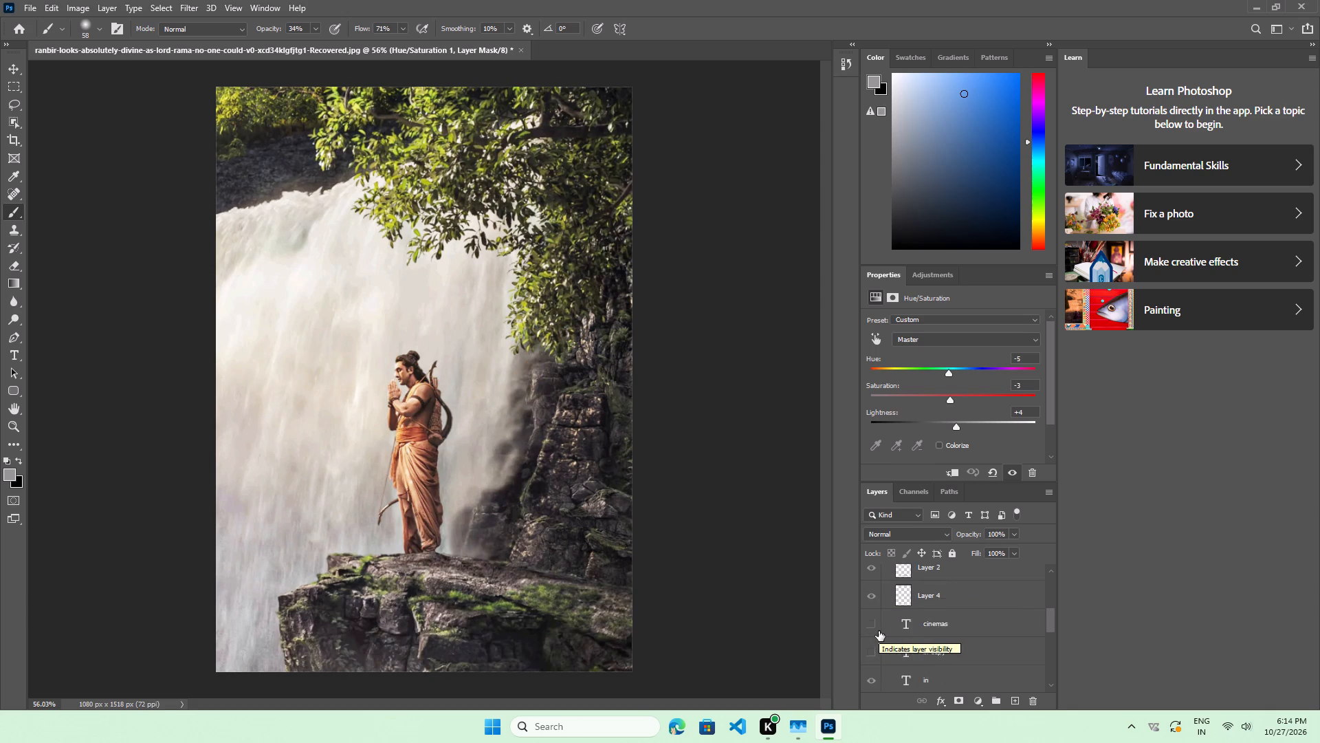
scroll(879, 631, "down", 16)
left_click(874, 621)
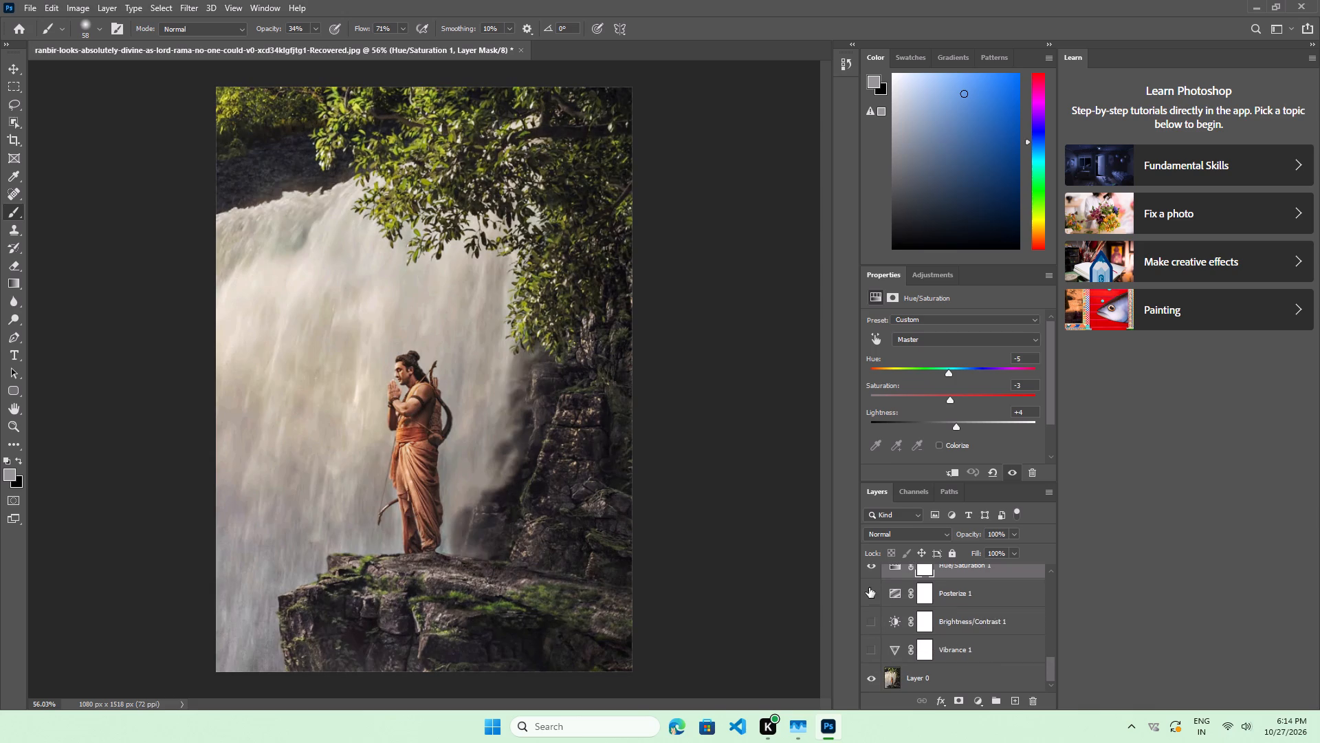
left_click(874, 597)
scroll(888, 623, "up", 1)
left_click(874, 599)
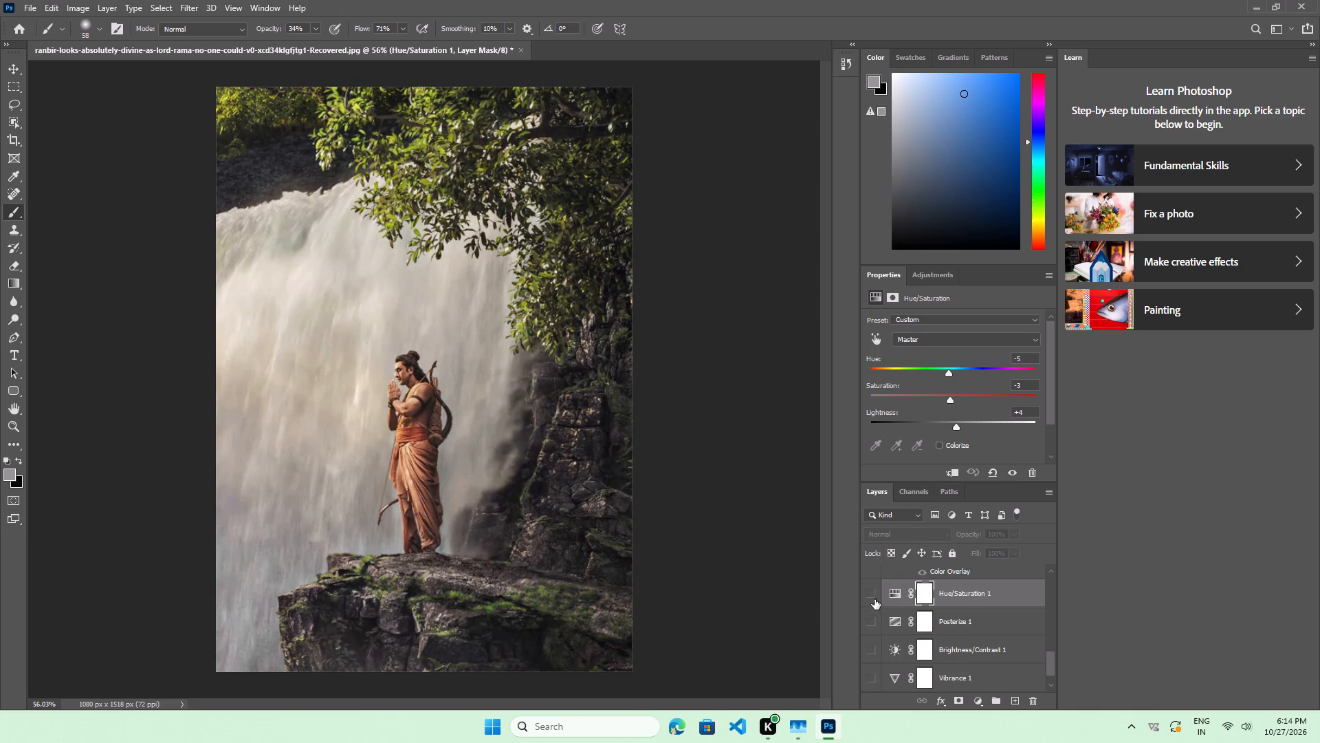
Check the layer stack for remaining visible layers, and toggle the base photo Layer 0 off and back on.
scroll(897, 629, "up", 9)
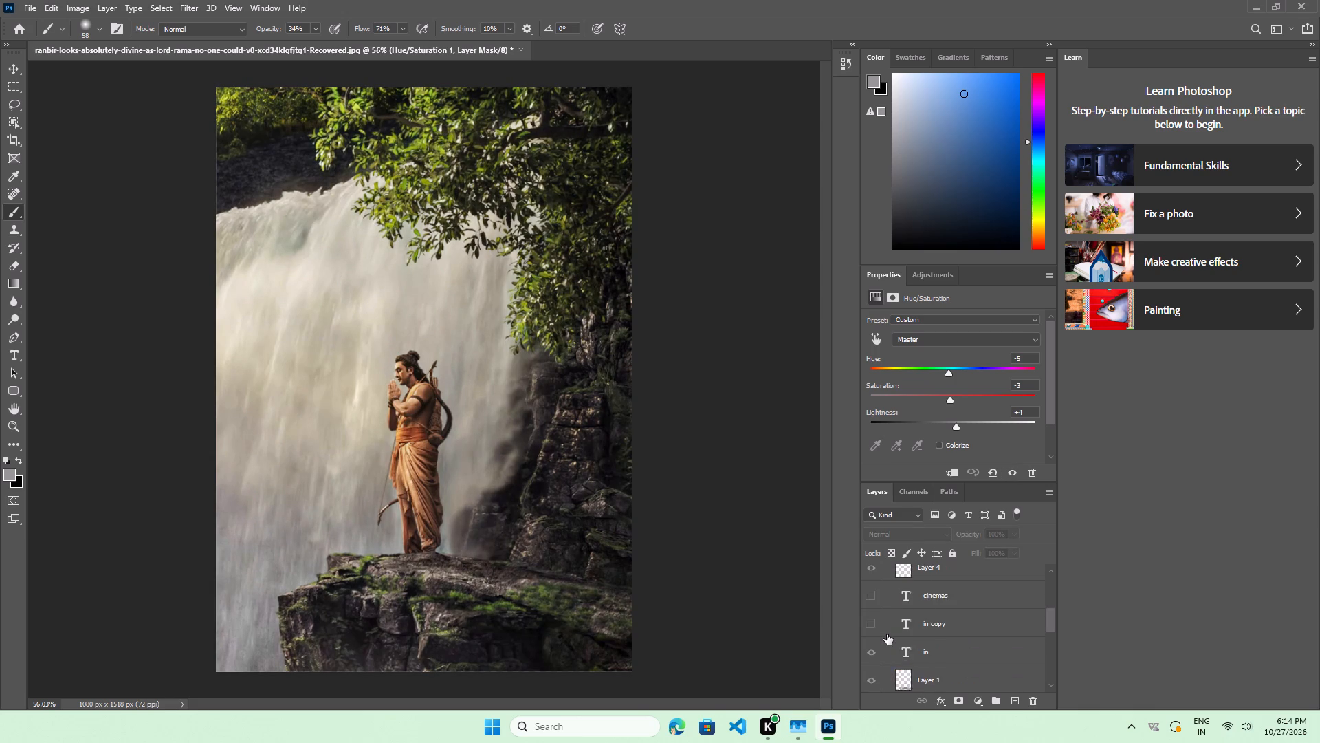
scroll(887, 634, "up", 8)
scroll(908, 621, "down", 15)
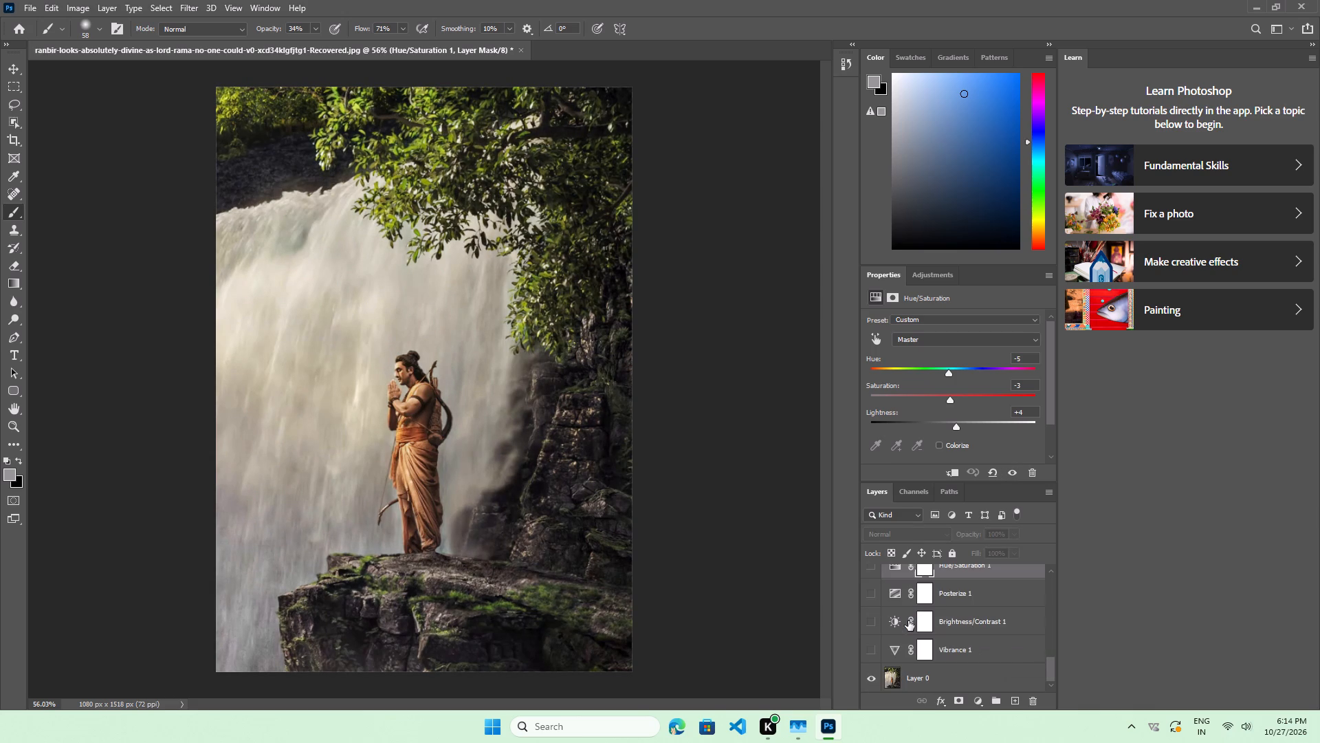
scroll(908, 621, "down", 2)
scroll(908, 621, "up", 1)
scroll(908, 621, "down", 1)
left_click(873, 684)
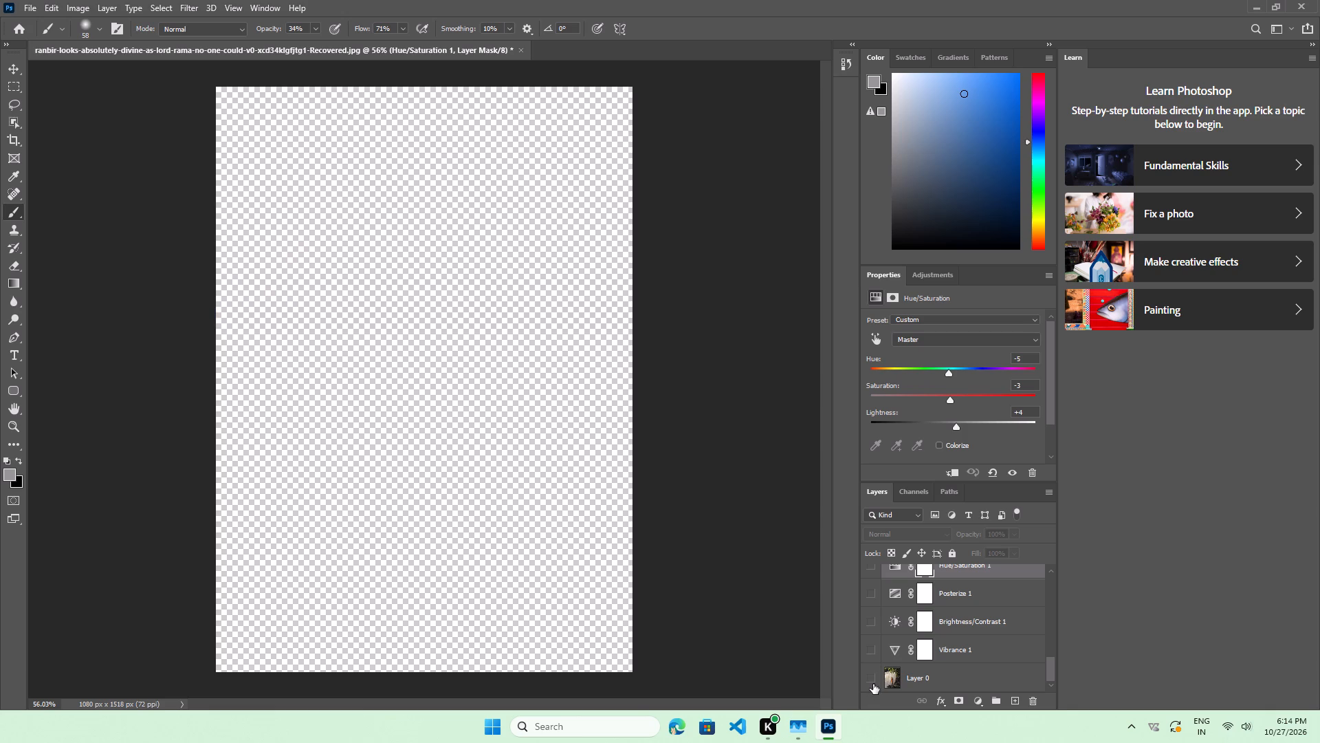
left_click(873, 684)
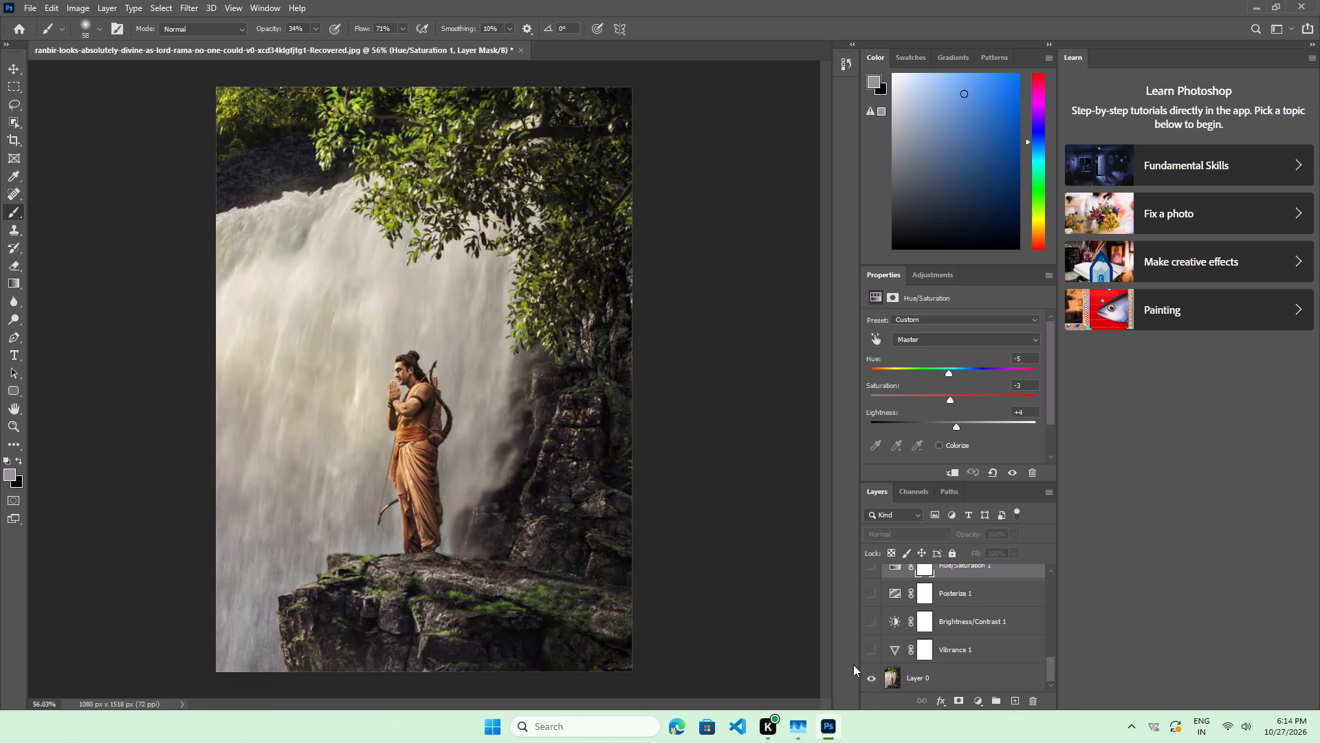
Show the Vibrance 1 and Brightness/Contrast 1 adjustment layers again, one after the other, above the base photo.
left_click(868, 654)
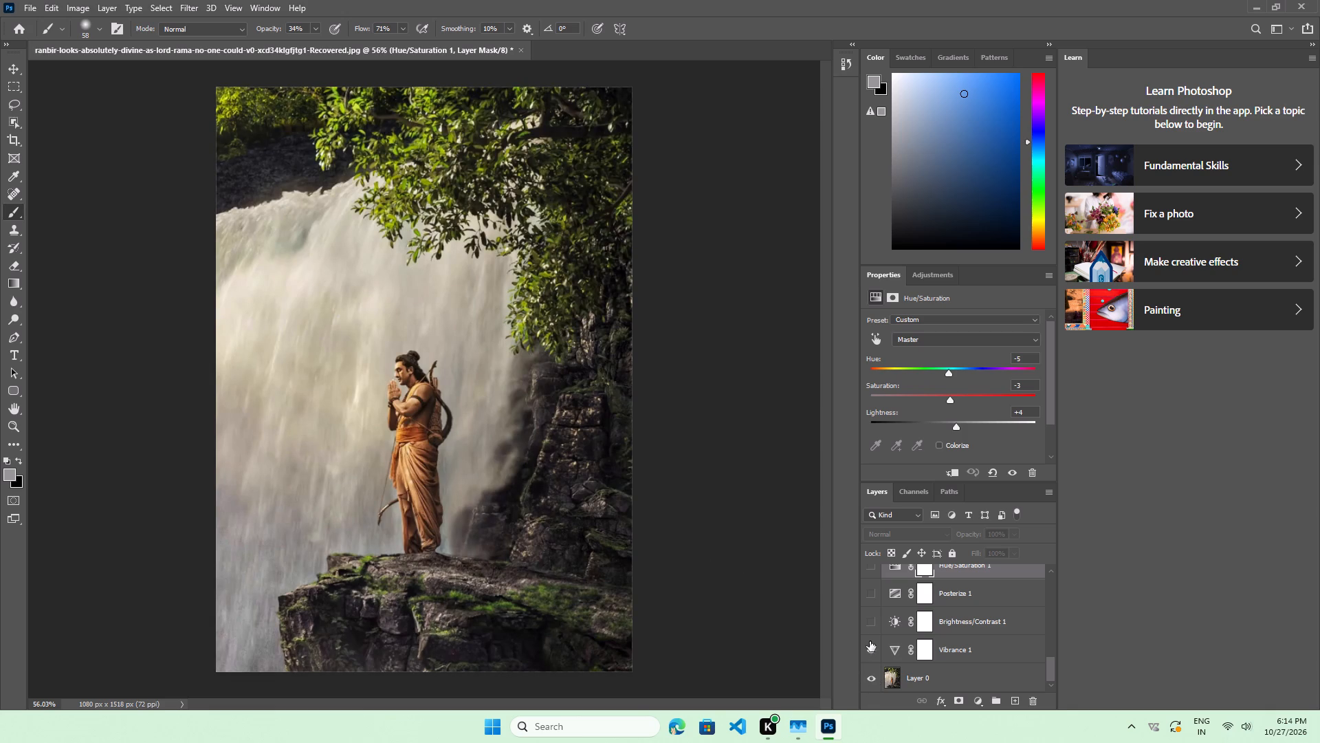
left_click(872, 626)
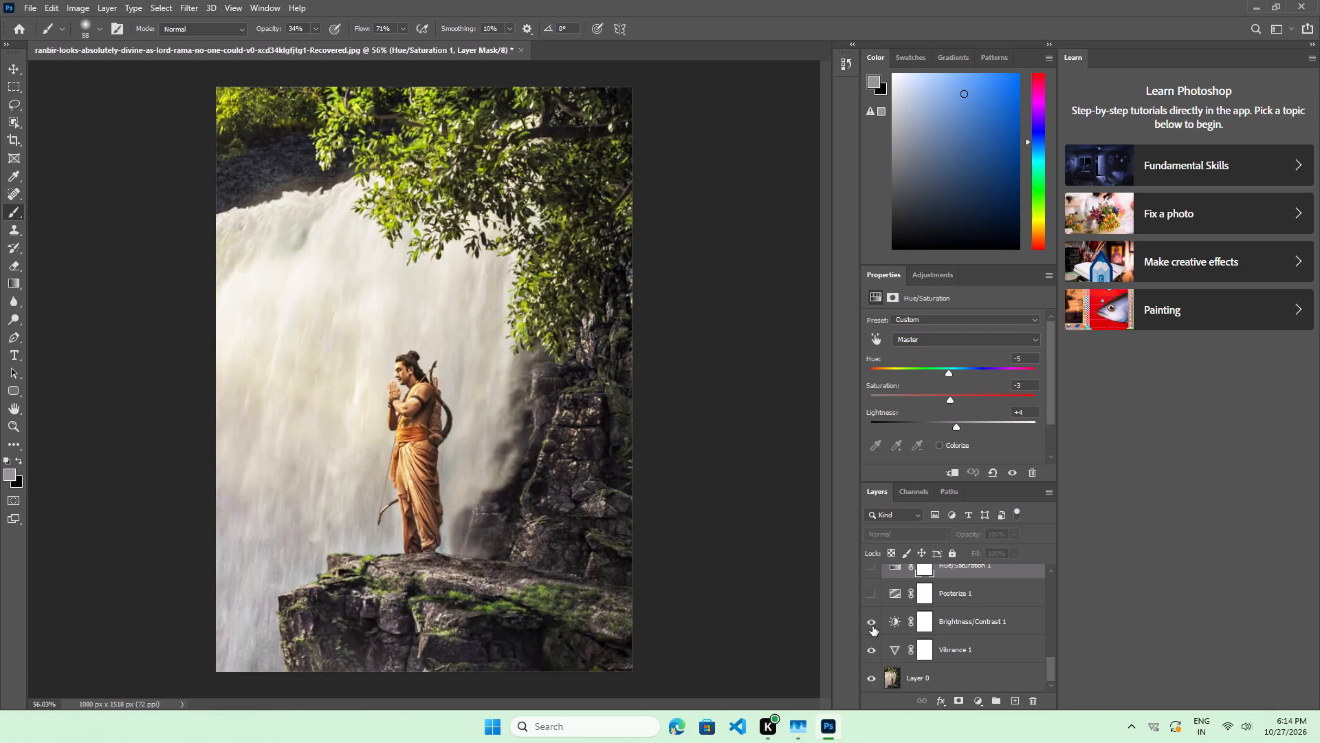